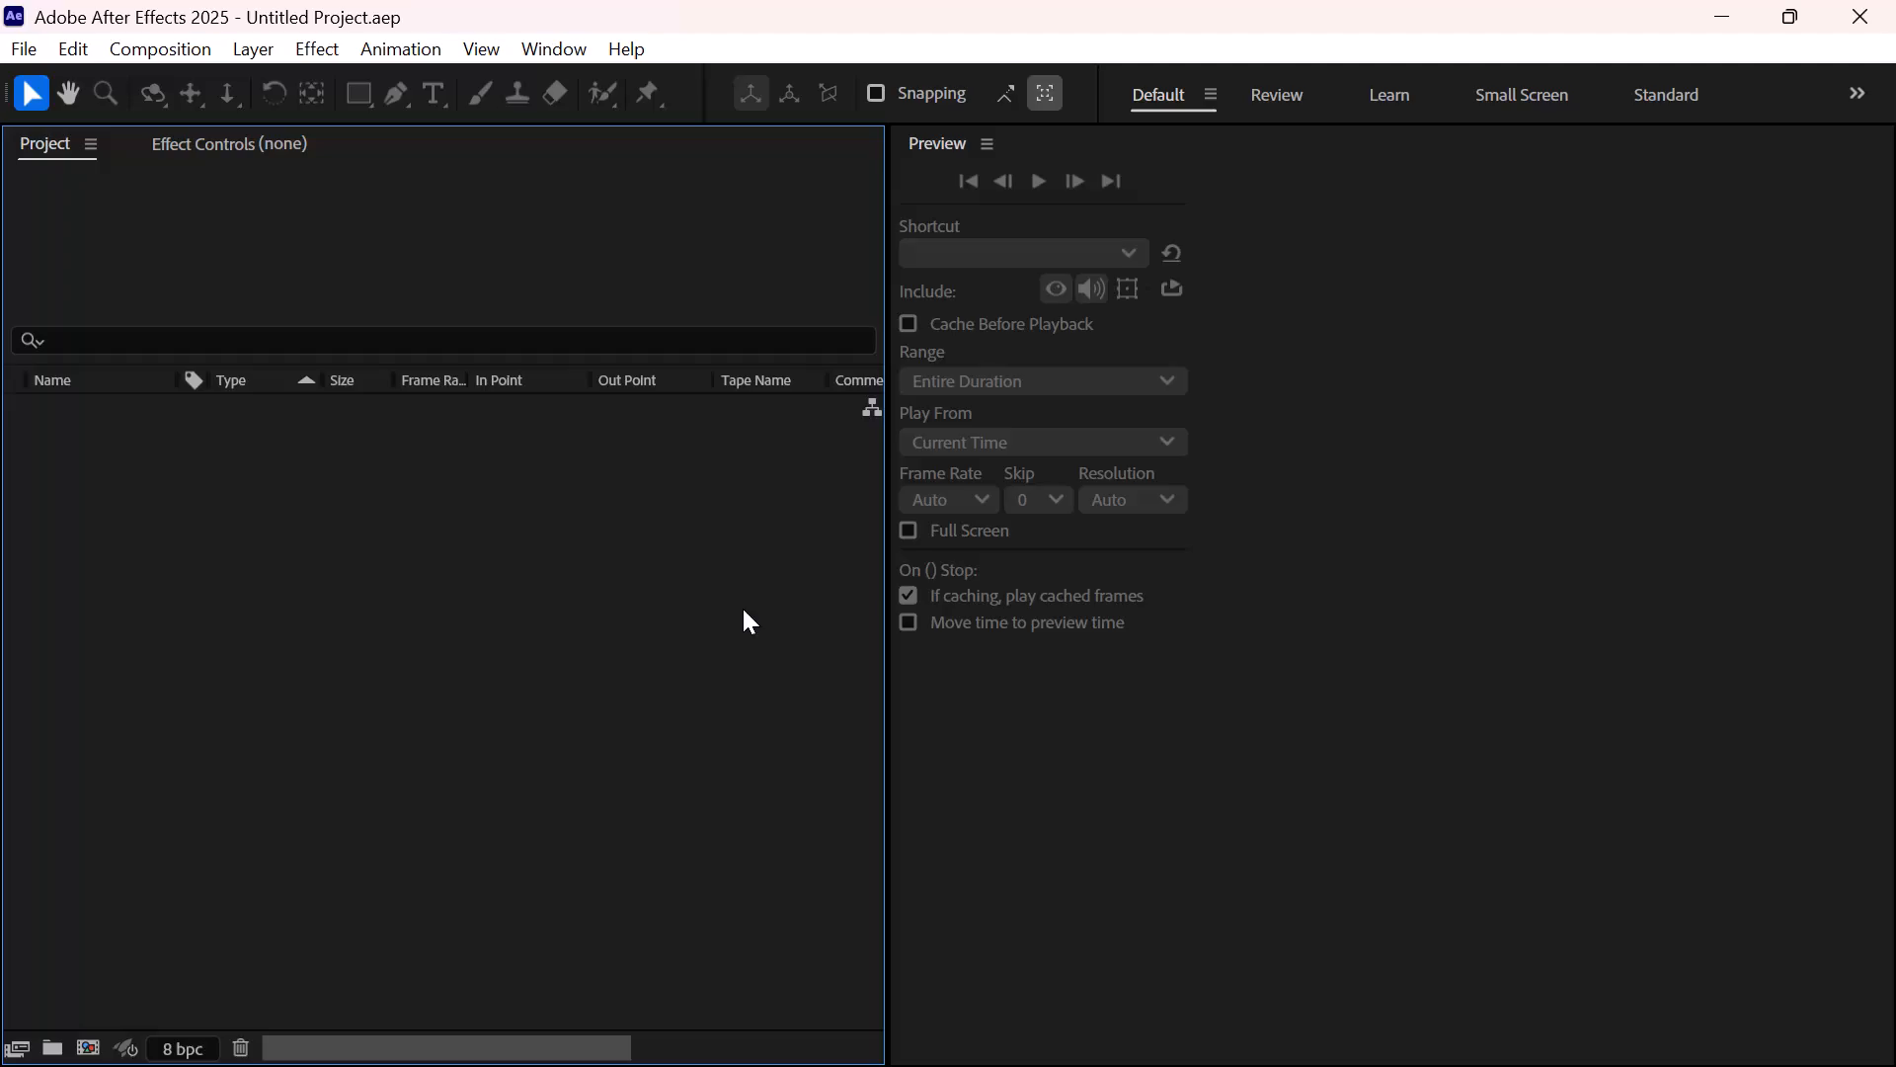
Import the footage file edit handbreak_prob3.mov from the recent files into the project.
{"action": "double_click", "coordinate": [727, 609]}
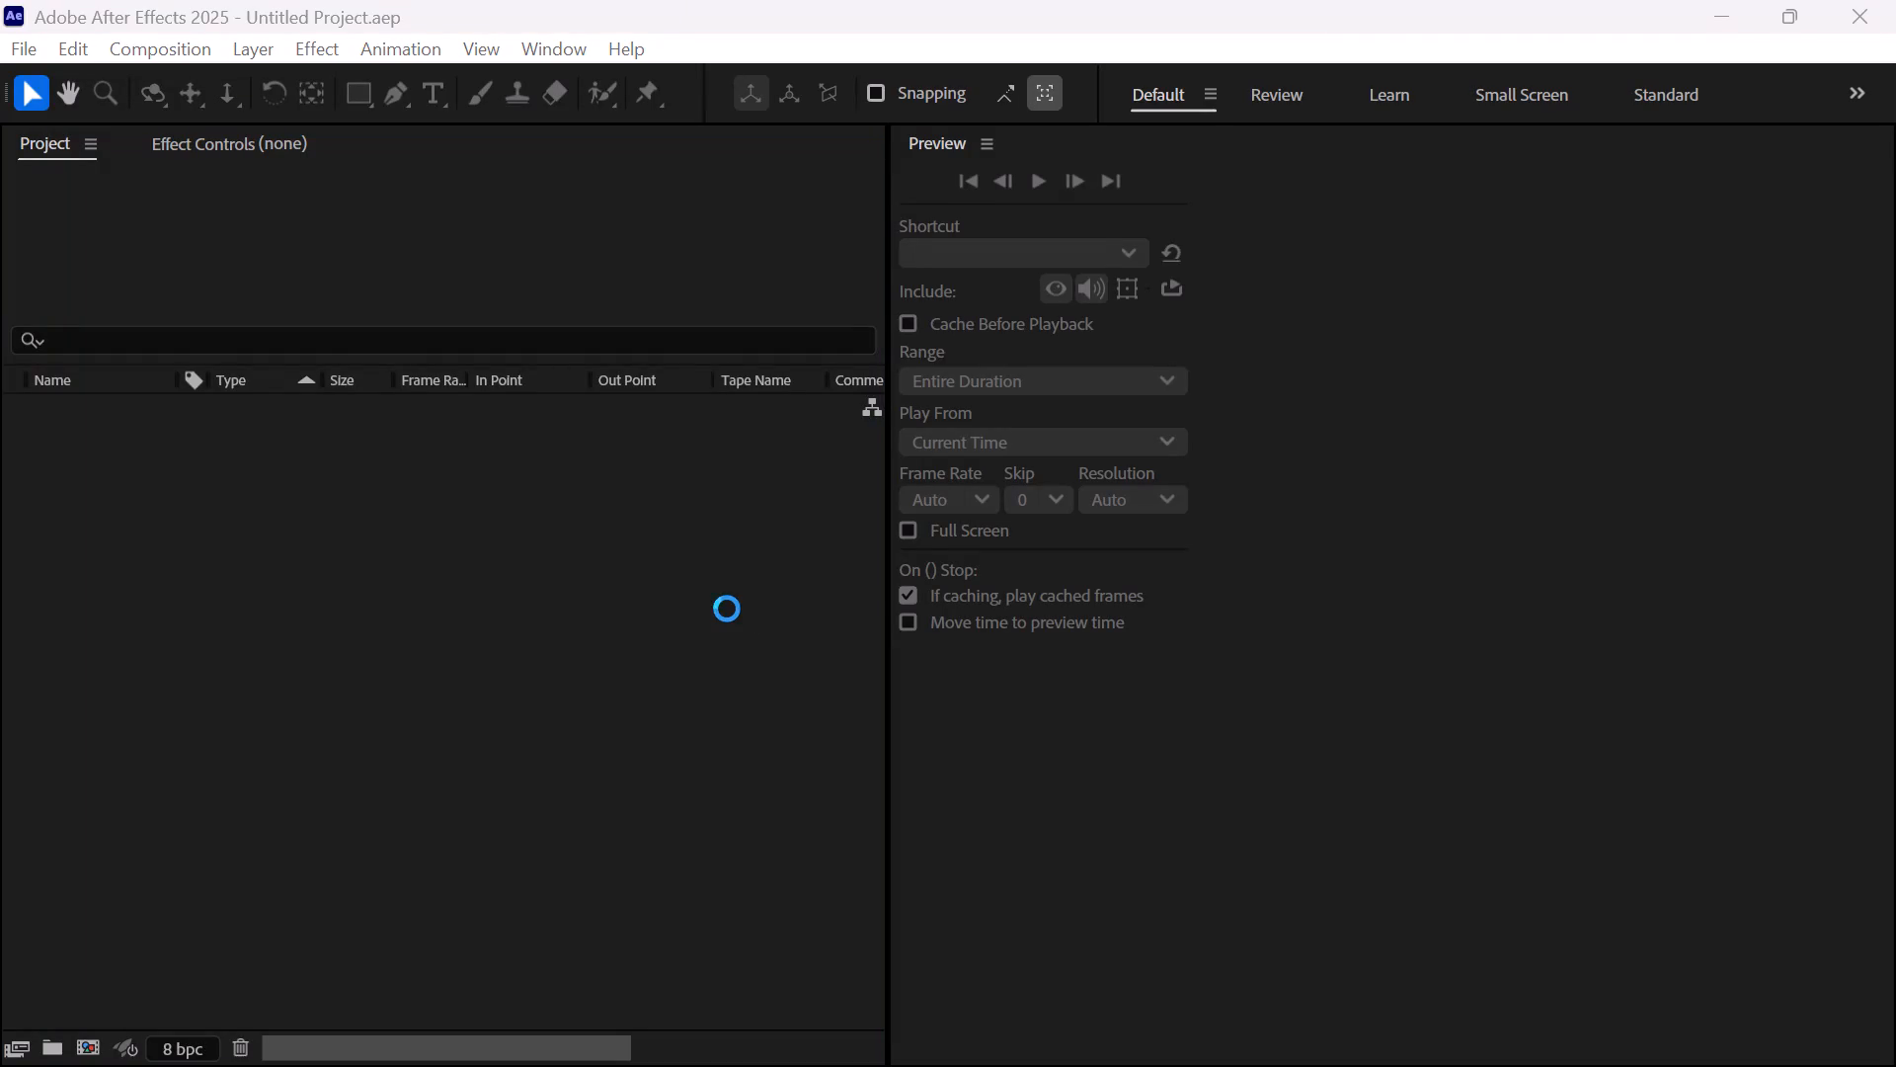
{"action": "left_click_drag", "start_coordinate": [410, 463], "coordinate": [301, 466]}
{"action": "scroll", "coordinate": [128, 438], "scroll_direction": "up", "scroll_amount": 6}
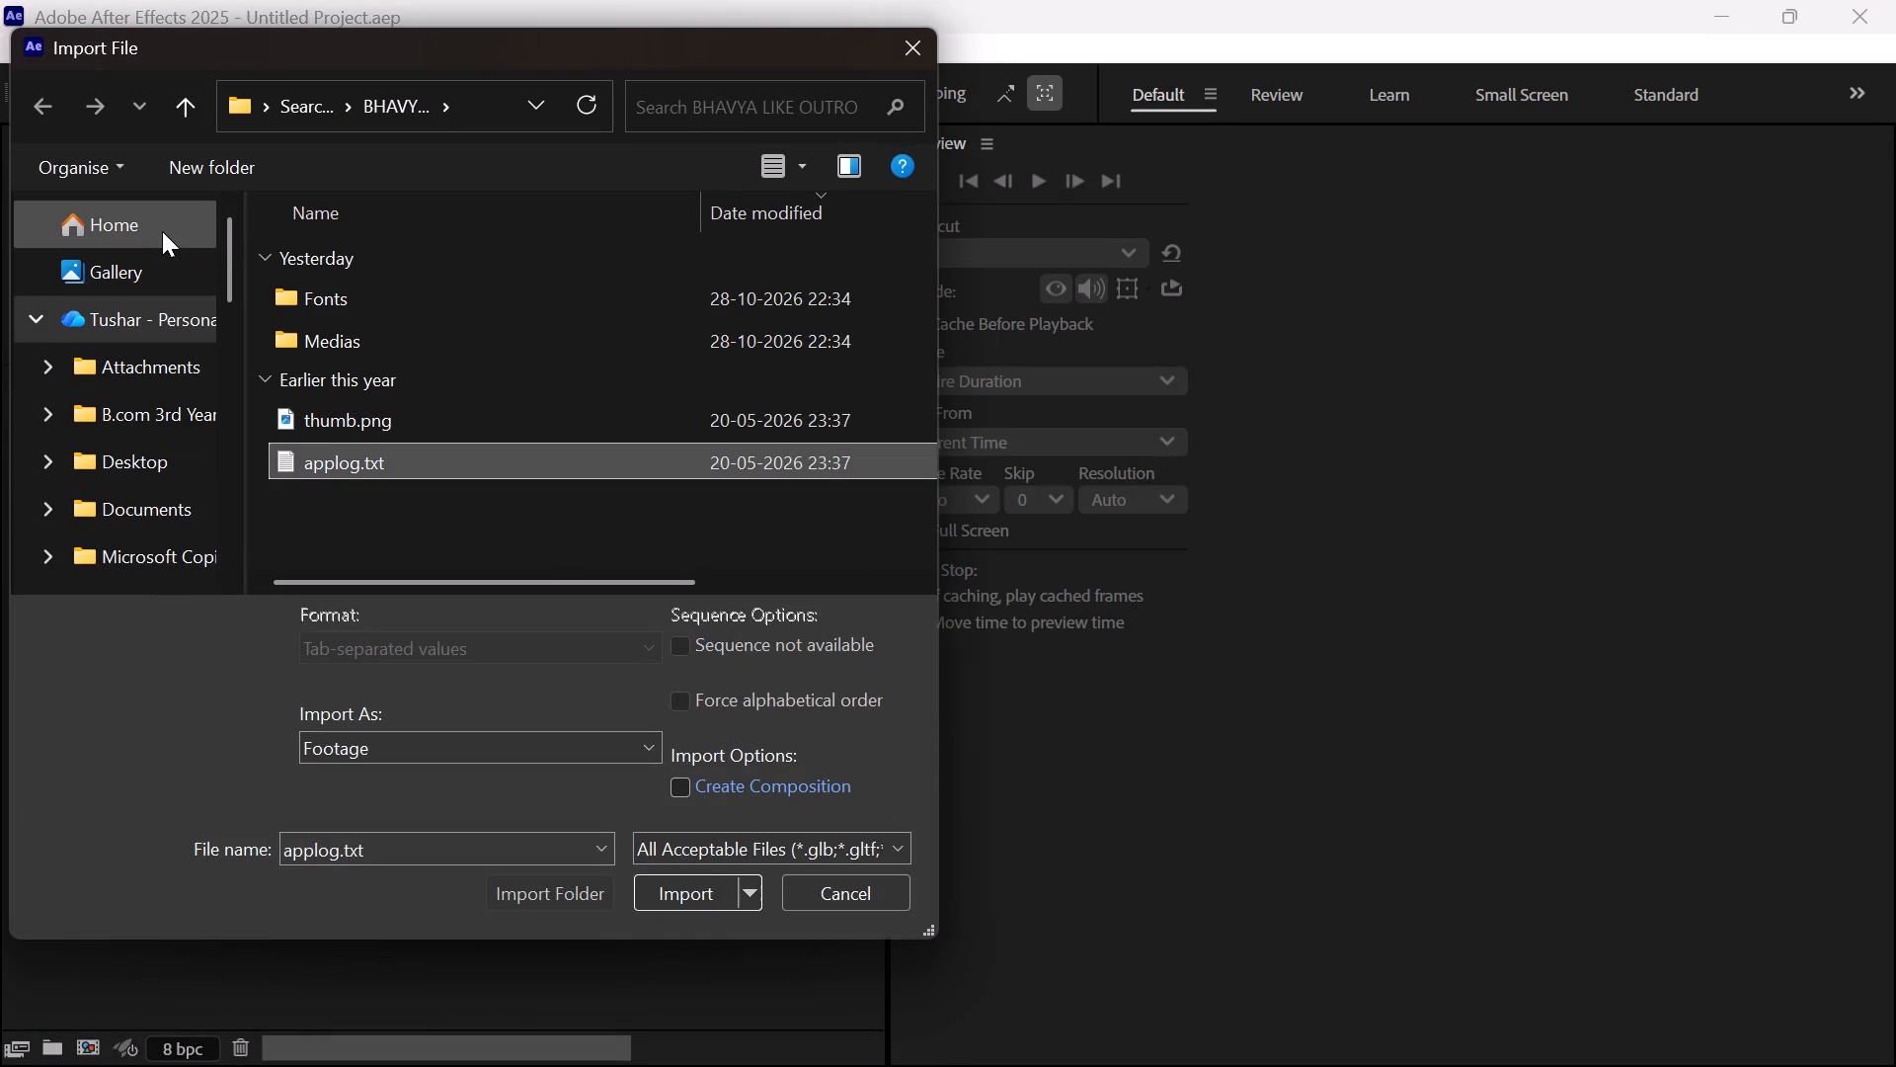
{"action": "left_click", "coordinate": [160, 234]}
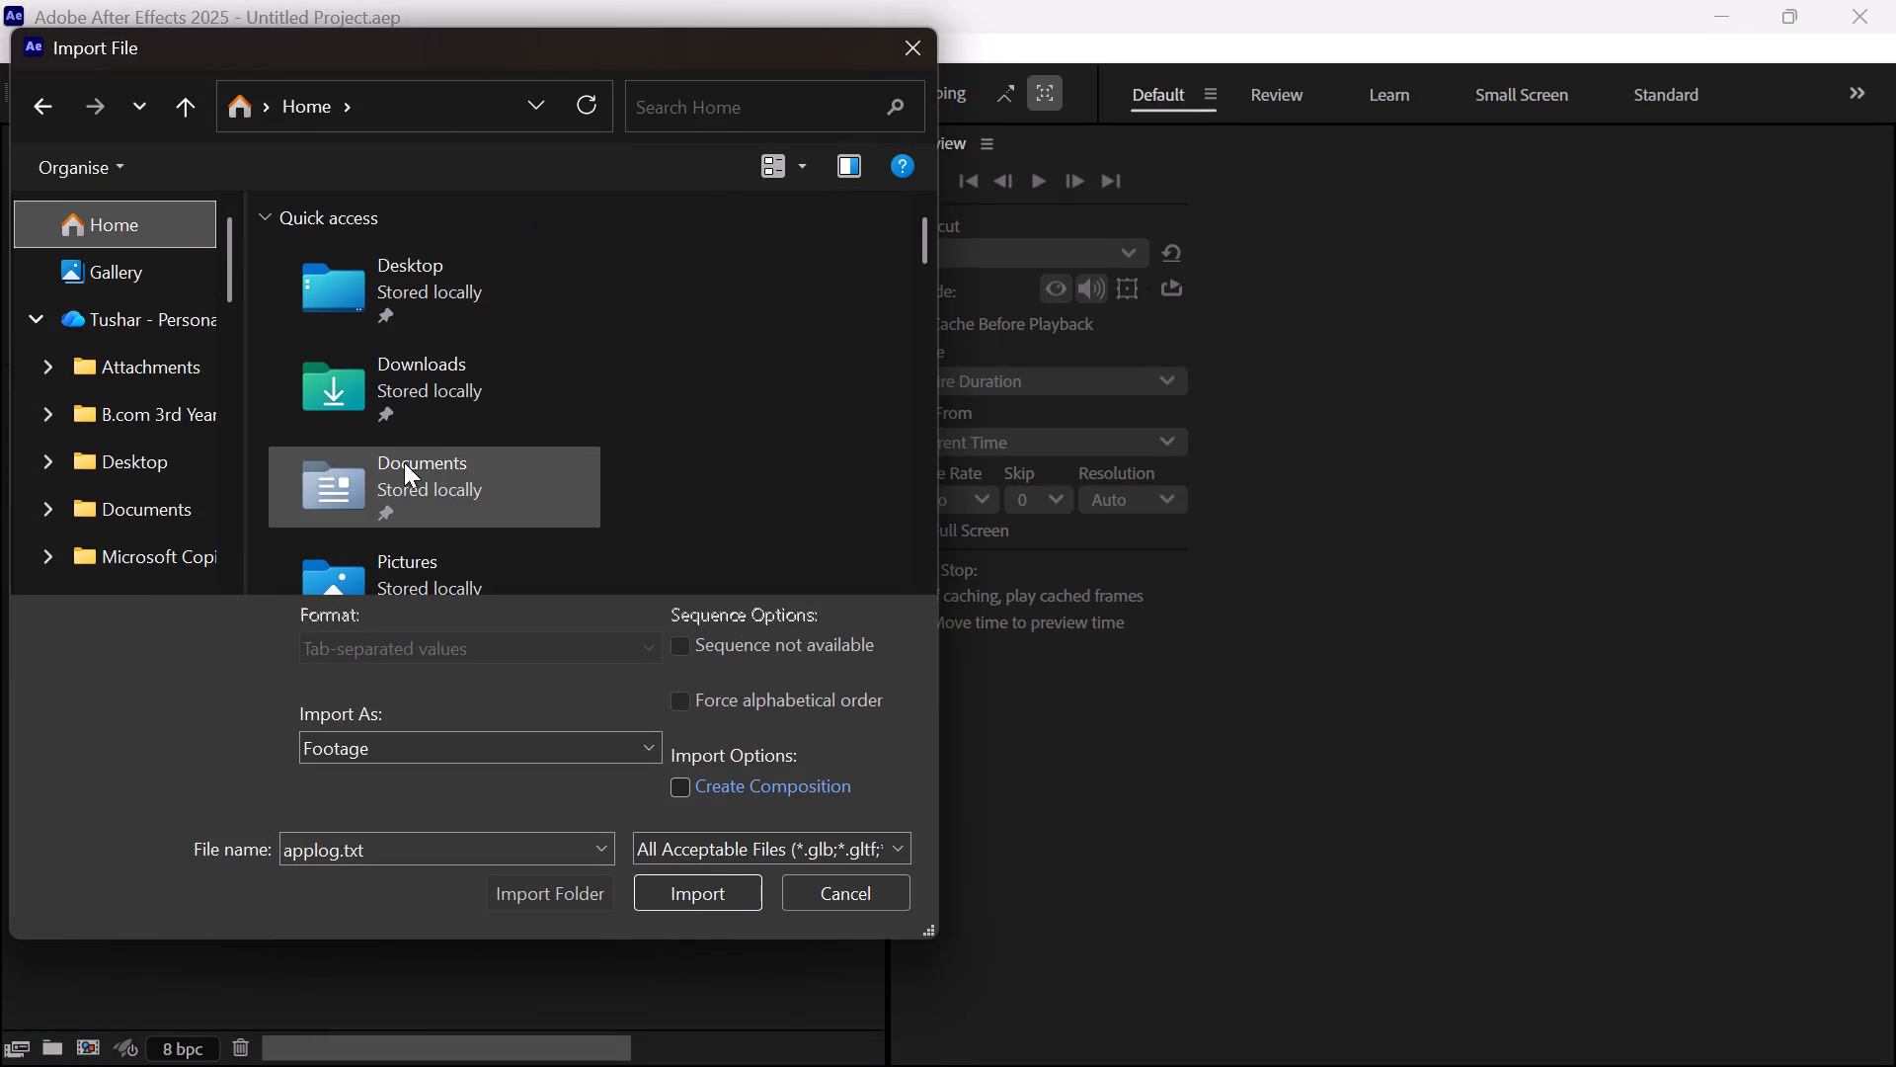
{"action": "scroll", "coordinate": [404, 463], "scroll_direction": "down", "scroll_amount": 2}
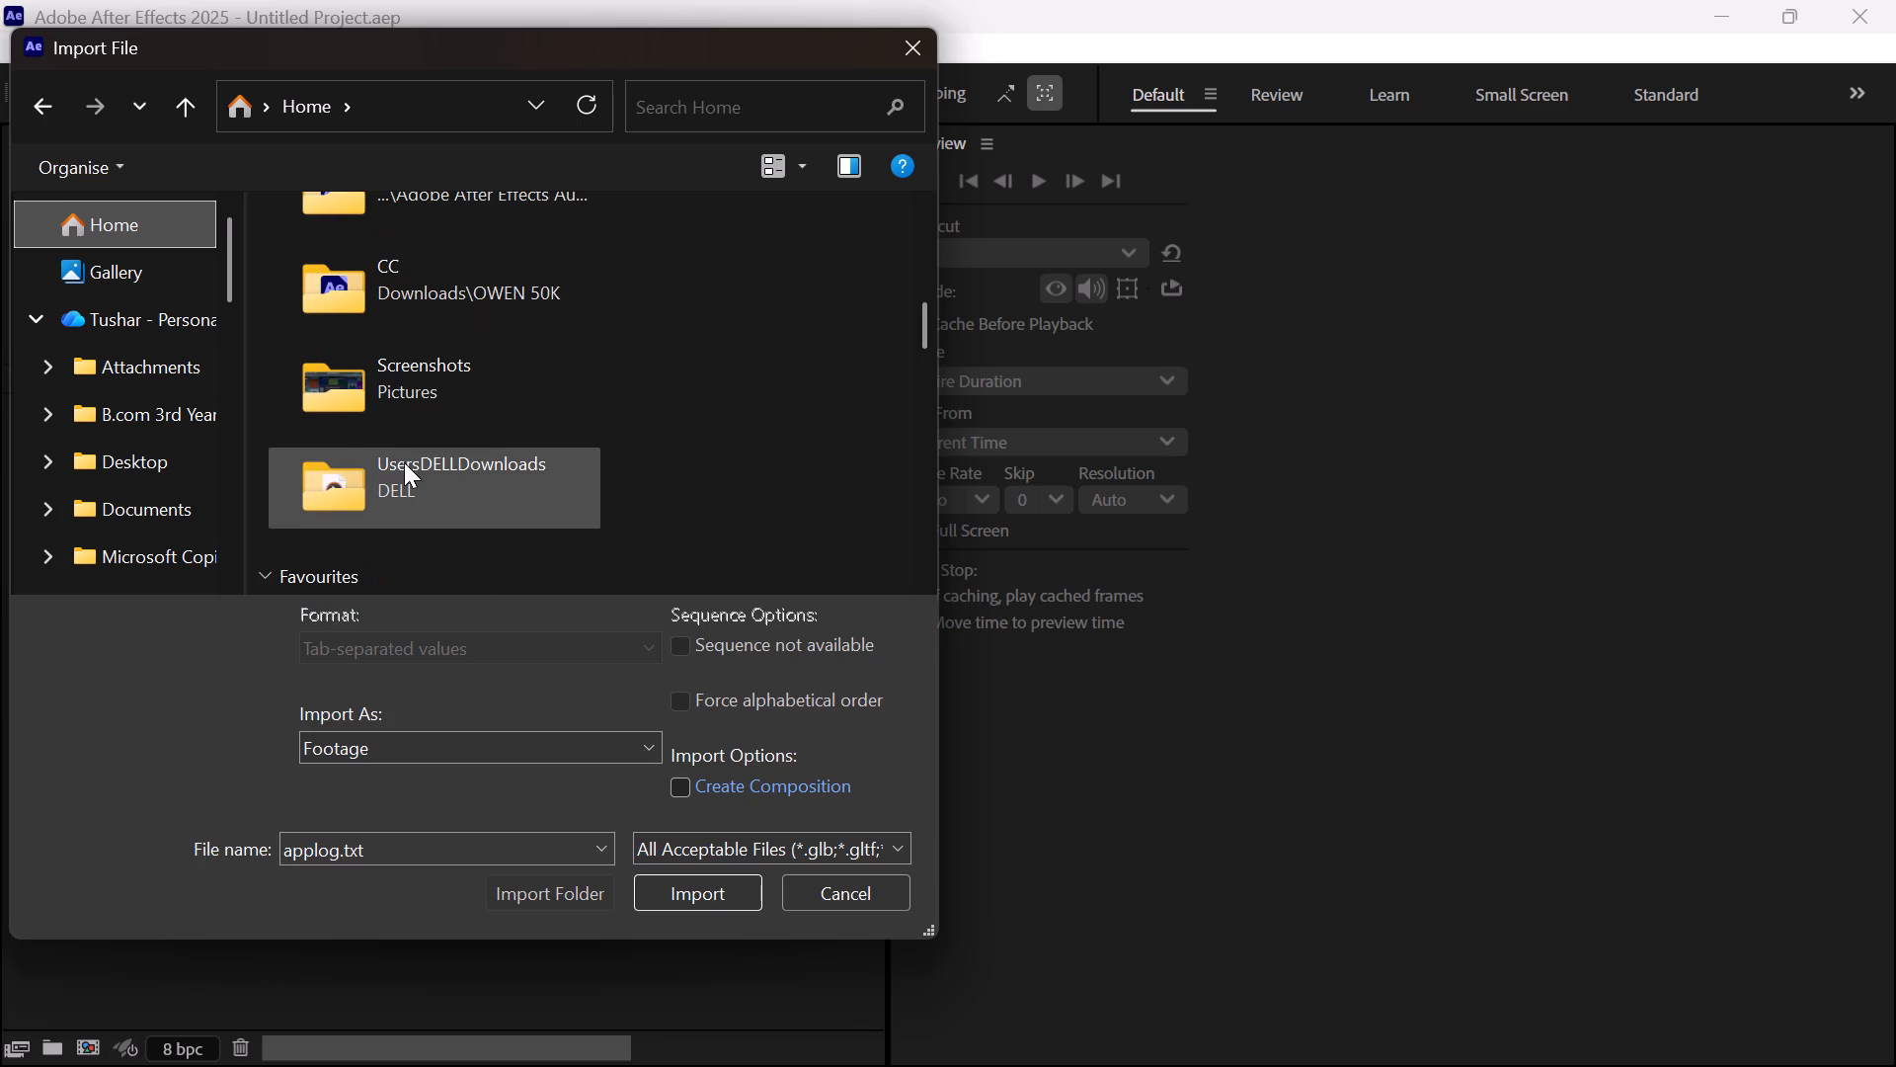
{"action": "scroll", "coordinate": [404, 462], "scroll_direction": "down", "scroll_amount": 1}
{"action": "scroll", "coordinate": [479, 561], "scroll_direction": "down", "scroll_amount": 1}
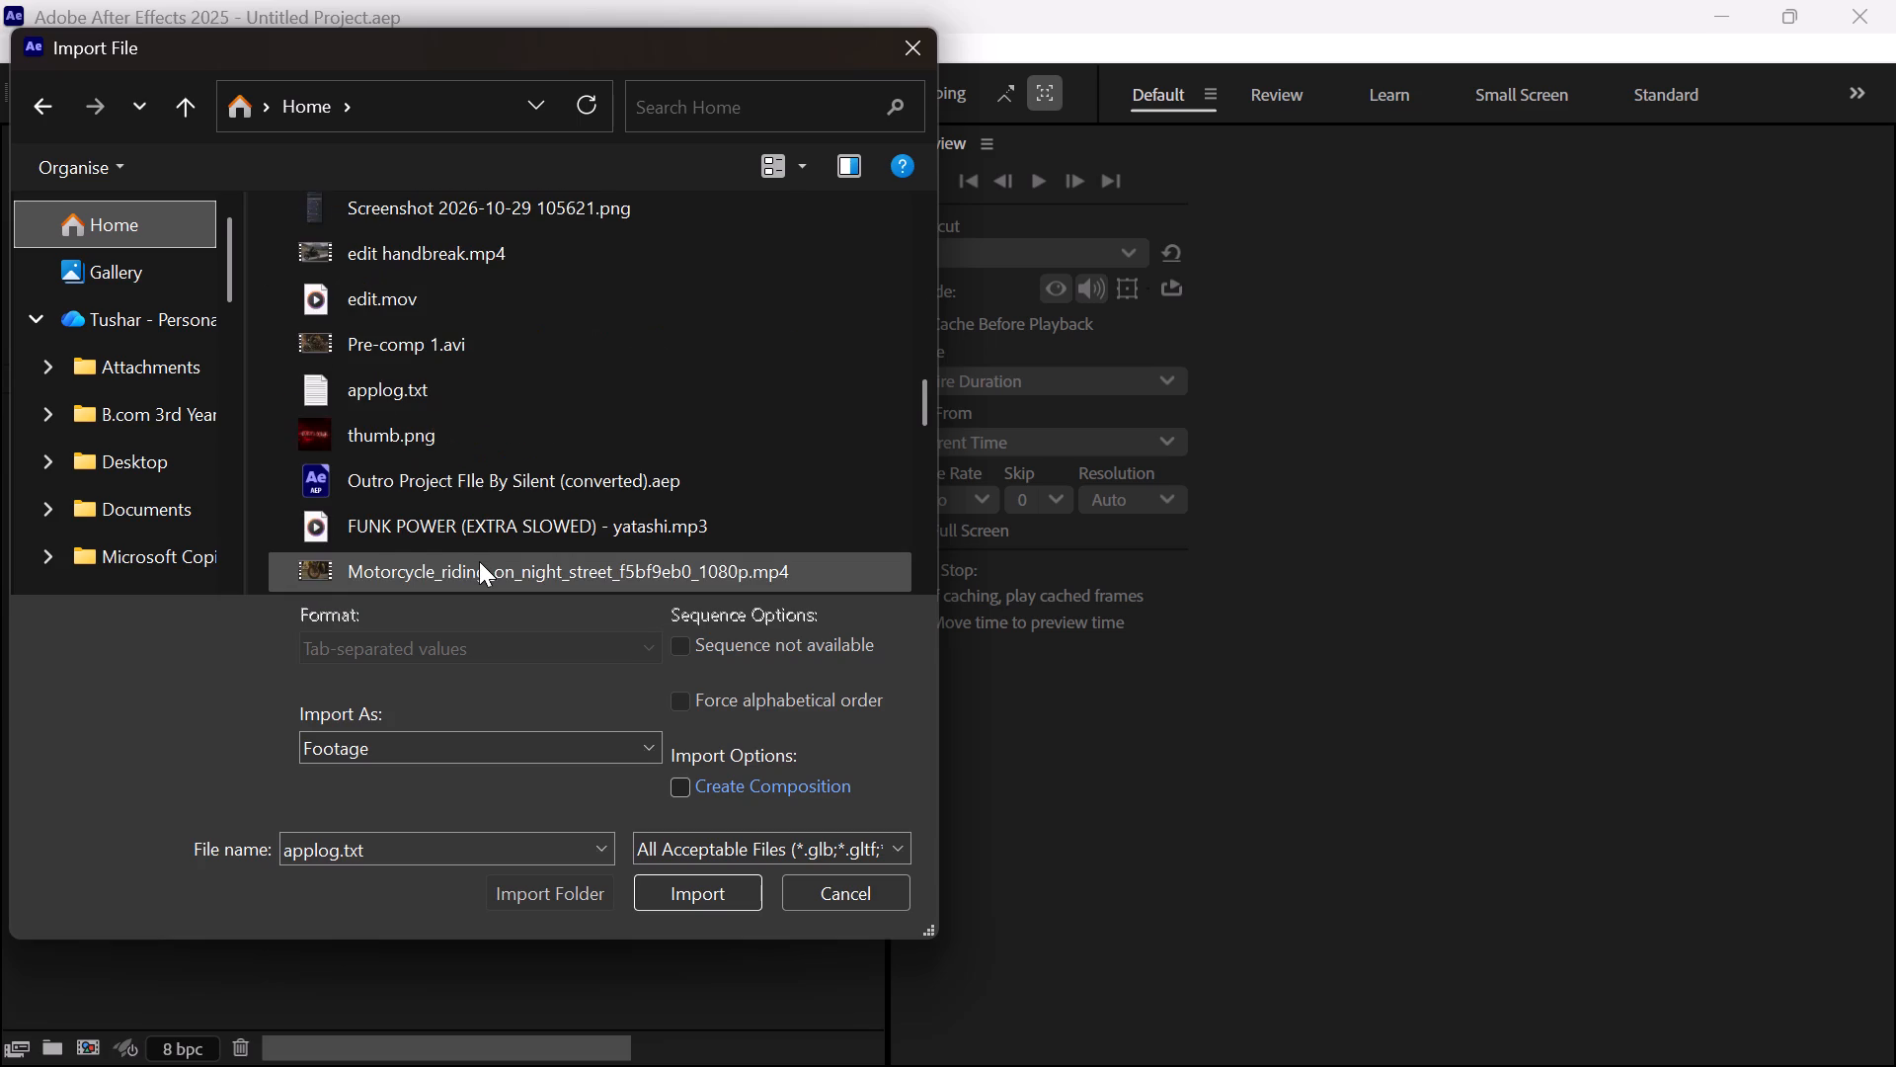
{"action": "scroll", "coordinate": [503, 399], "scroll_direction": "up", "scroll_amount": 1}
{"action": "left_click", "coordinate": [513, 468]}
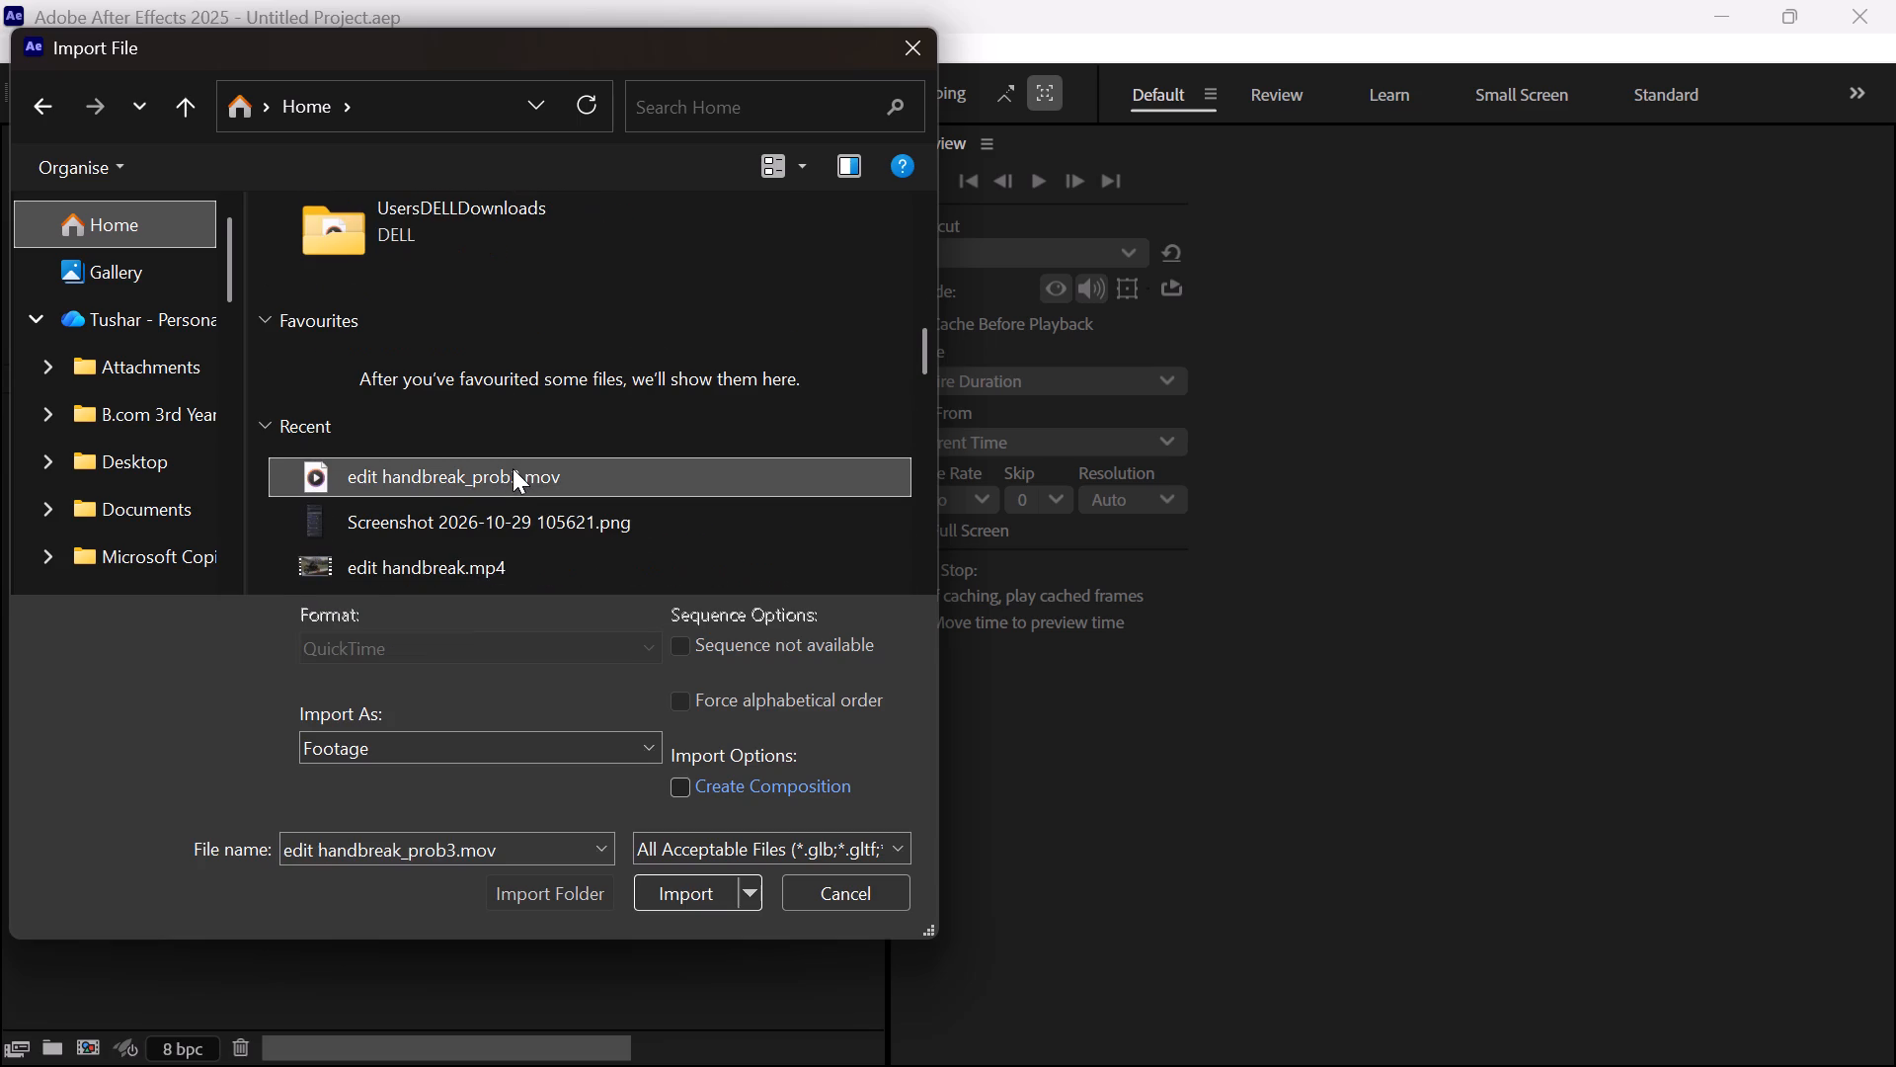
{"action": "left_click", "coordinate": [717, 883]}
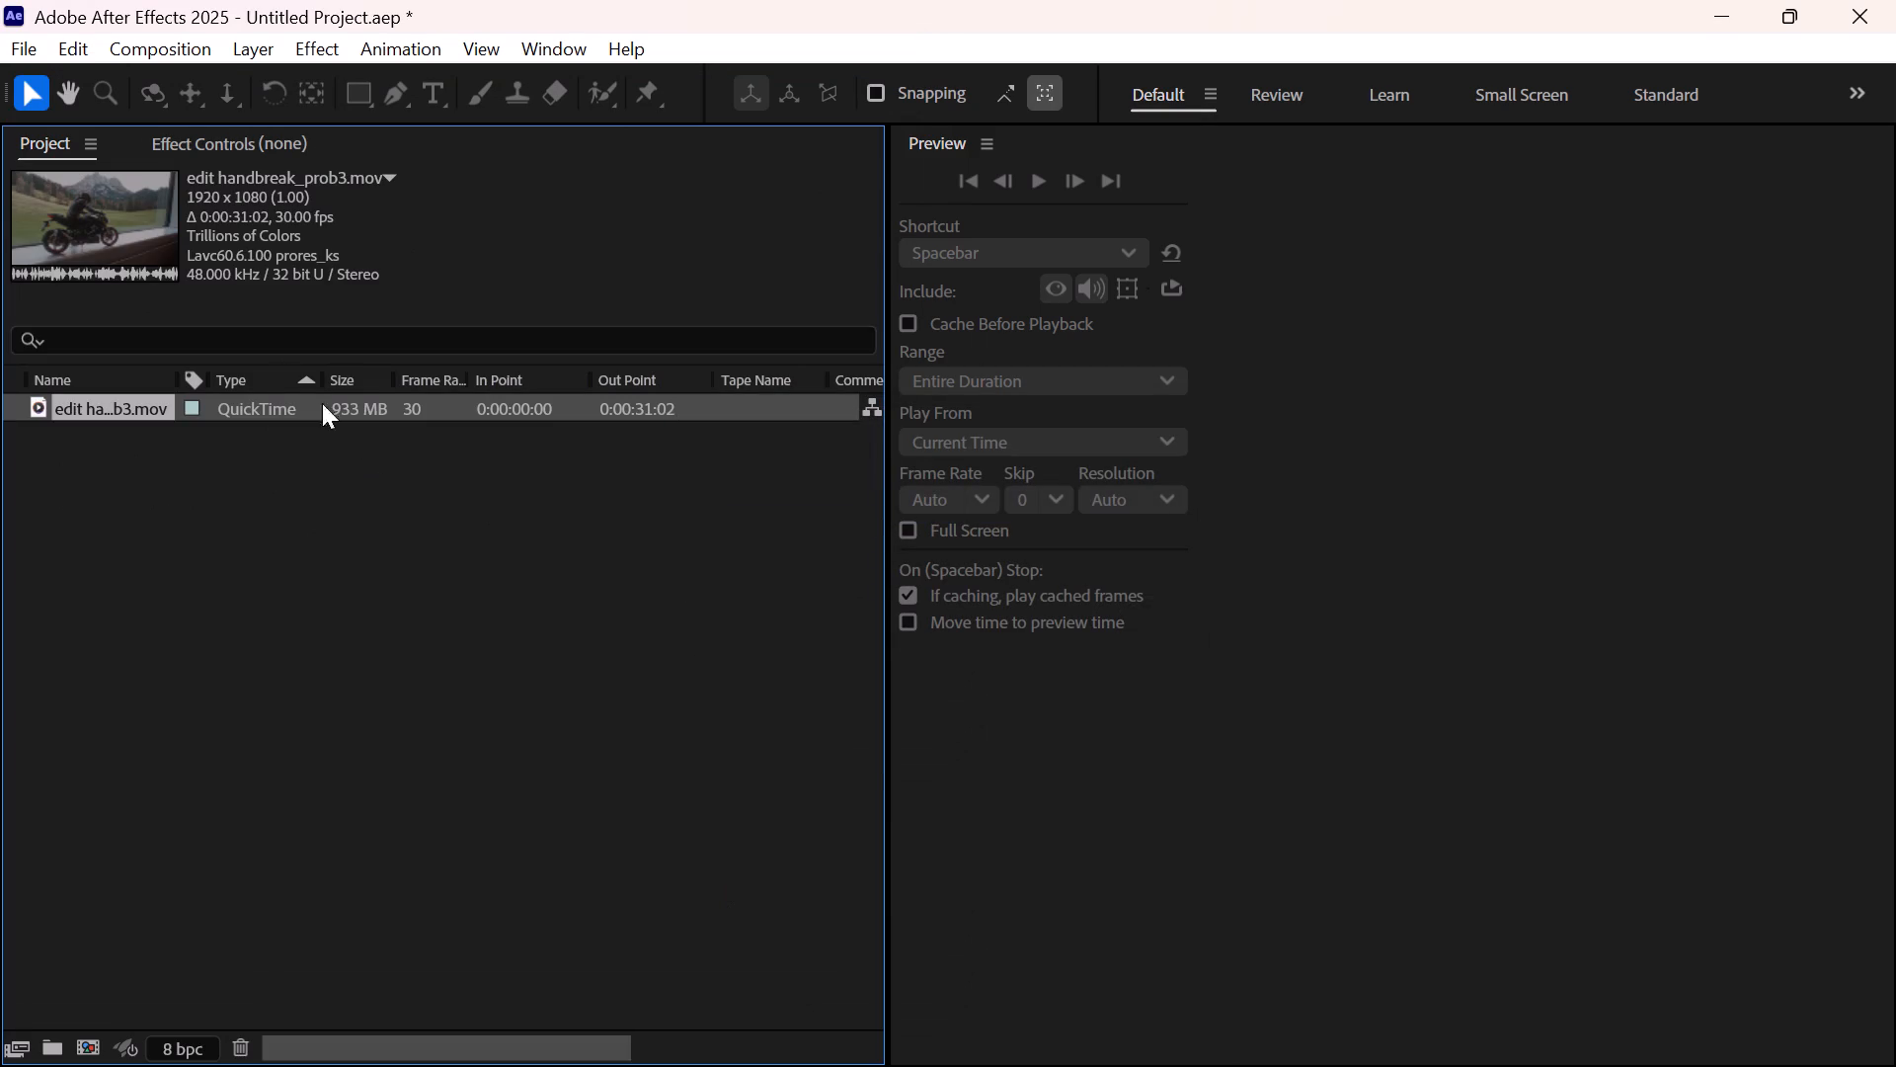
Switch to the Review workspace so the composition viewer and timeline are available.
{"action": "left_click_drag", "start_coordinate": [143, 404], "coordinate": [655, 653]}
{"action": "left_click_drag", "start_coordinate": [655, 653], "coordinate": [478, 558]}
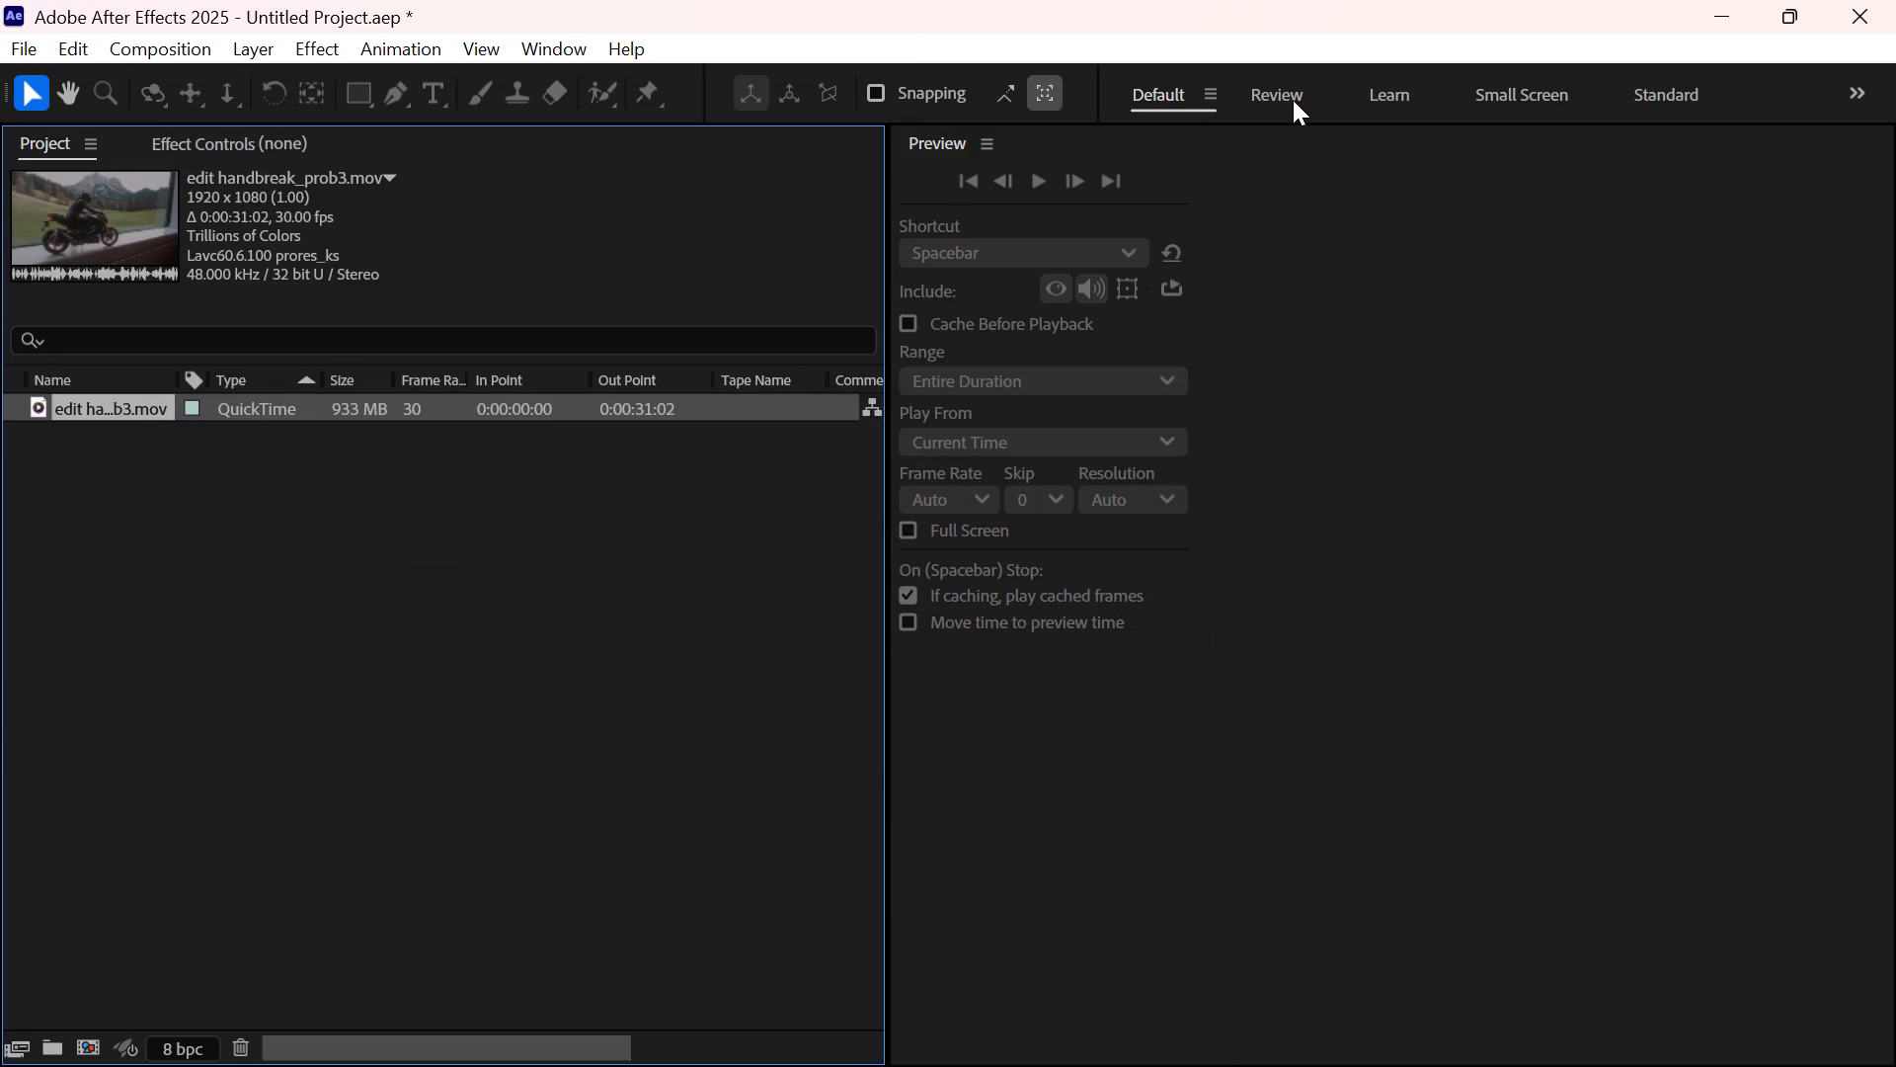
{"action": "left_click", "coordinate": [1293, 100]}
{"action": "left_click", "coordinate": [1384, 102]}
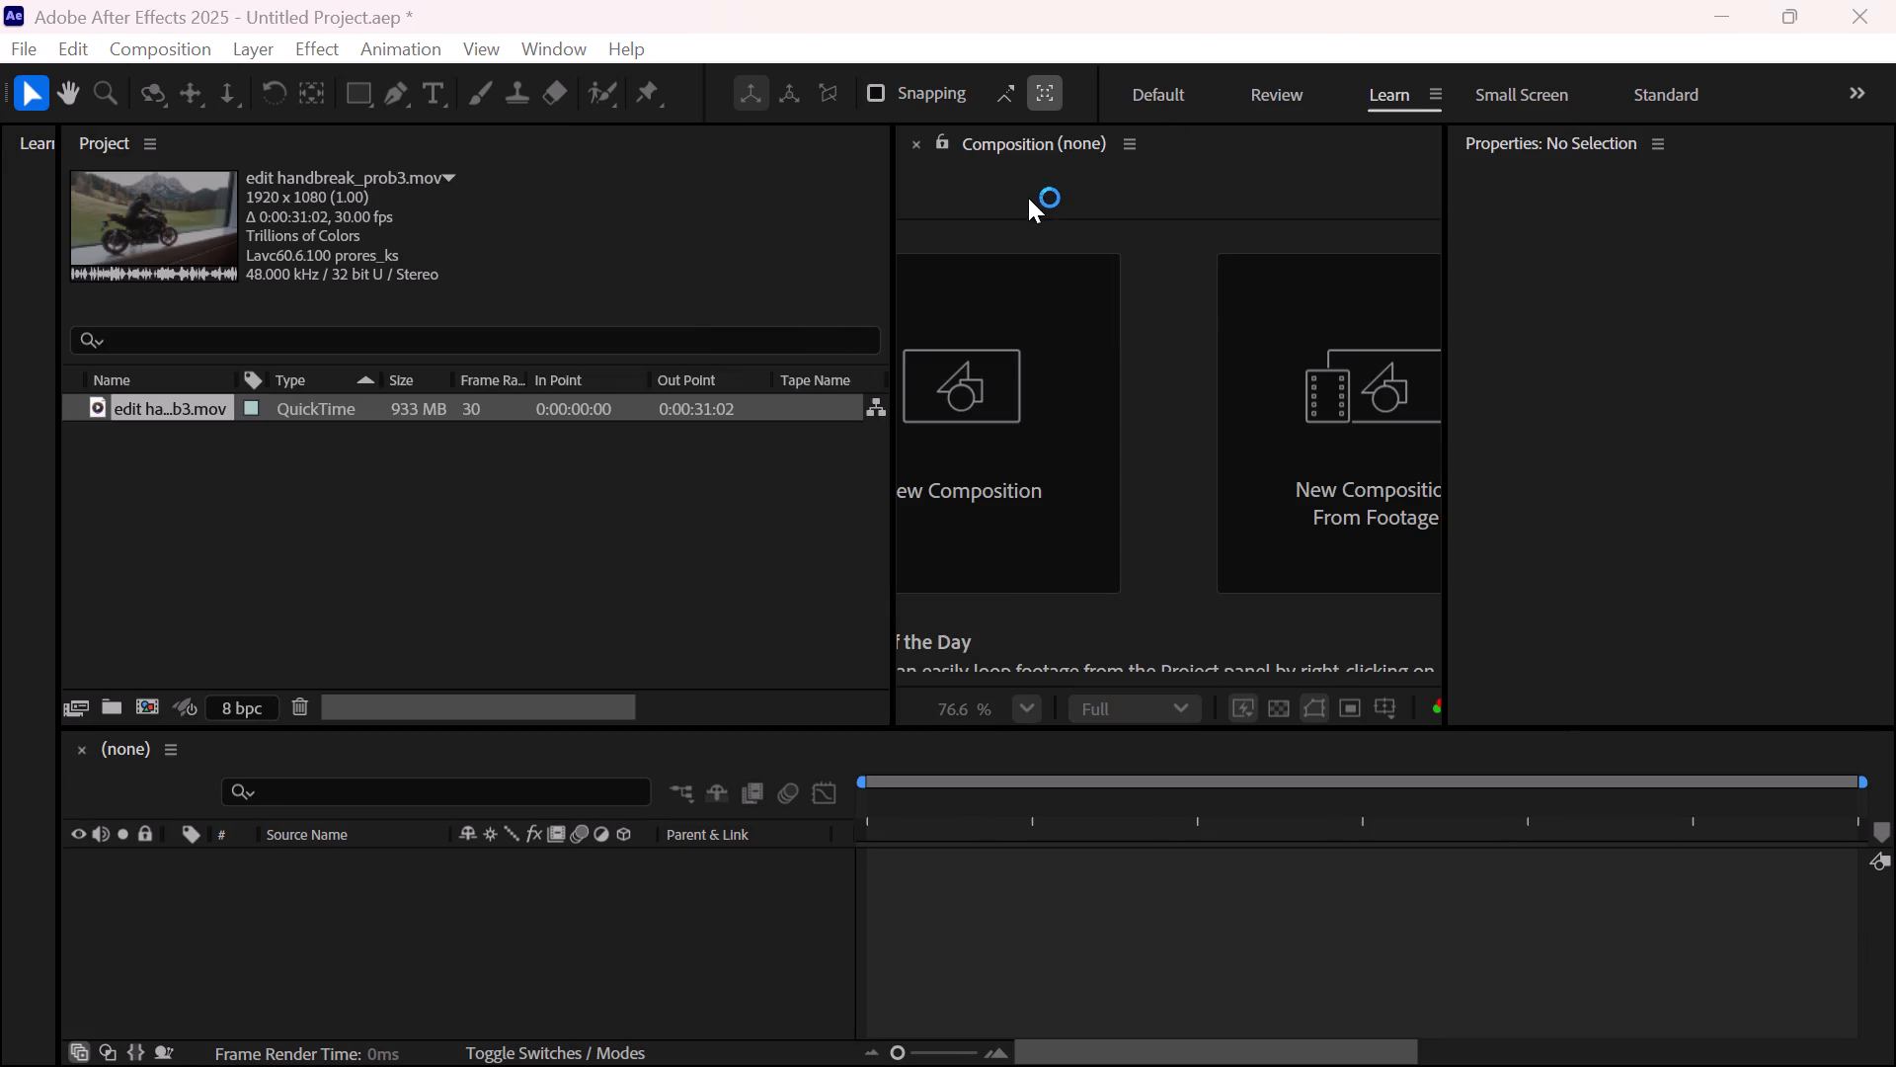
{"action": "left_click", "coordinate": [1284, 92]}
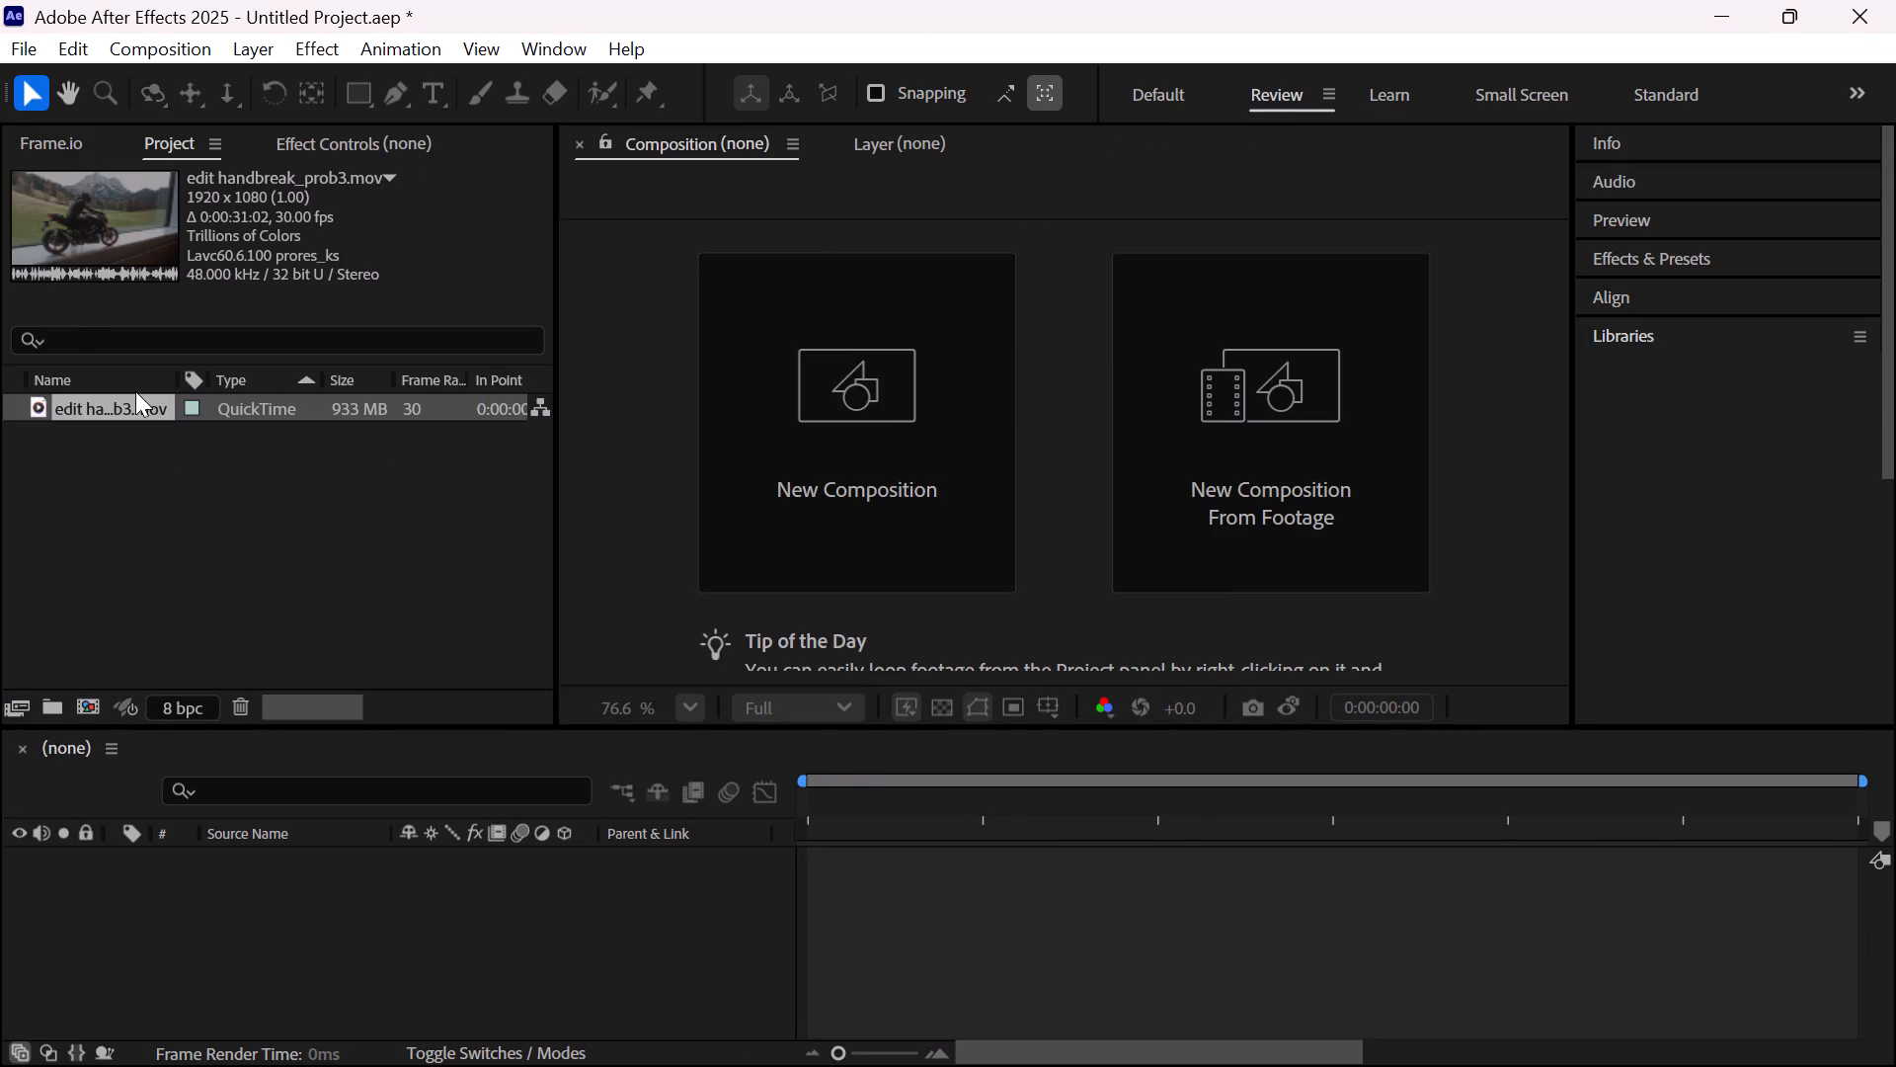
Create a composition from the imported edit handbreak_prob3.mov footage and fit the frame in the viewer at 43.8%.
{"action": "left_click_drag", "start_coordinate": [130, 406], "coordinate": [956, 908]}
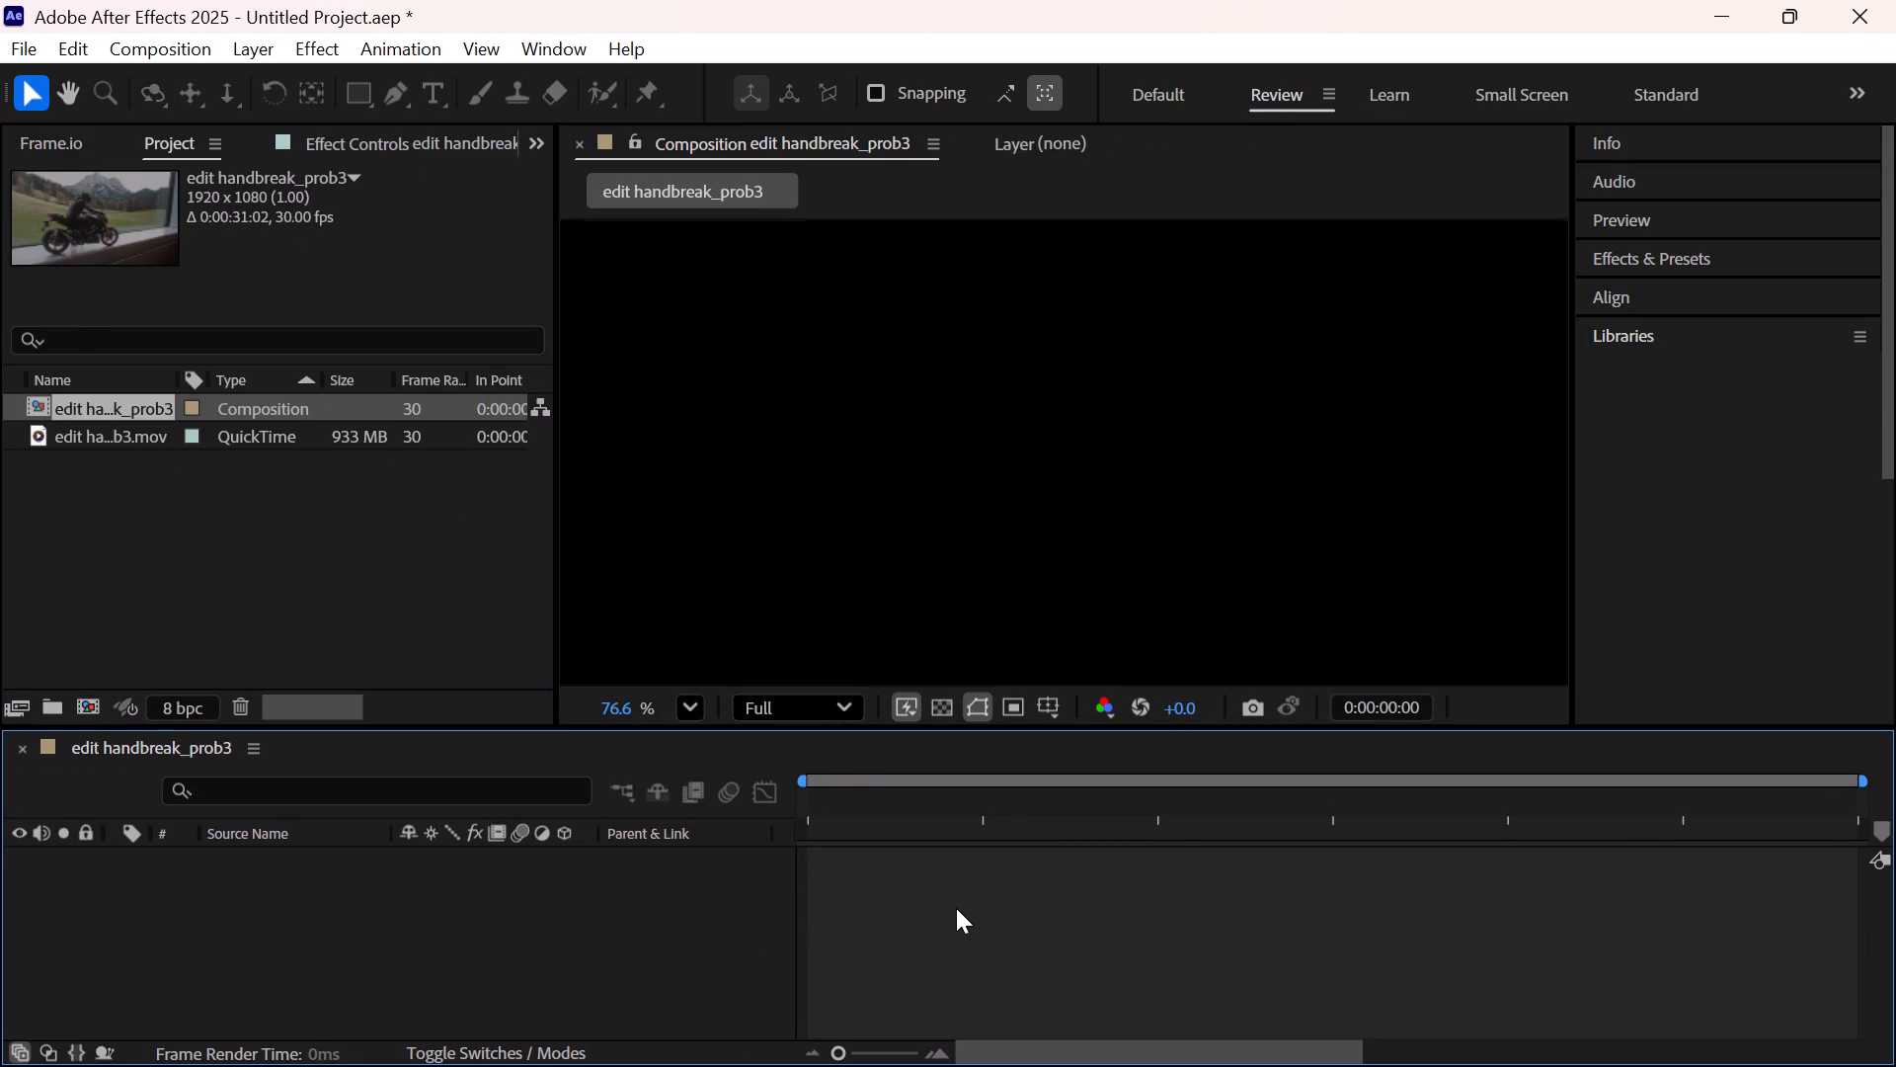
{"action": "scroll", "coordinate": [992, 600], "scroll_direction": "down", "scroll_amount": 2, "text": "ctrl"}
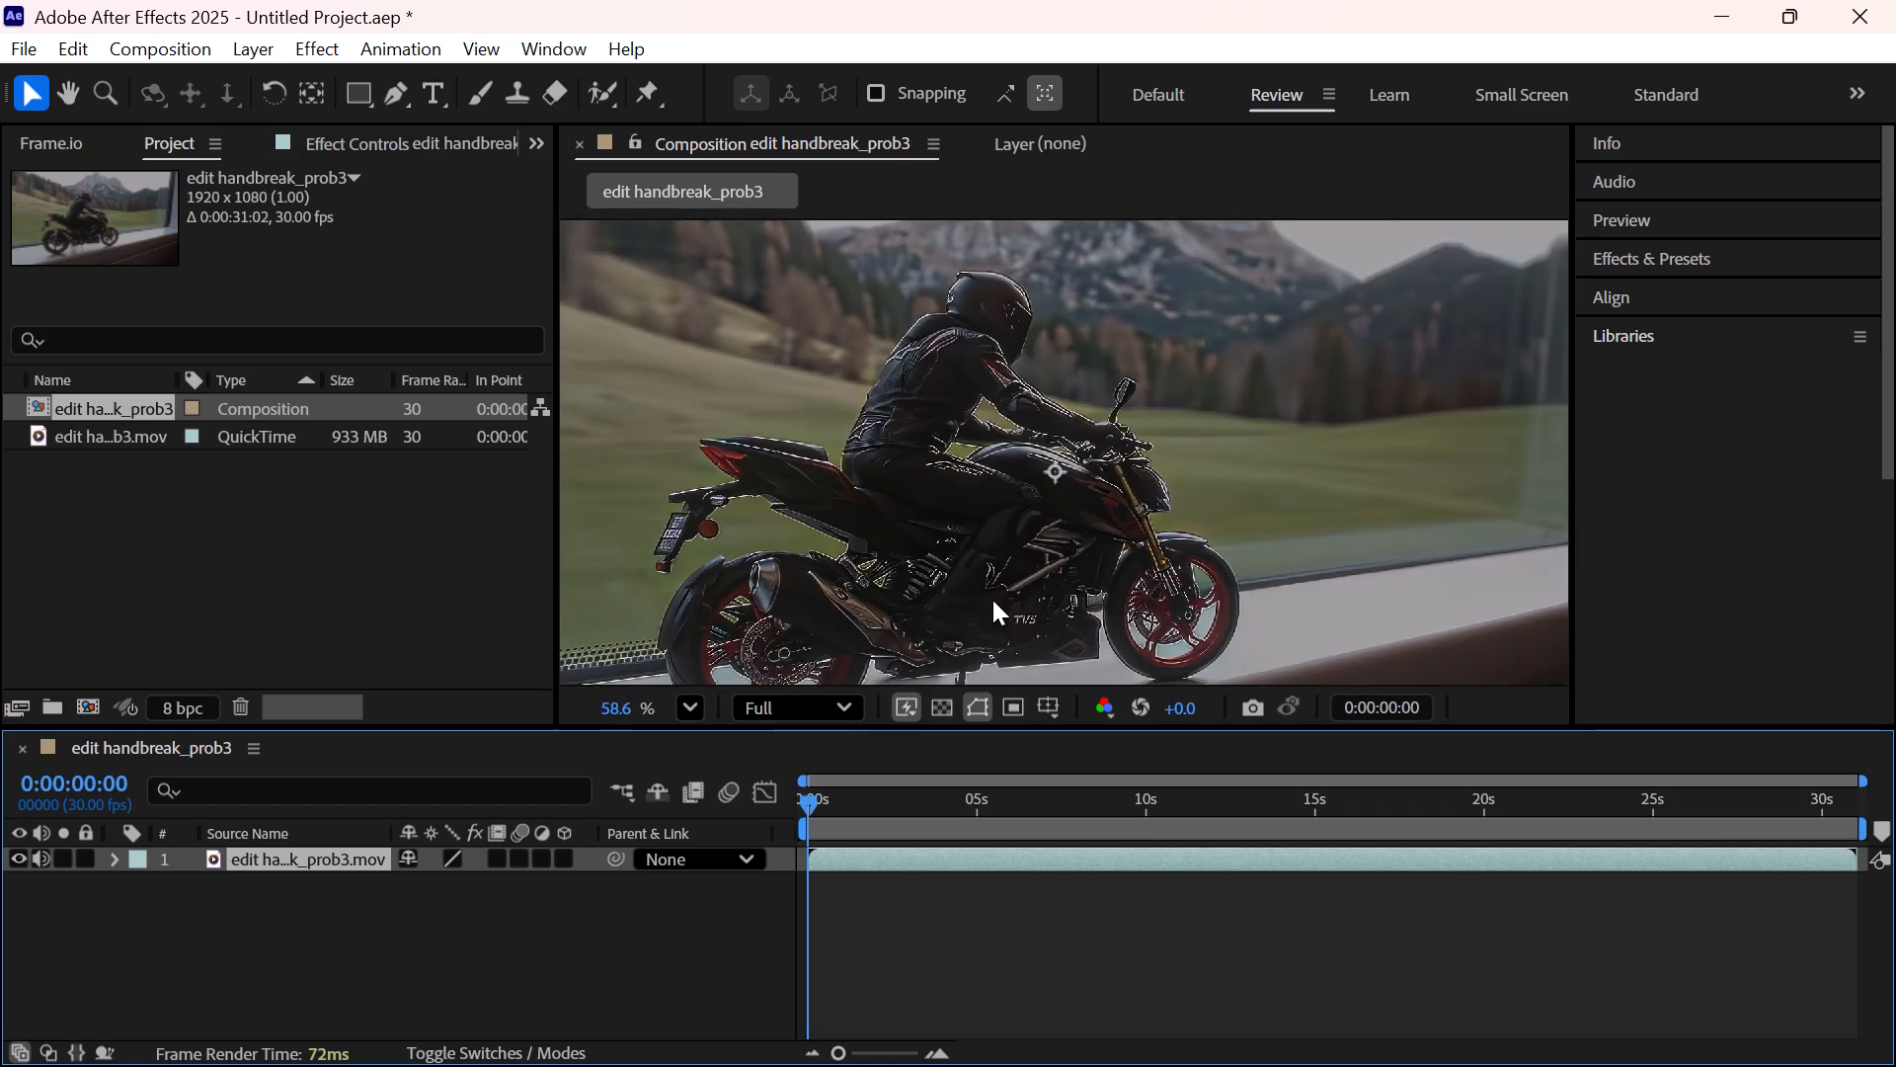
{"action": "scroll", "coordinate": [992, 600], "scroll_direction": "down", "scroll_amount": 1, "text": "ctrl"}
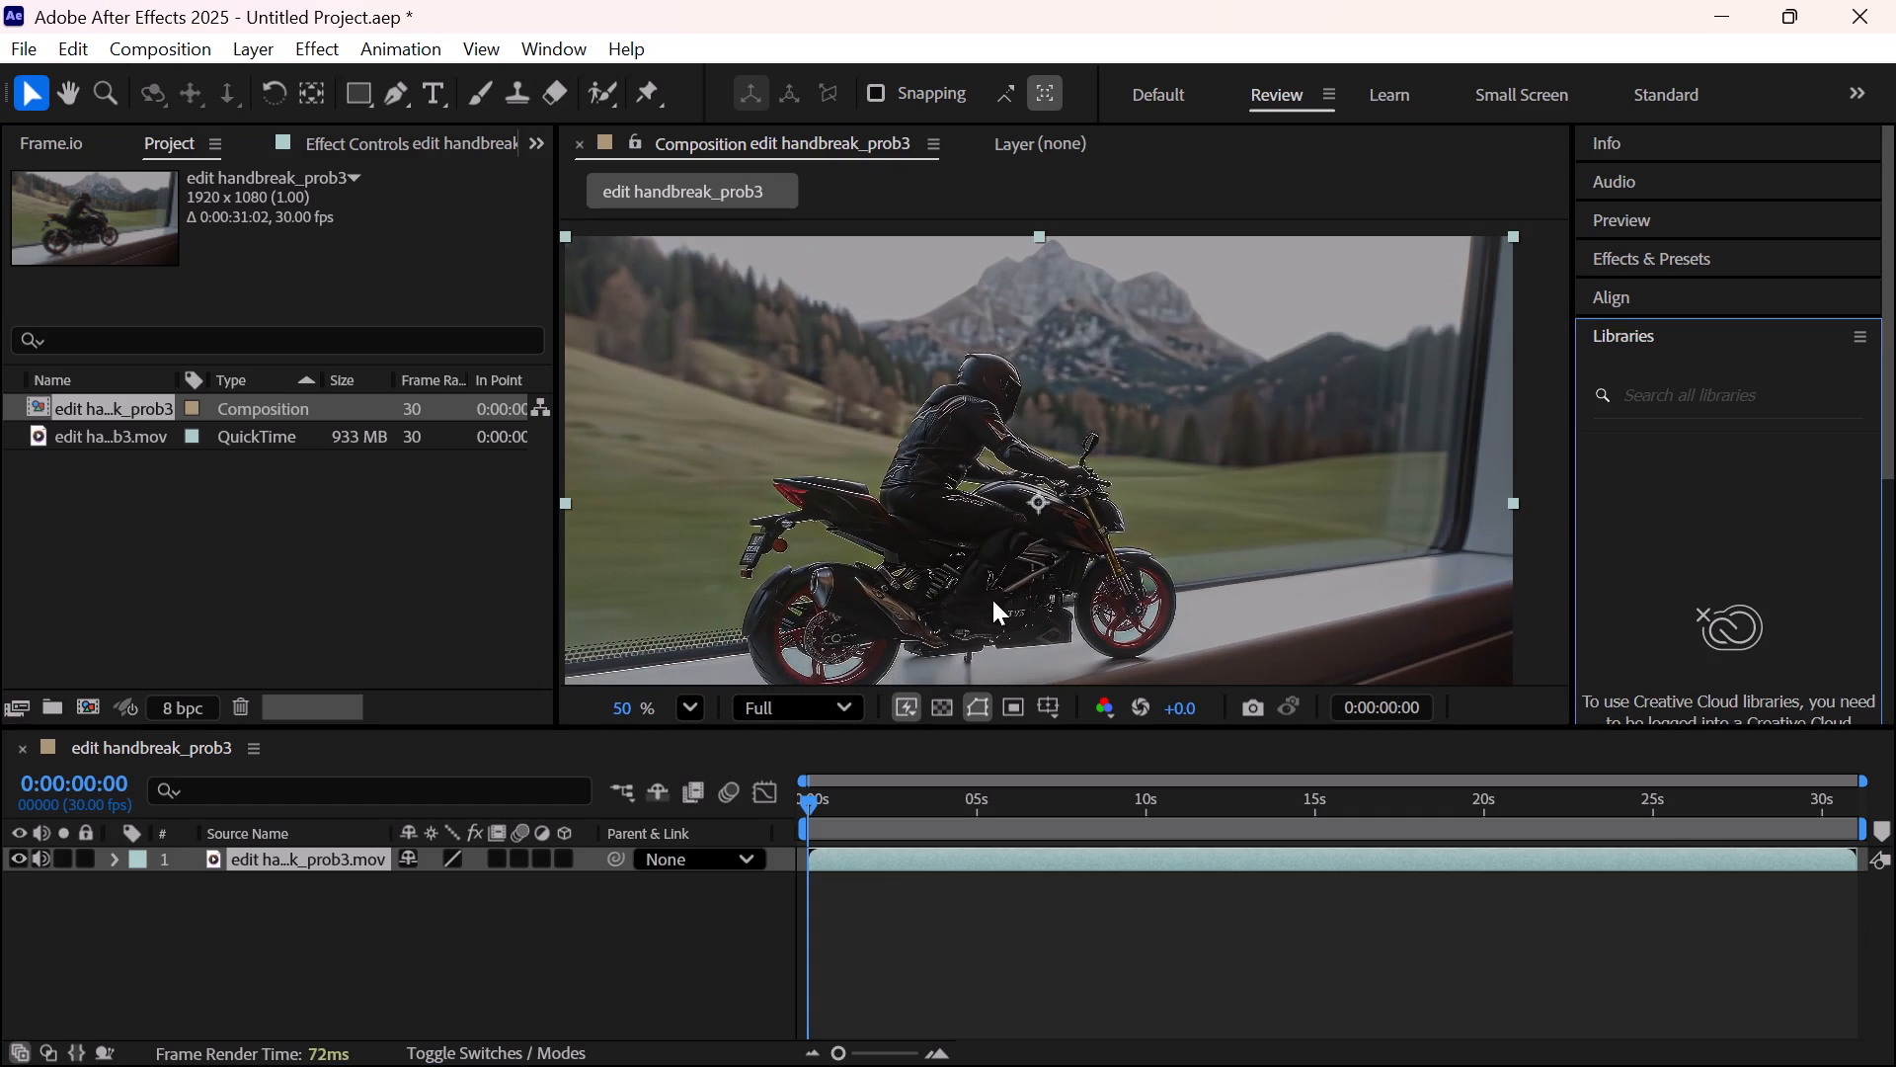
{"action": "scroll", "coordinate": [992, 600], "scroll_direction": "right", "scroll_amount": 1}
{"action": "scroll", "coordinate": [992, 600], "scroll_direction": "down", "scroll_amount": 1, "text": "ctrl"}
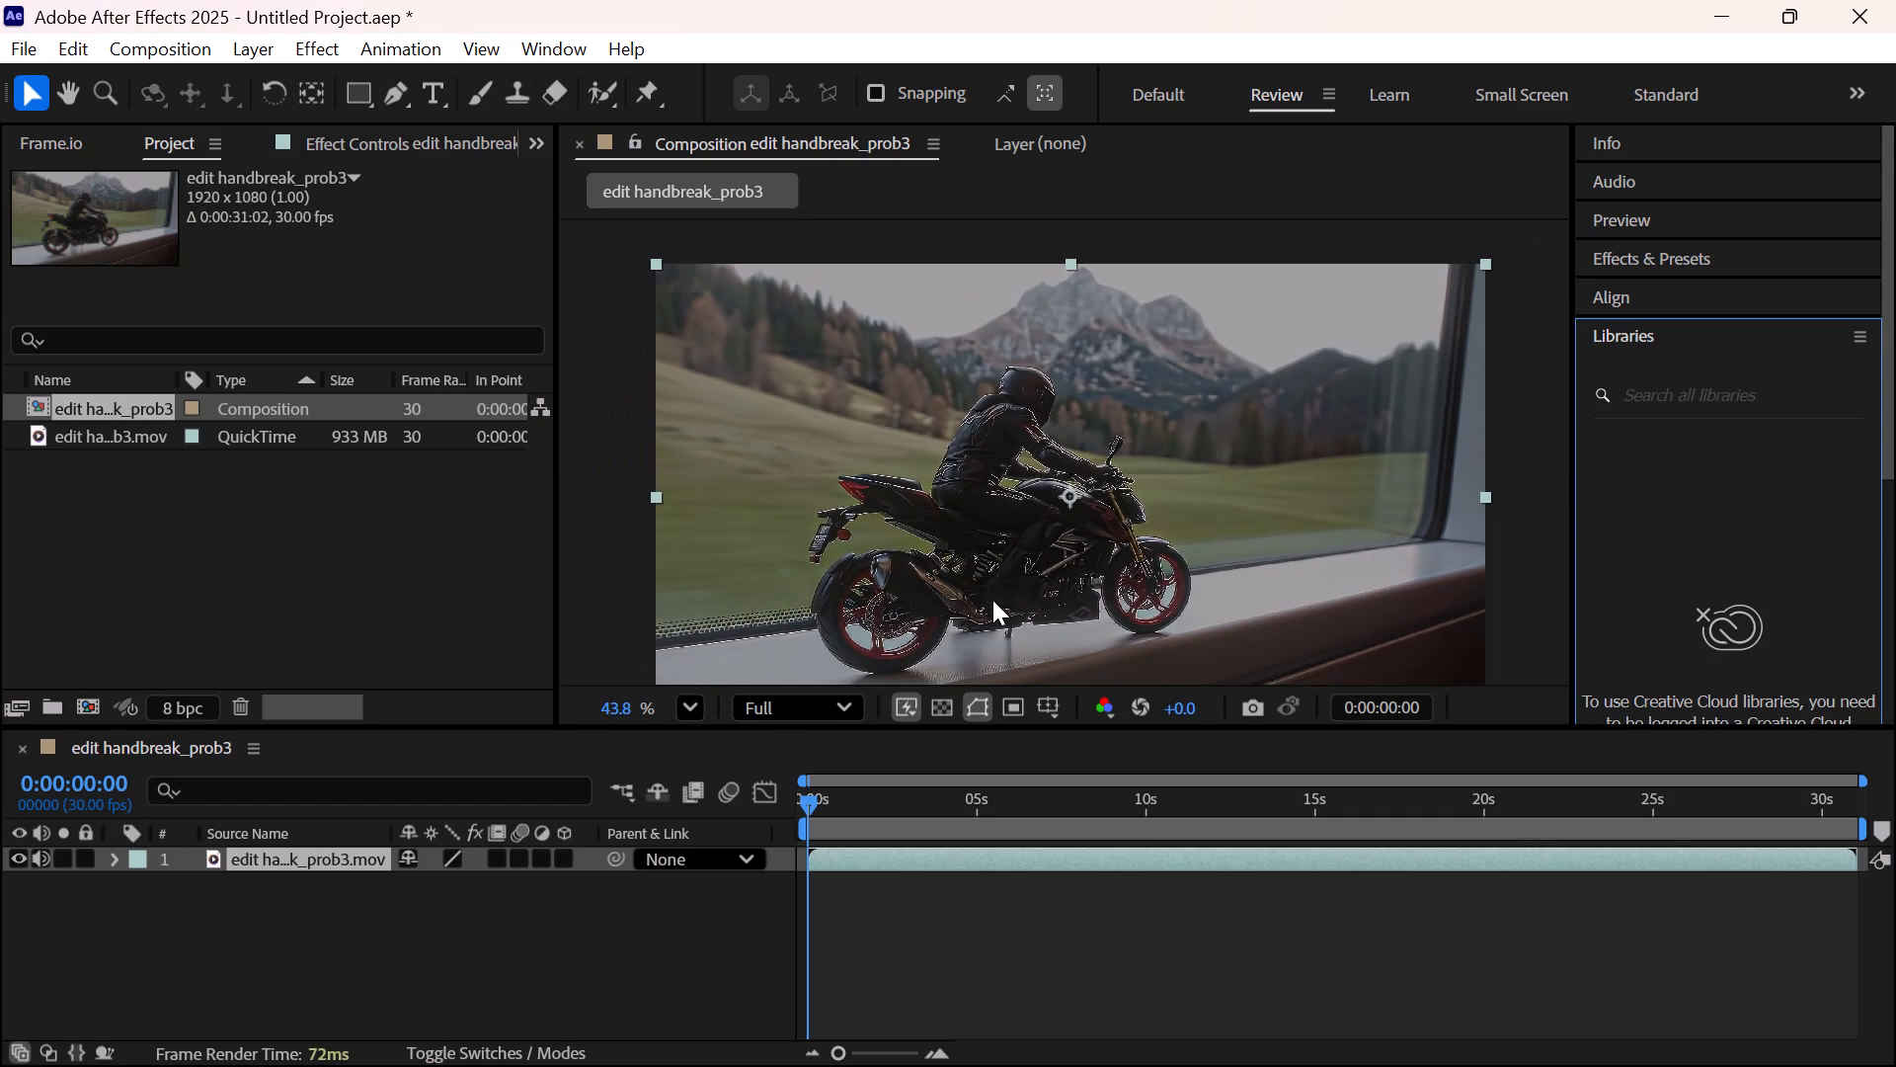
{"action": "scroll", "coordinate": [992, 600], "scroll_direction": "down", "scroll_amount": 1}
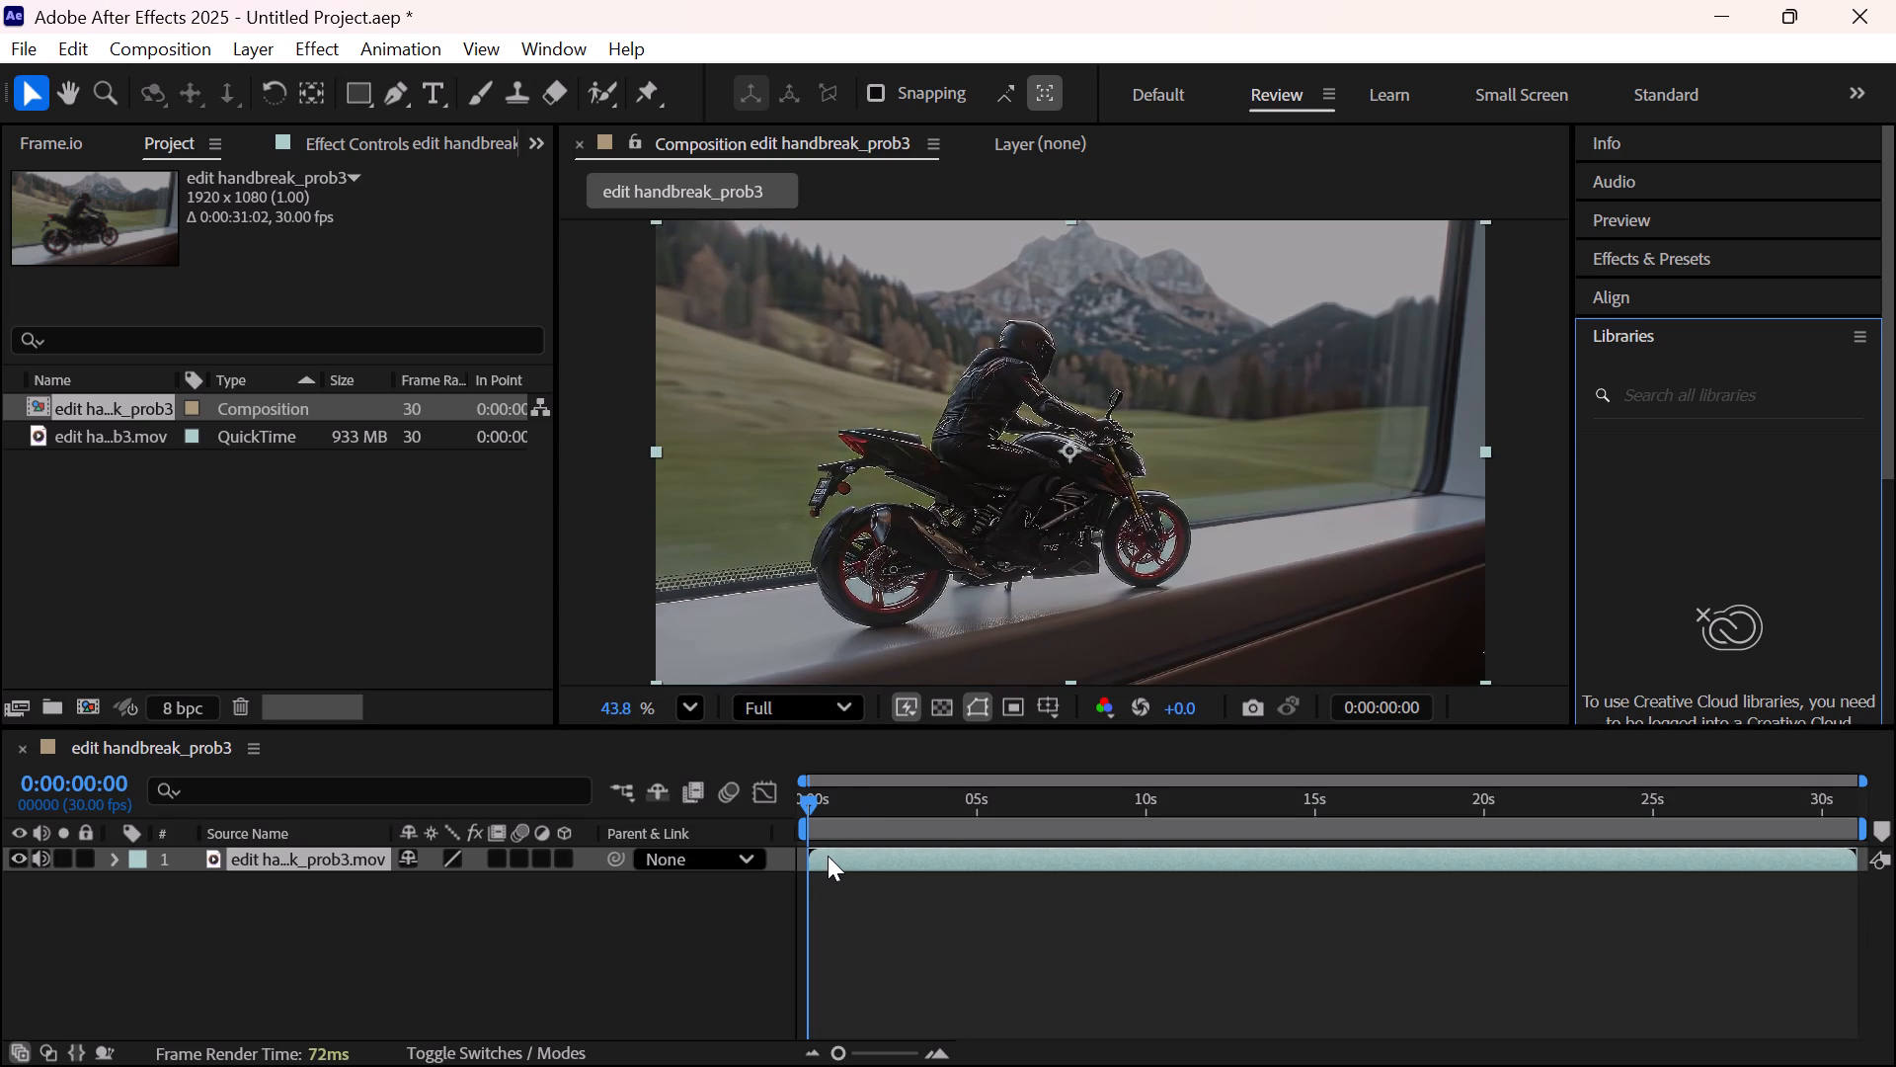
Search the available effects for "S" and "s br", examine the S_ effects, and clear the search.
{"action": "key", "text": "ctrl+space"}
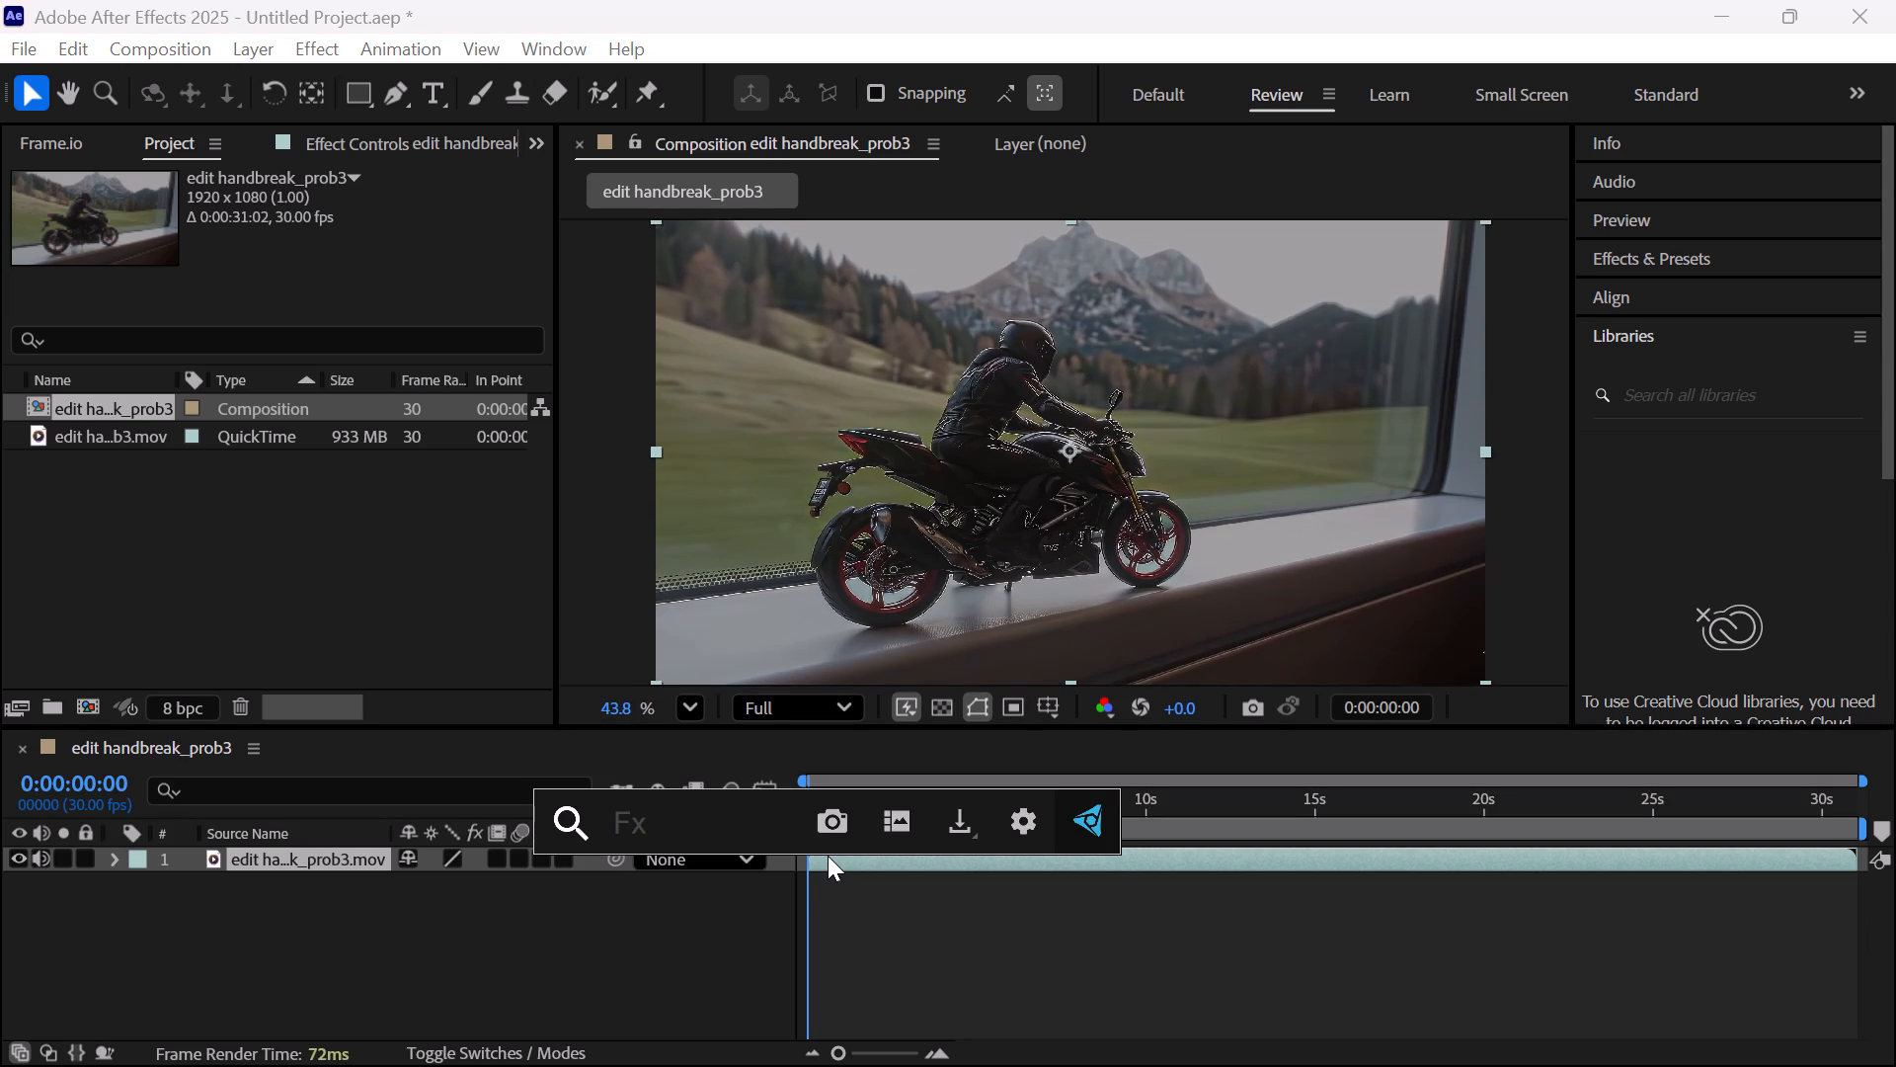
{"action": "type", "text": "br"}
{"action": "key", "text": "BackSpace"}
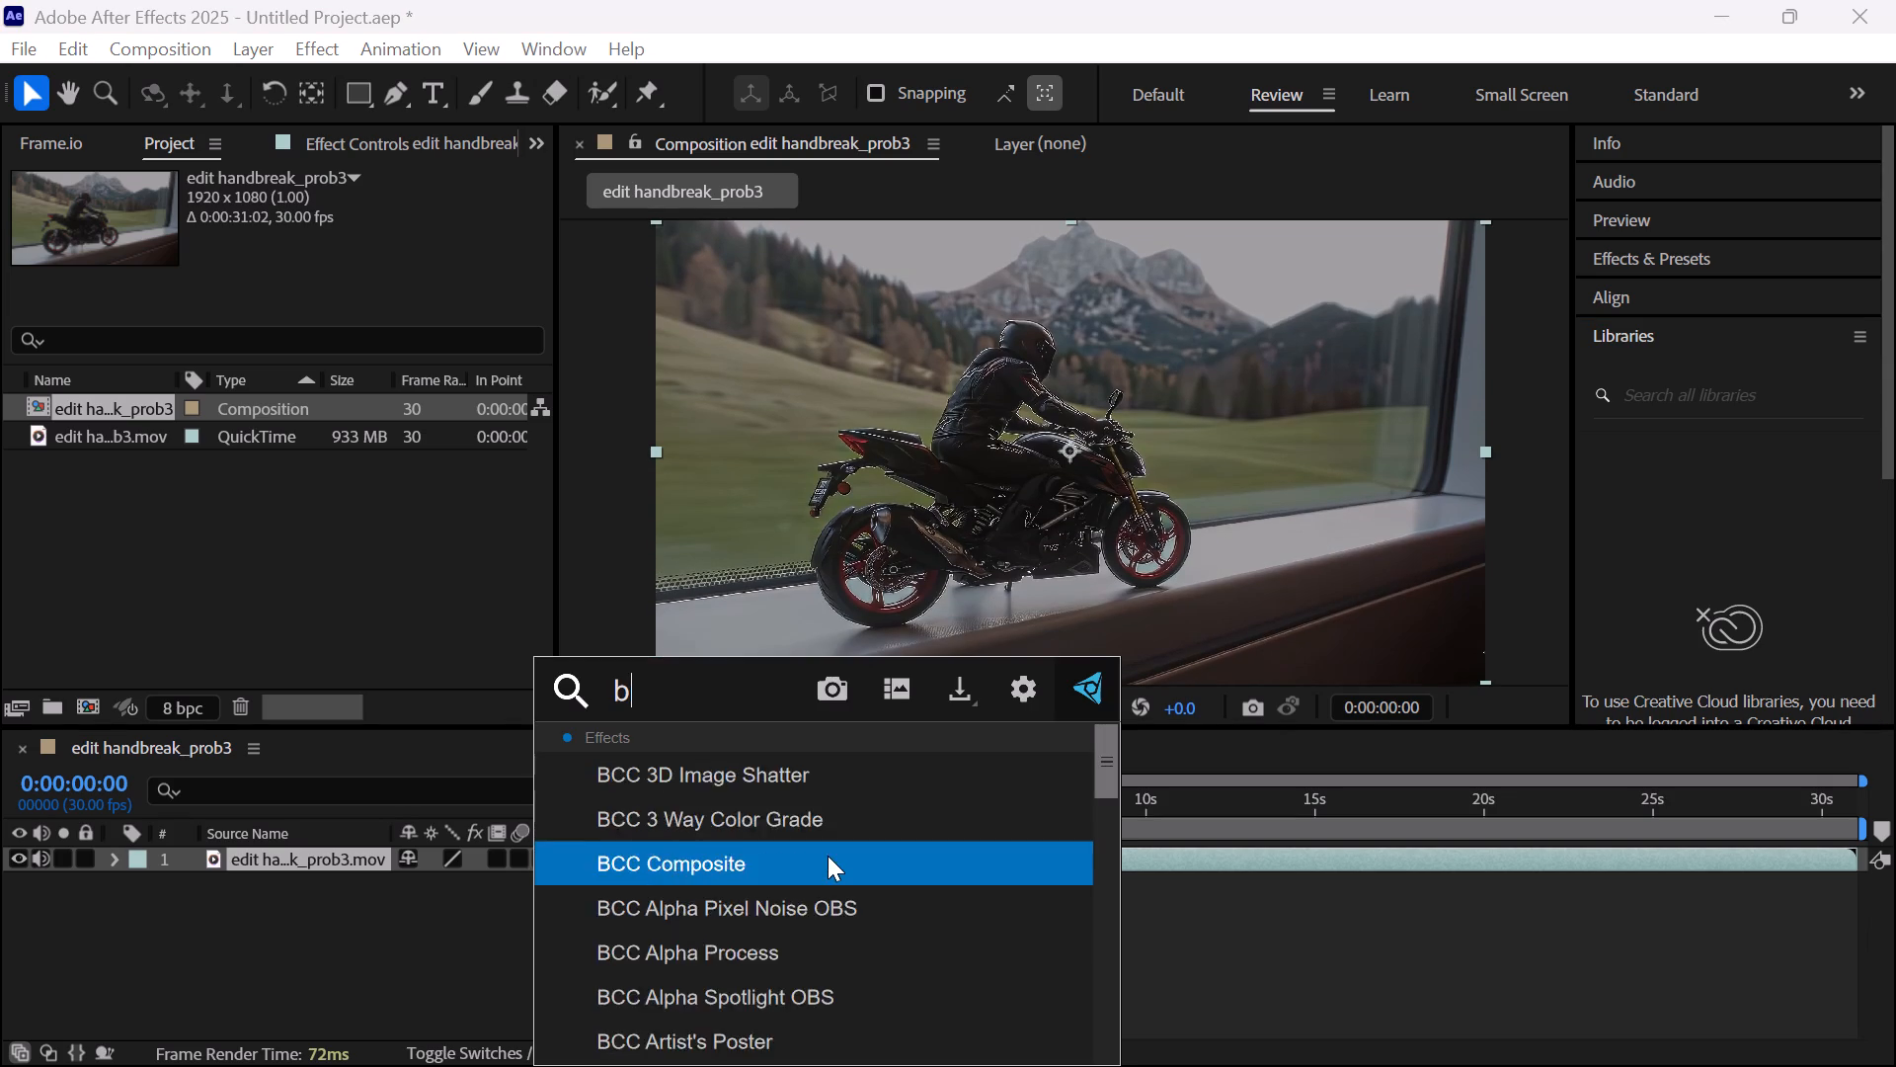
{"action": "key", "text": "BackSpace"}
{"action": "key", "text": "shift+s"}
{"action": "type", "text": "br"}
{"action": "key", "text": "BackSpace"}
{"action": "key", "text": "BackSpace"}
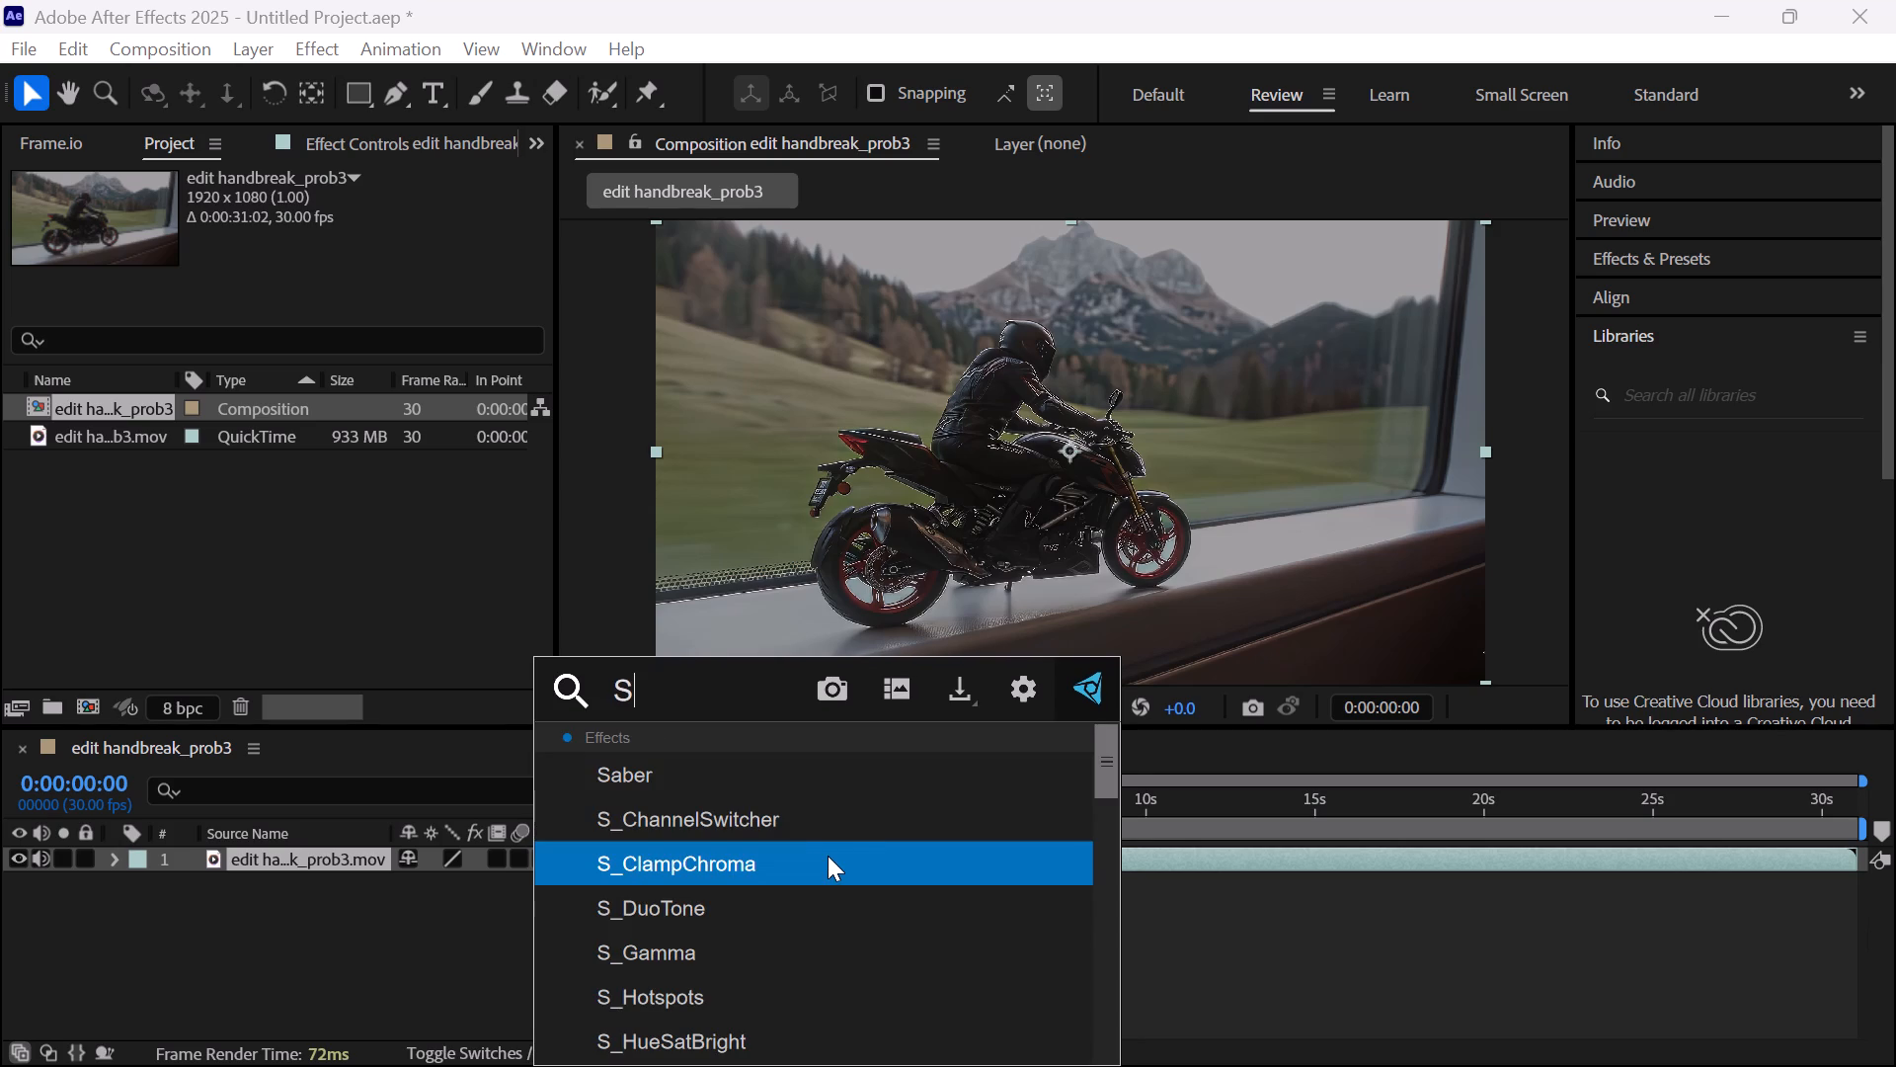
{"action": "key", "text": "Down"}
{"action": "key", "text": "Down"}
{"action": "key", "text": "Down"}
{"action": "key", "text": "Down"}
{"action": "key", "text": "Down"}
{"action": "key", "text": "Down"}
{"action": "key", "text": "Down"}
{"action": "key", "text": "Down"}
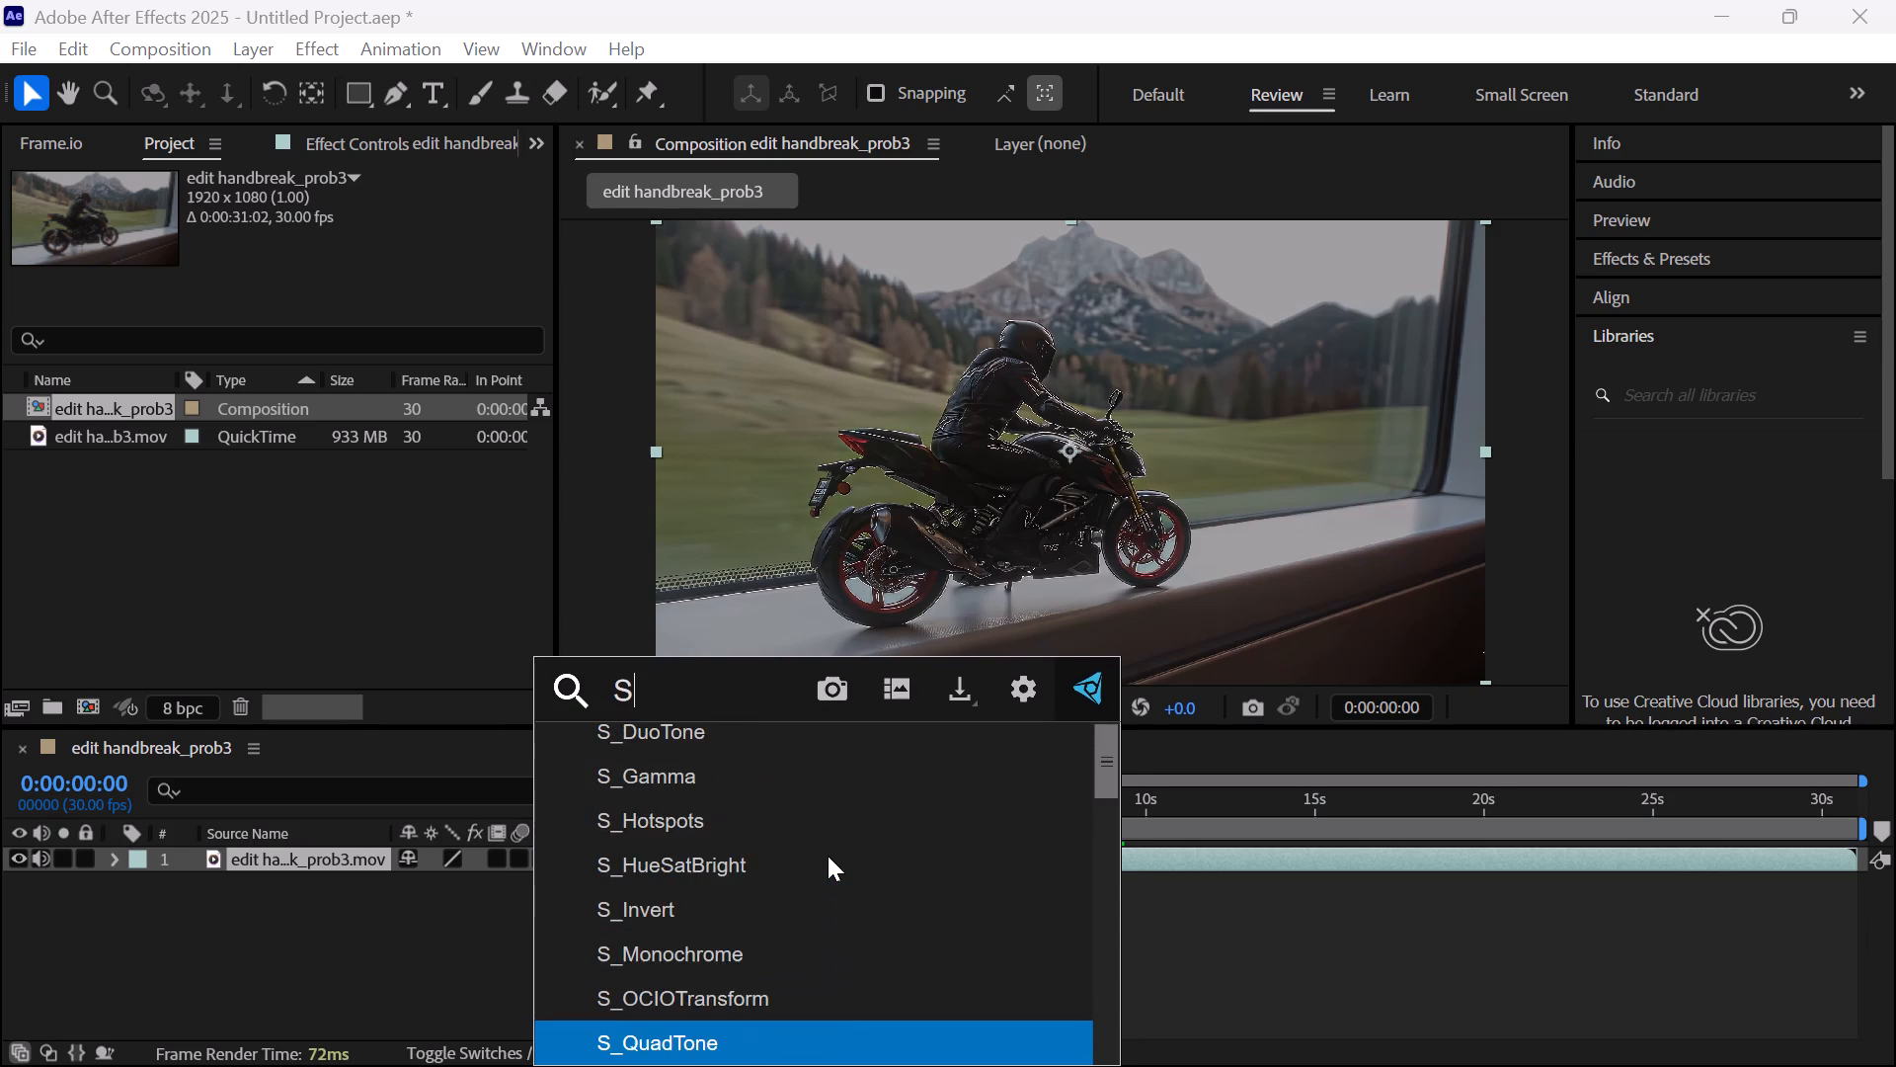
{"action": "key", "text": "Down"}
{"action": "key", "text": "Down"}
{"action": "key", "text": "Down"}
{"action": "key", "text": "Down"}
{"action": "key", "text": "Down"}
{"action": "key", "text": "Down"}
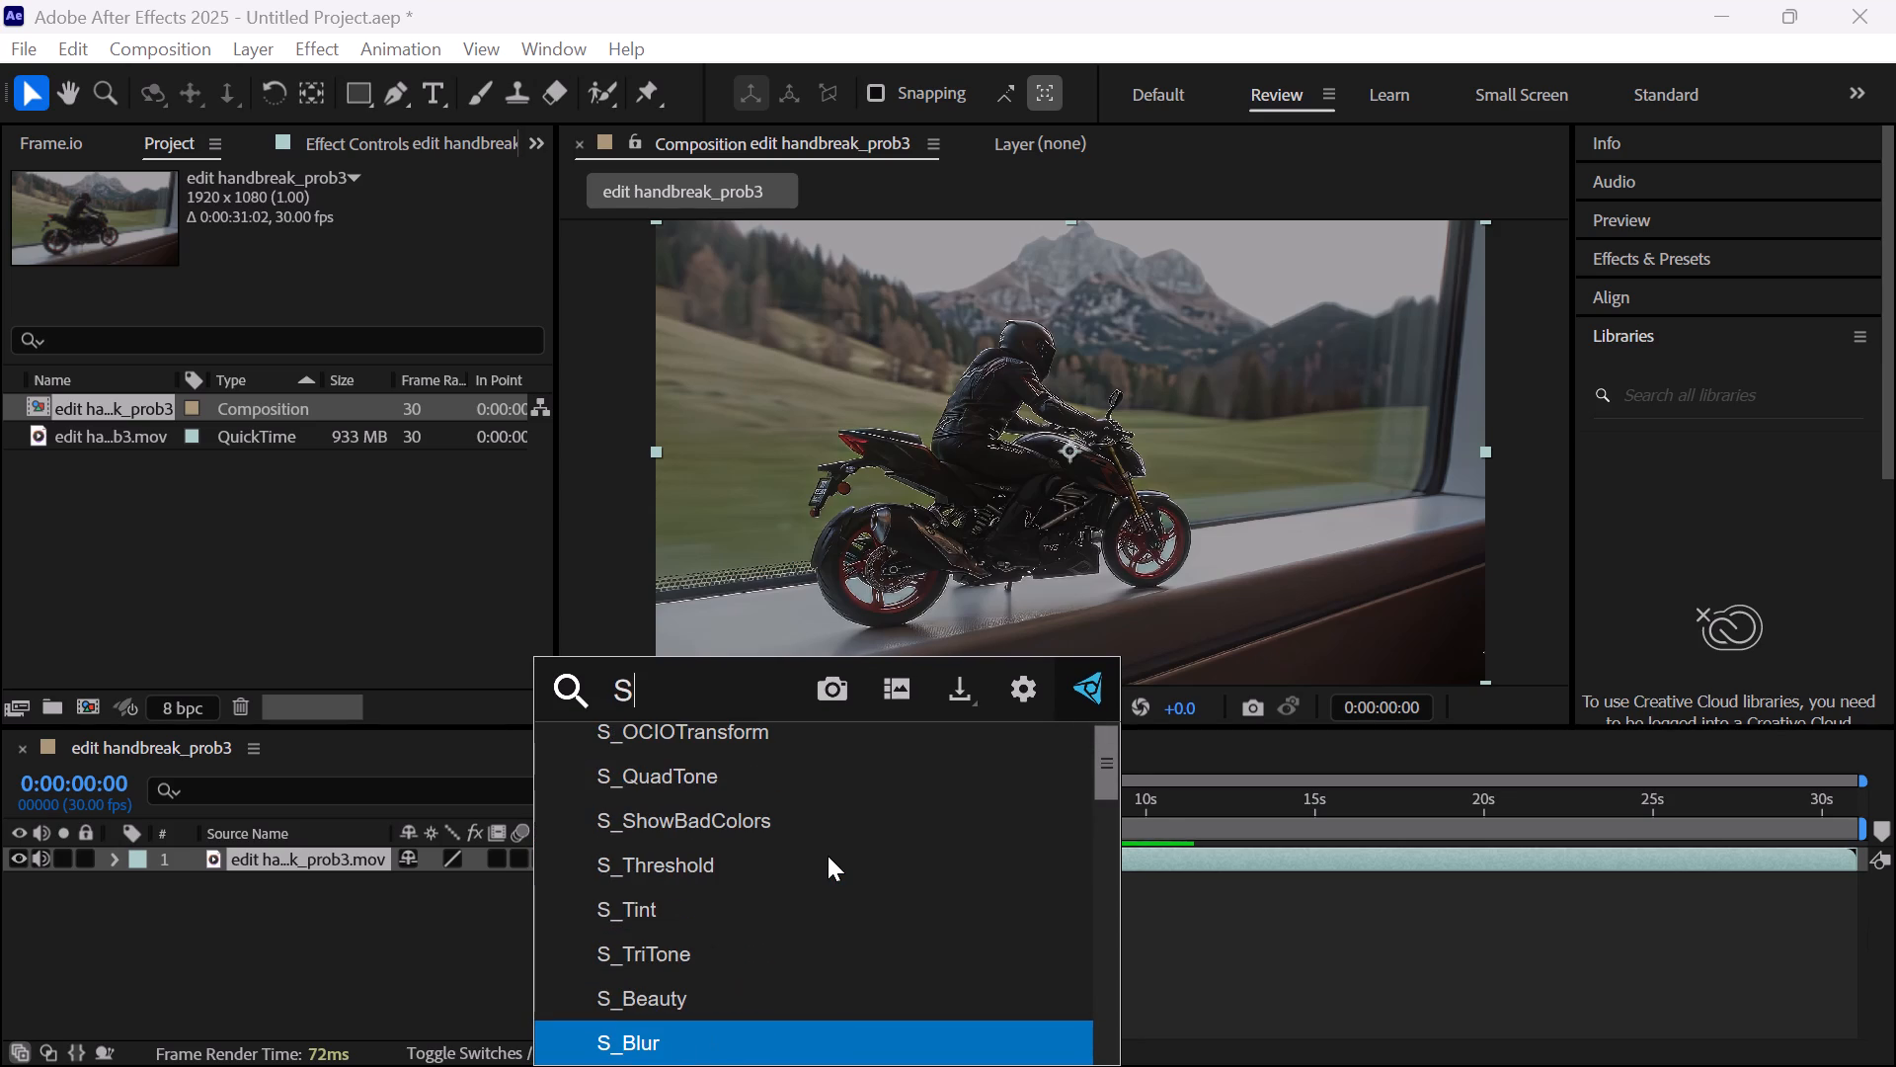
{"action": "key", "text": "BackSpace"}
{"action": "key", "text": "BackSpace"}
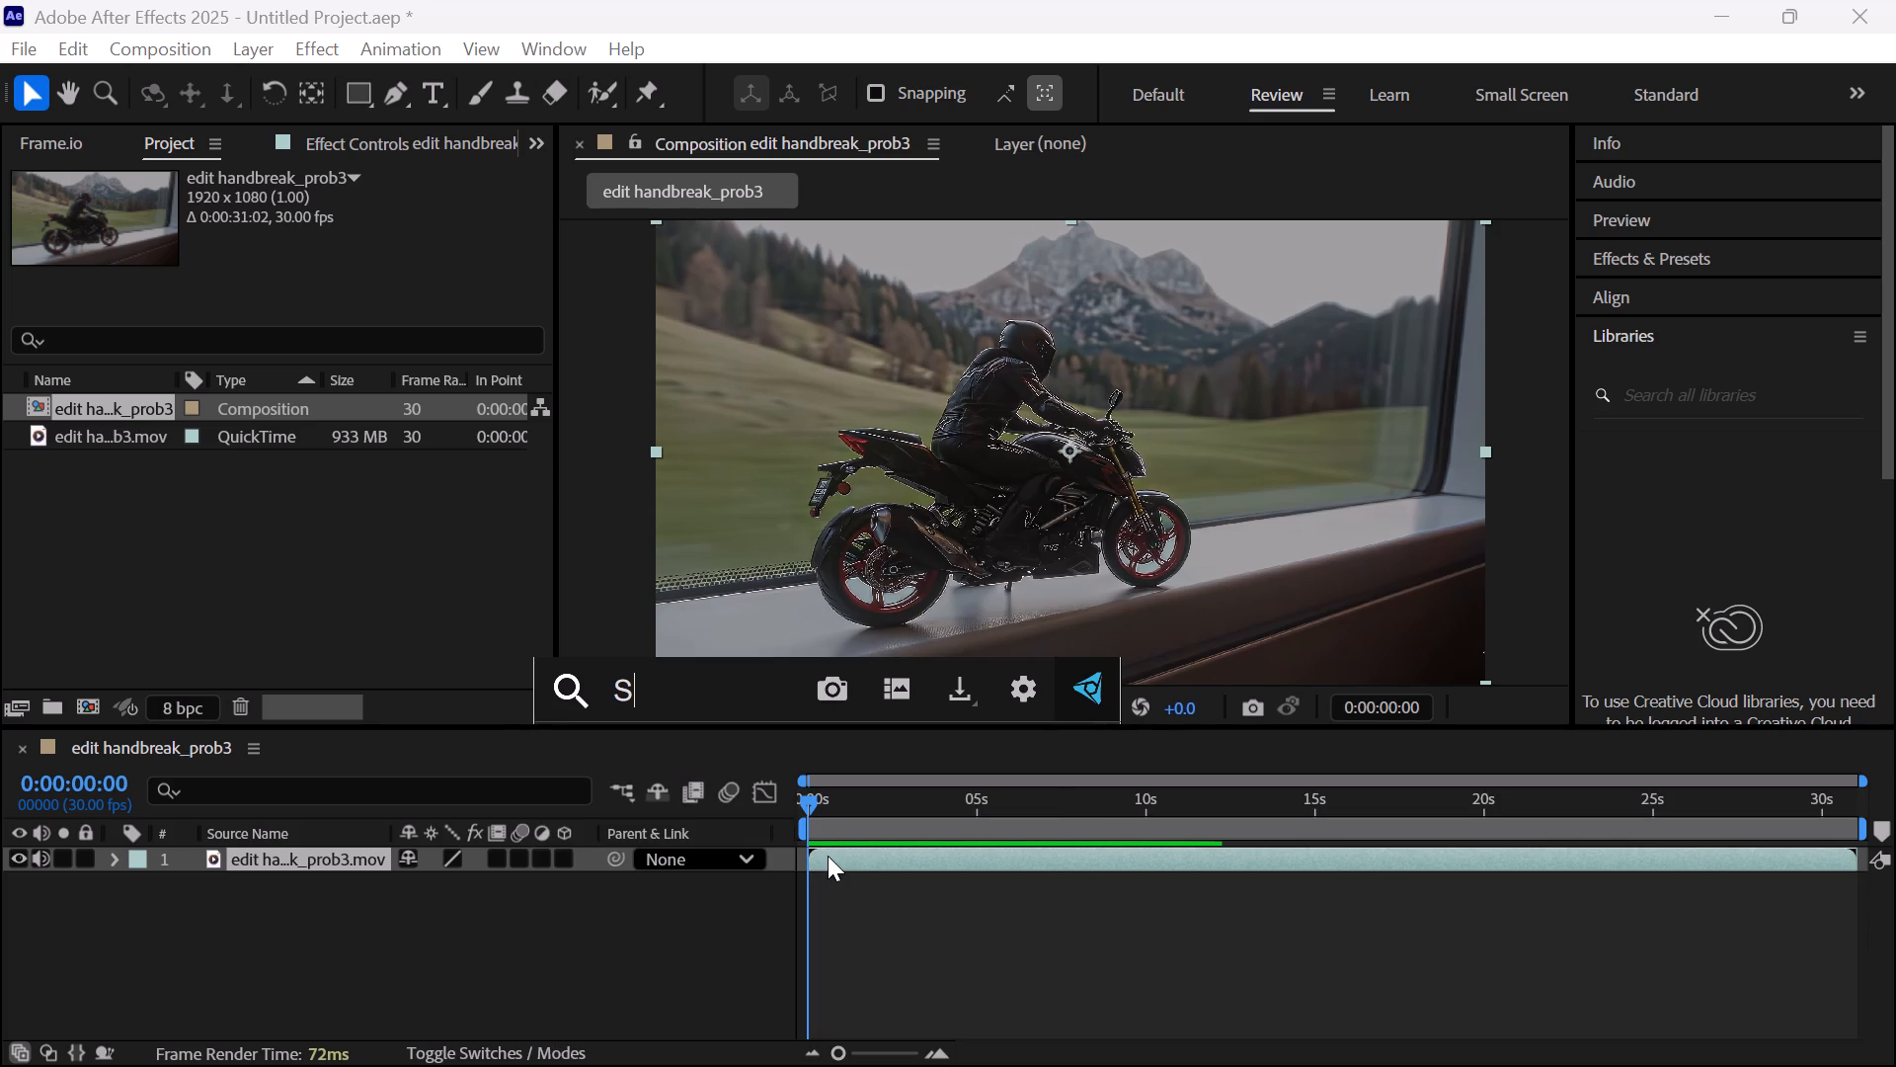
{"action": "key", "text": "BackSpace"}
{"action": "key", "text": "BackSpace"}
{"action": "type", "text": "s br=="}
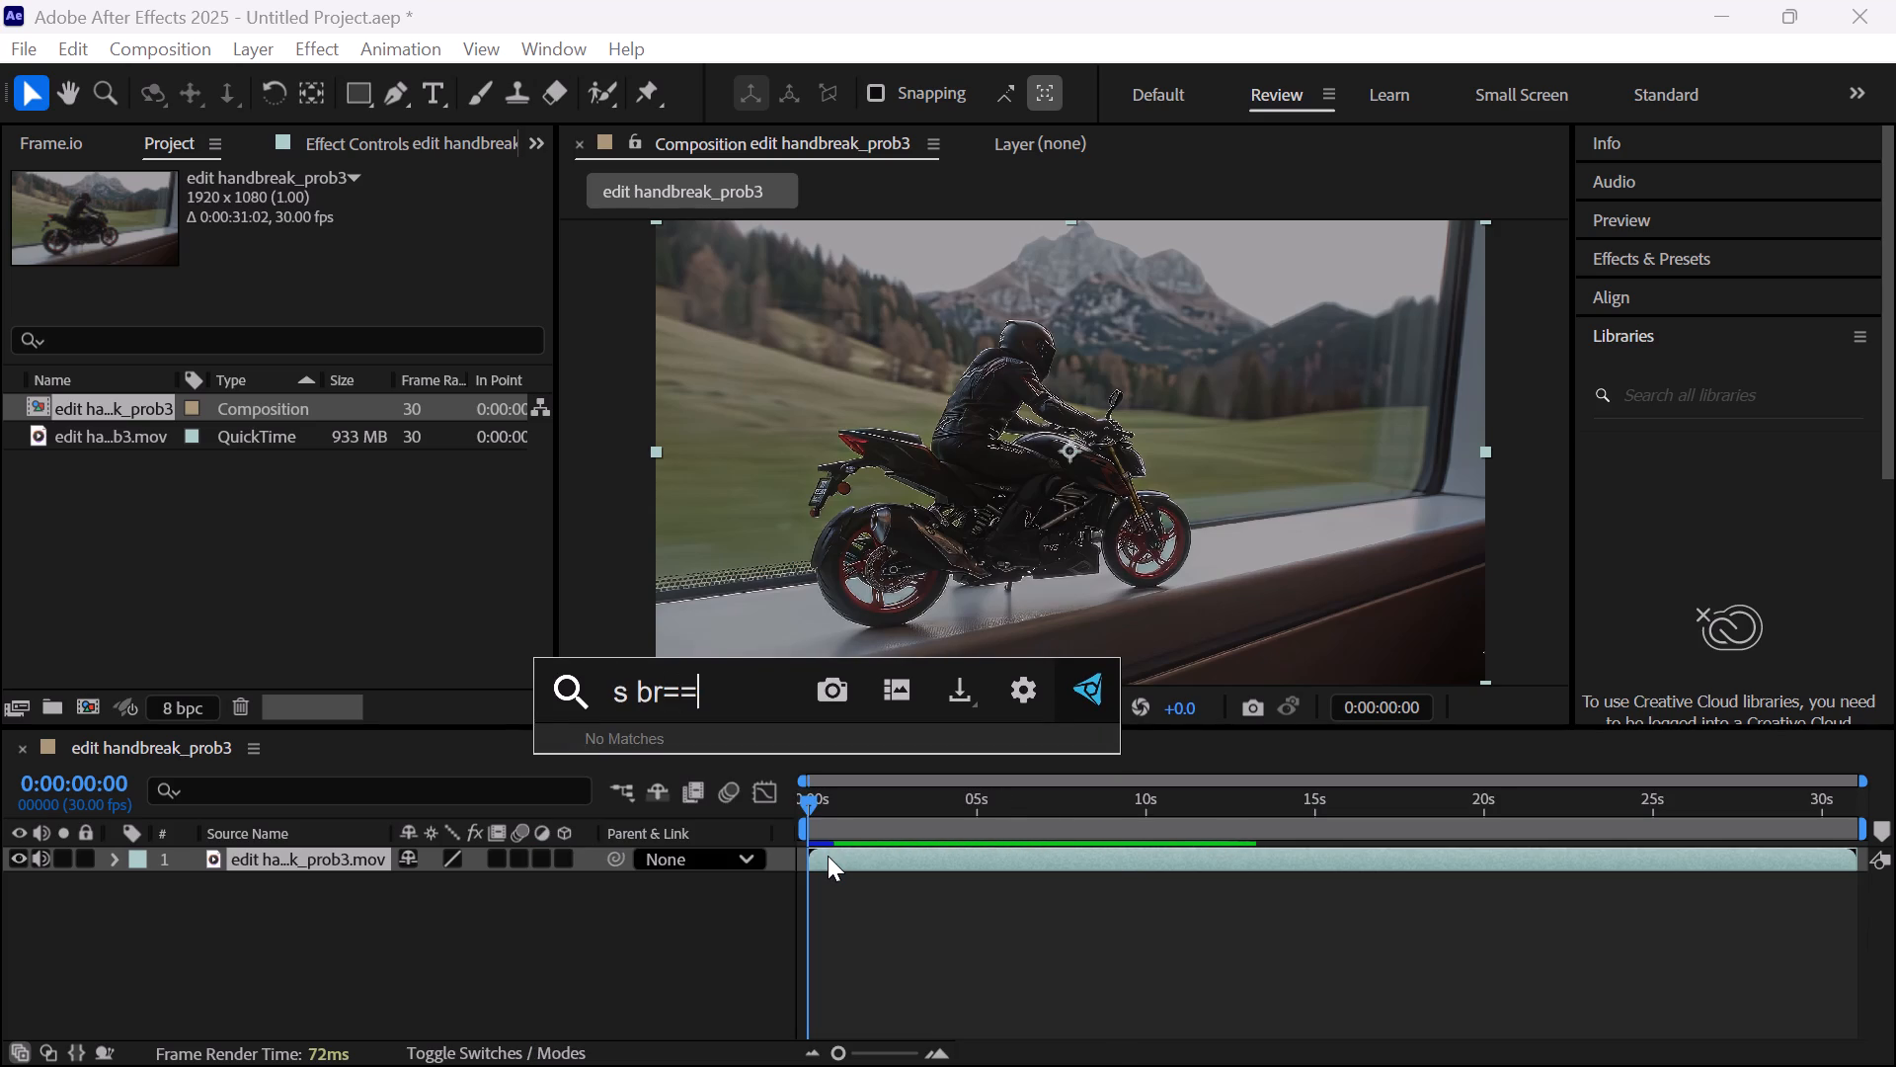
{"action": "key", "text": "BackSpace"}
{"action": "key", "text": "BackSpace"}
{"action": "key", "text": "BackSpace"}
{"action": "key", "text": "BackSpace"}
{"action": "key", "text": "BackSpace"}
{"action": "key", "text": "BackSpace"}
{"action": "key", "text": "BackSpace"}
{"action": "key", "text": "BackSpace"}
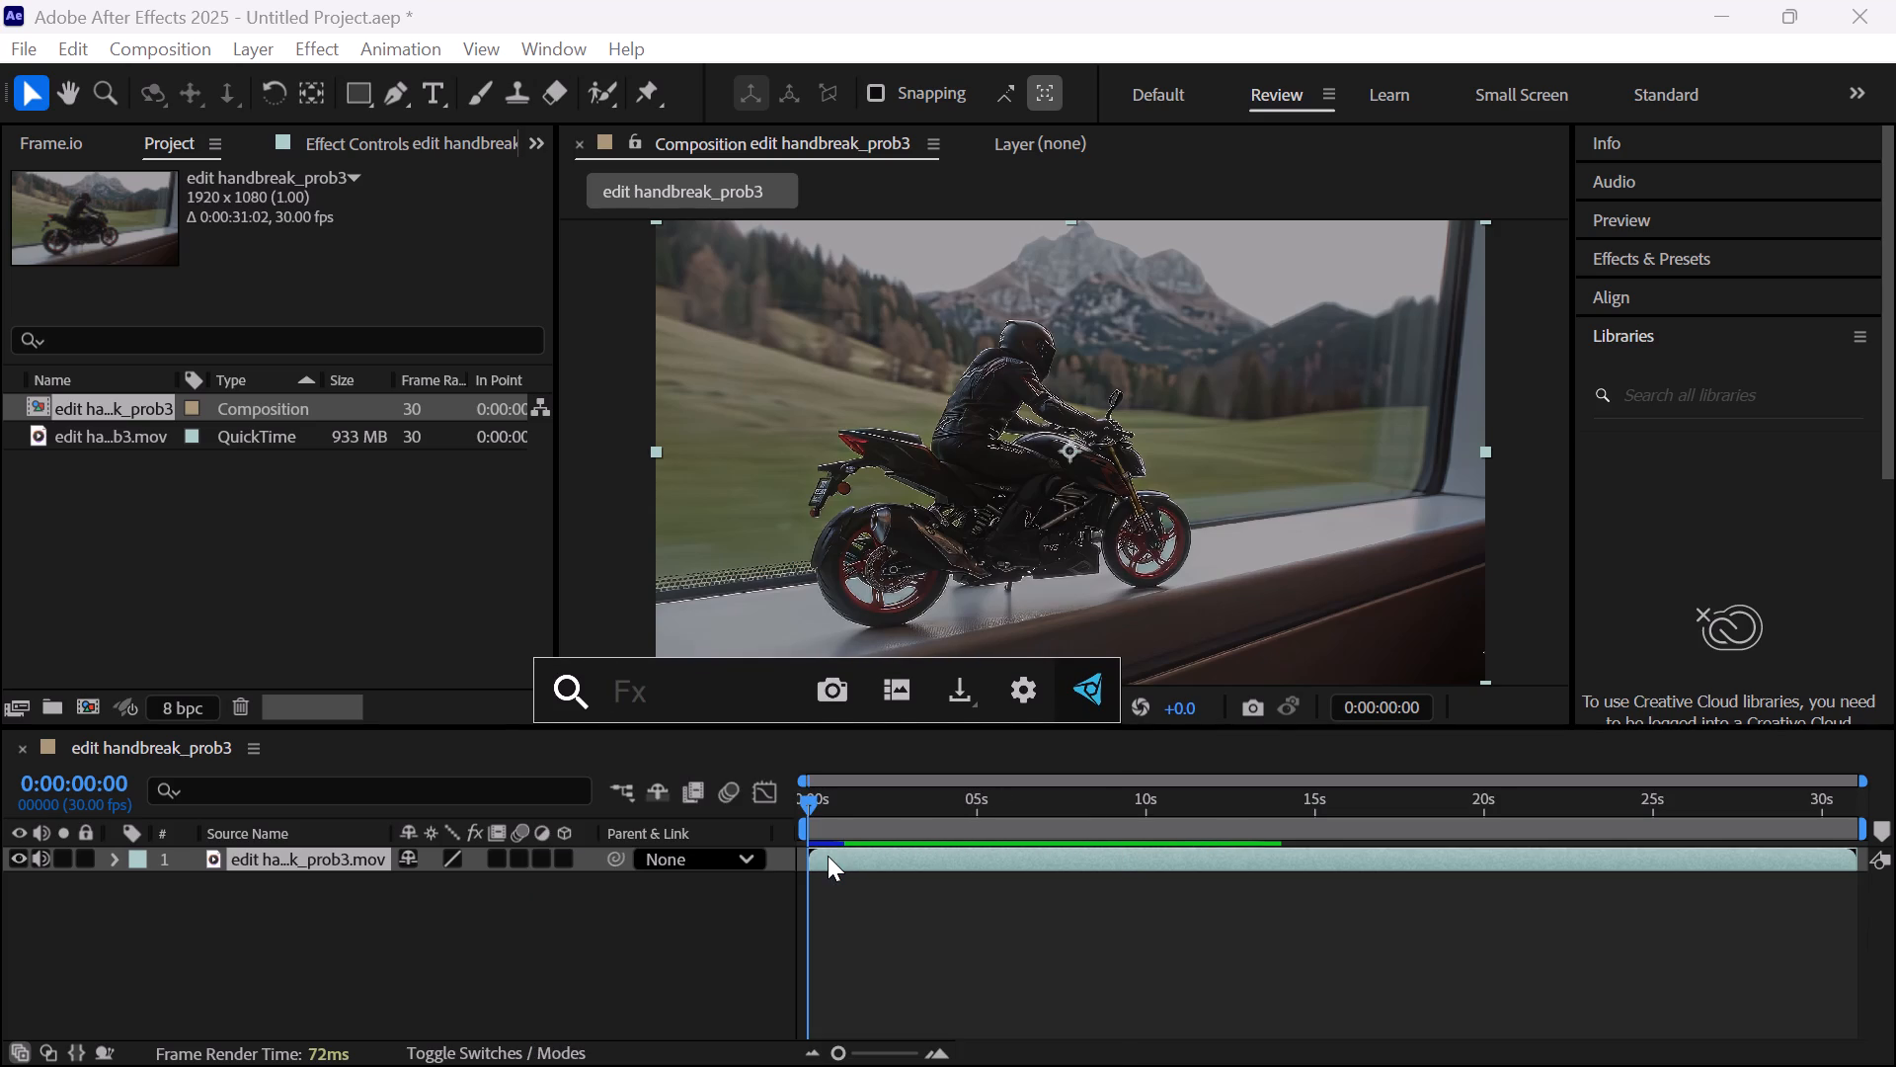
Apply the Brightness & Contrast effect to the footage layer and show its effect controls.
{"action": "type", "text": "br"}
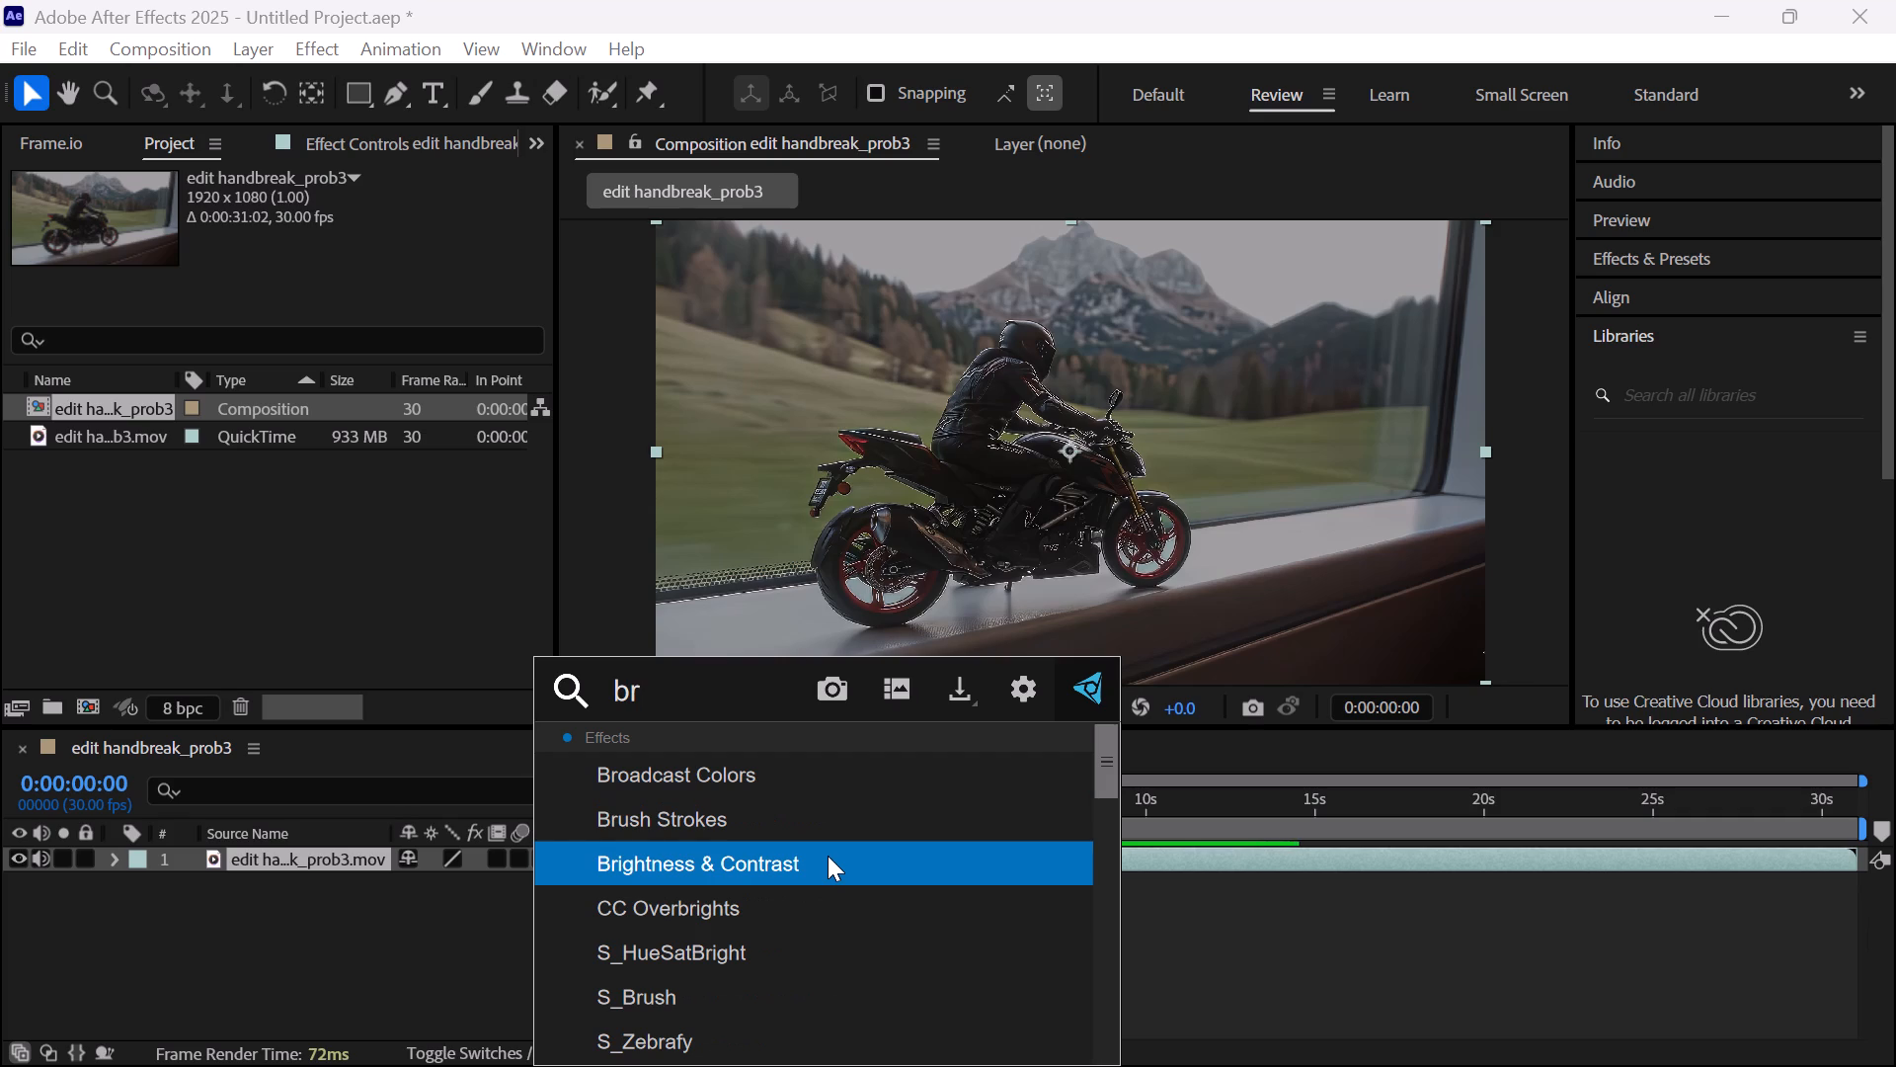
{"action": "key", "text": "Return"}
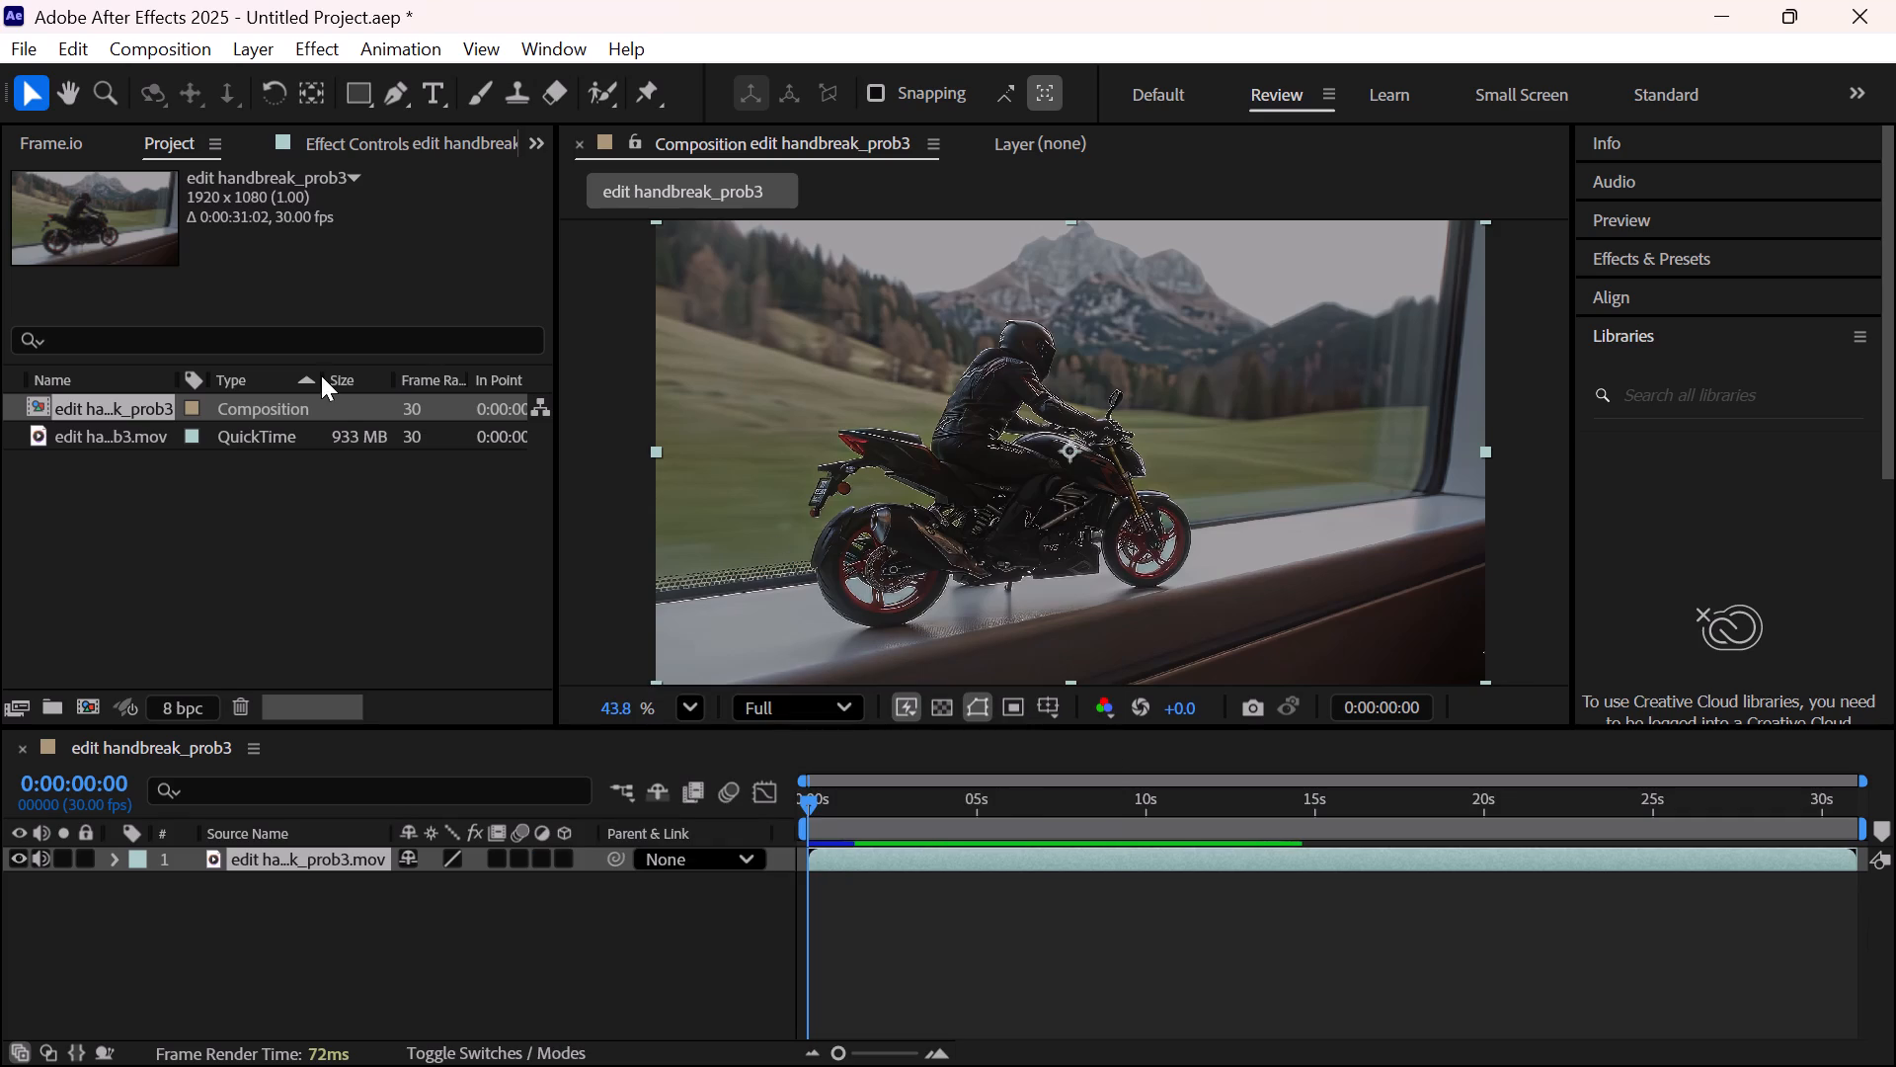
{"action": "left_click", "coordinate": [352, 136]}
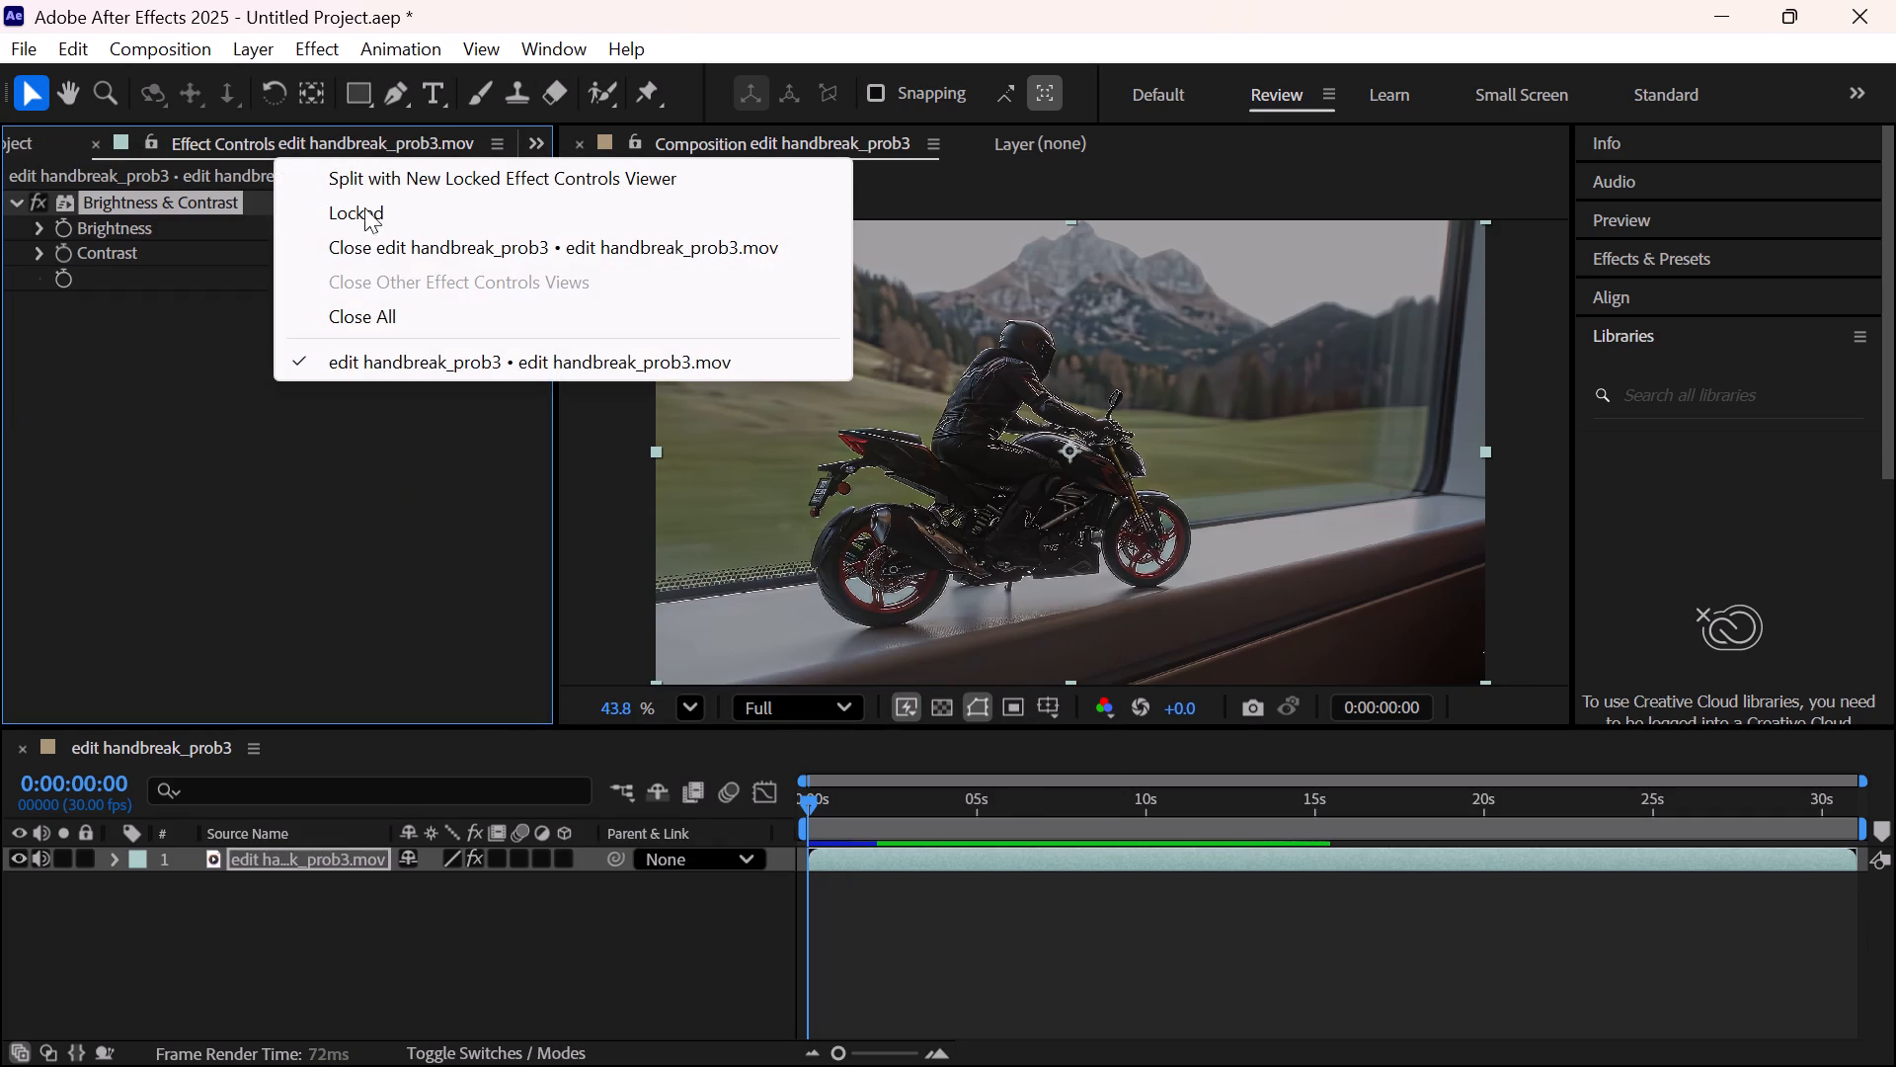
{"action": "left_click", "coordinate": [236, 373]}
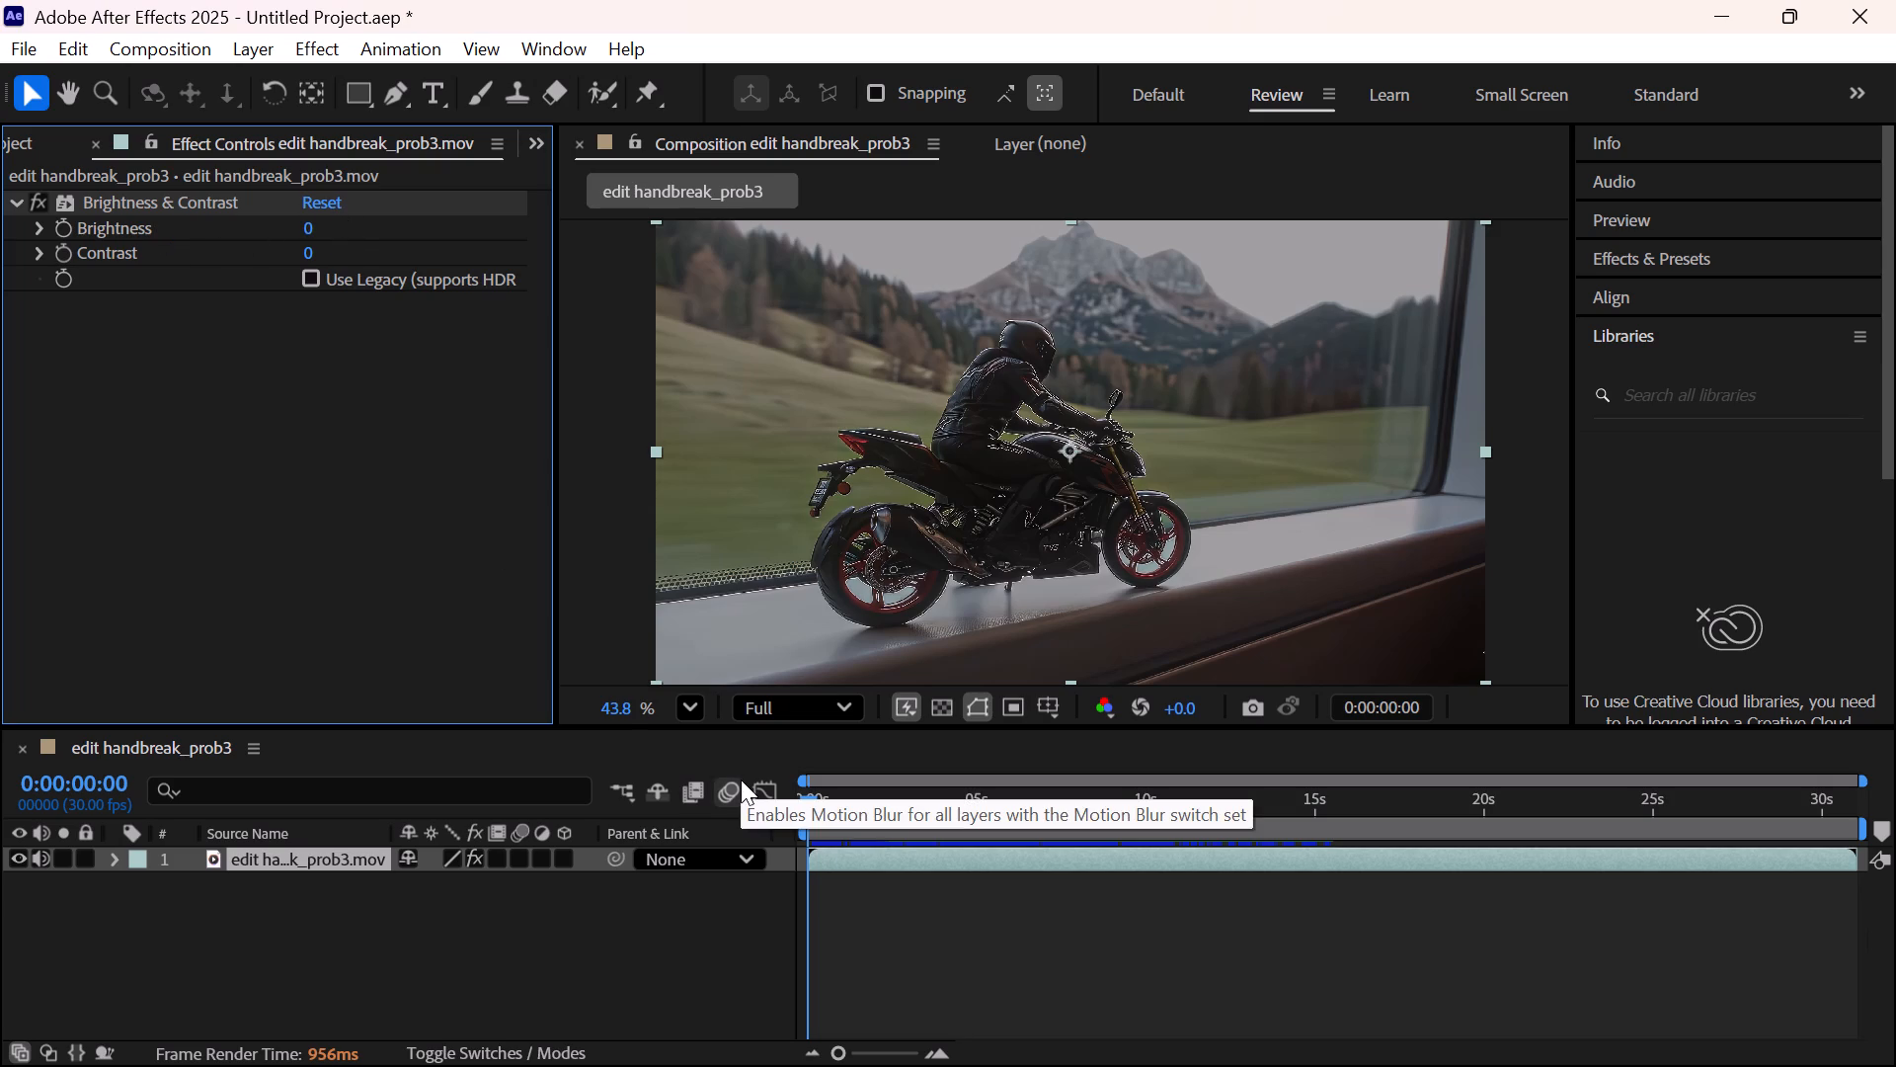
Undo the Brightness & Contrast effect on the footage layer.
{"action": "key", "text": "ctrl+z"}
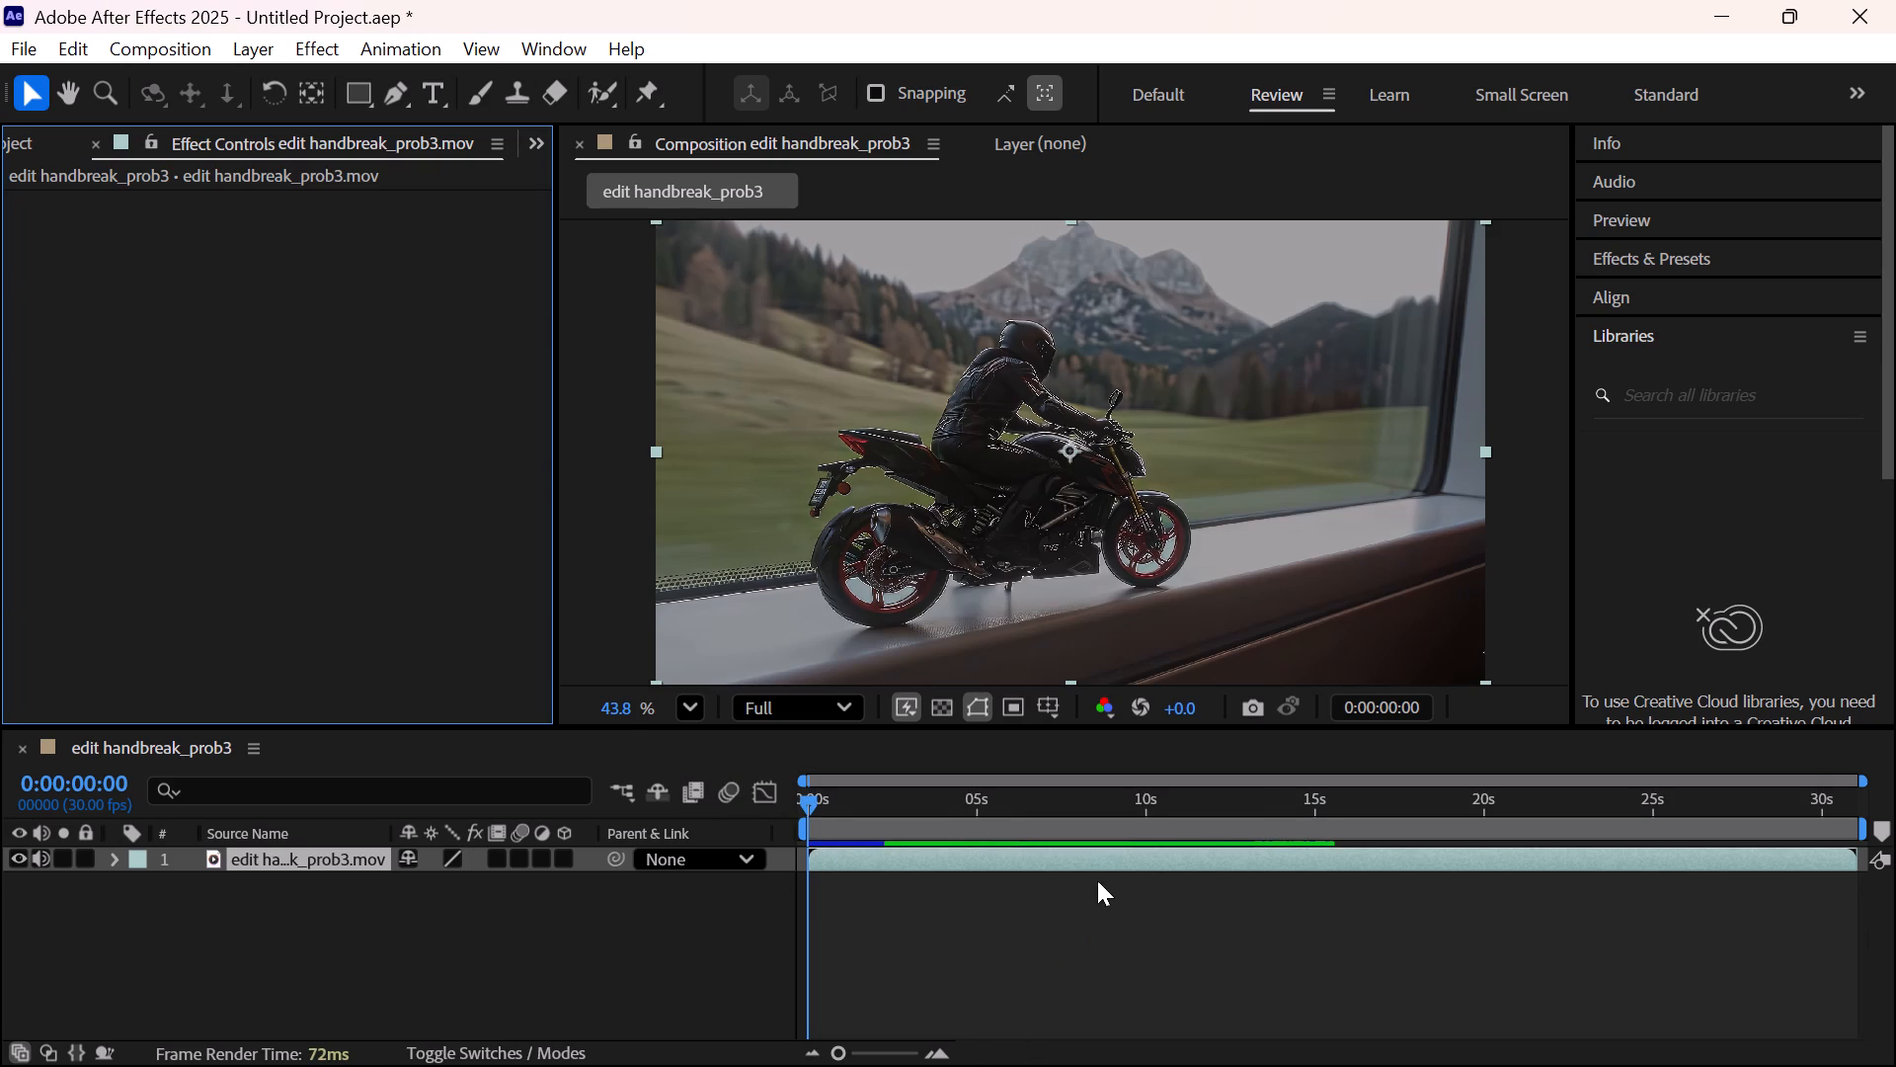
Activate the Pan Behind (Anchor Point) tool and deselect the footage layer.
{"action": "key", "text": "y"}
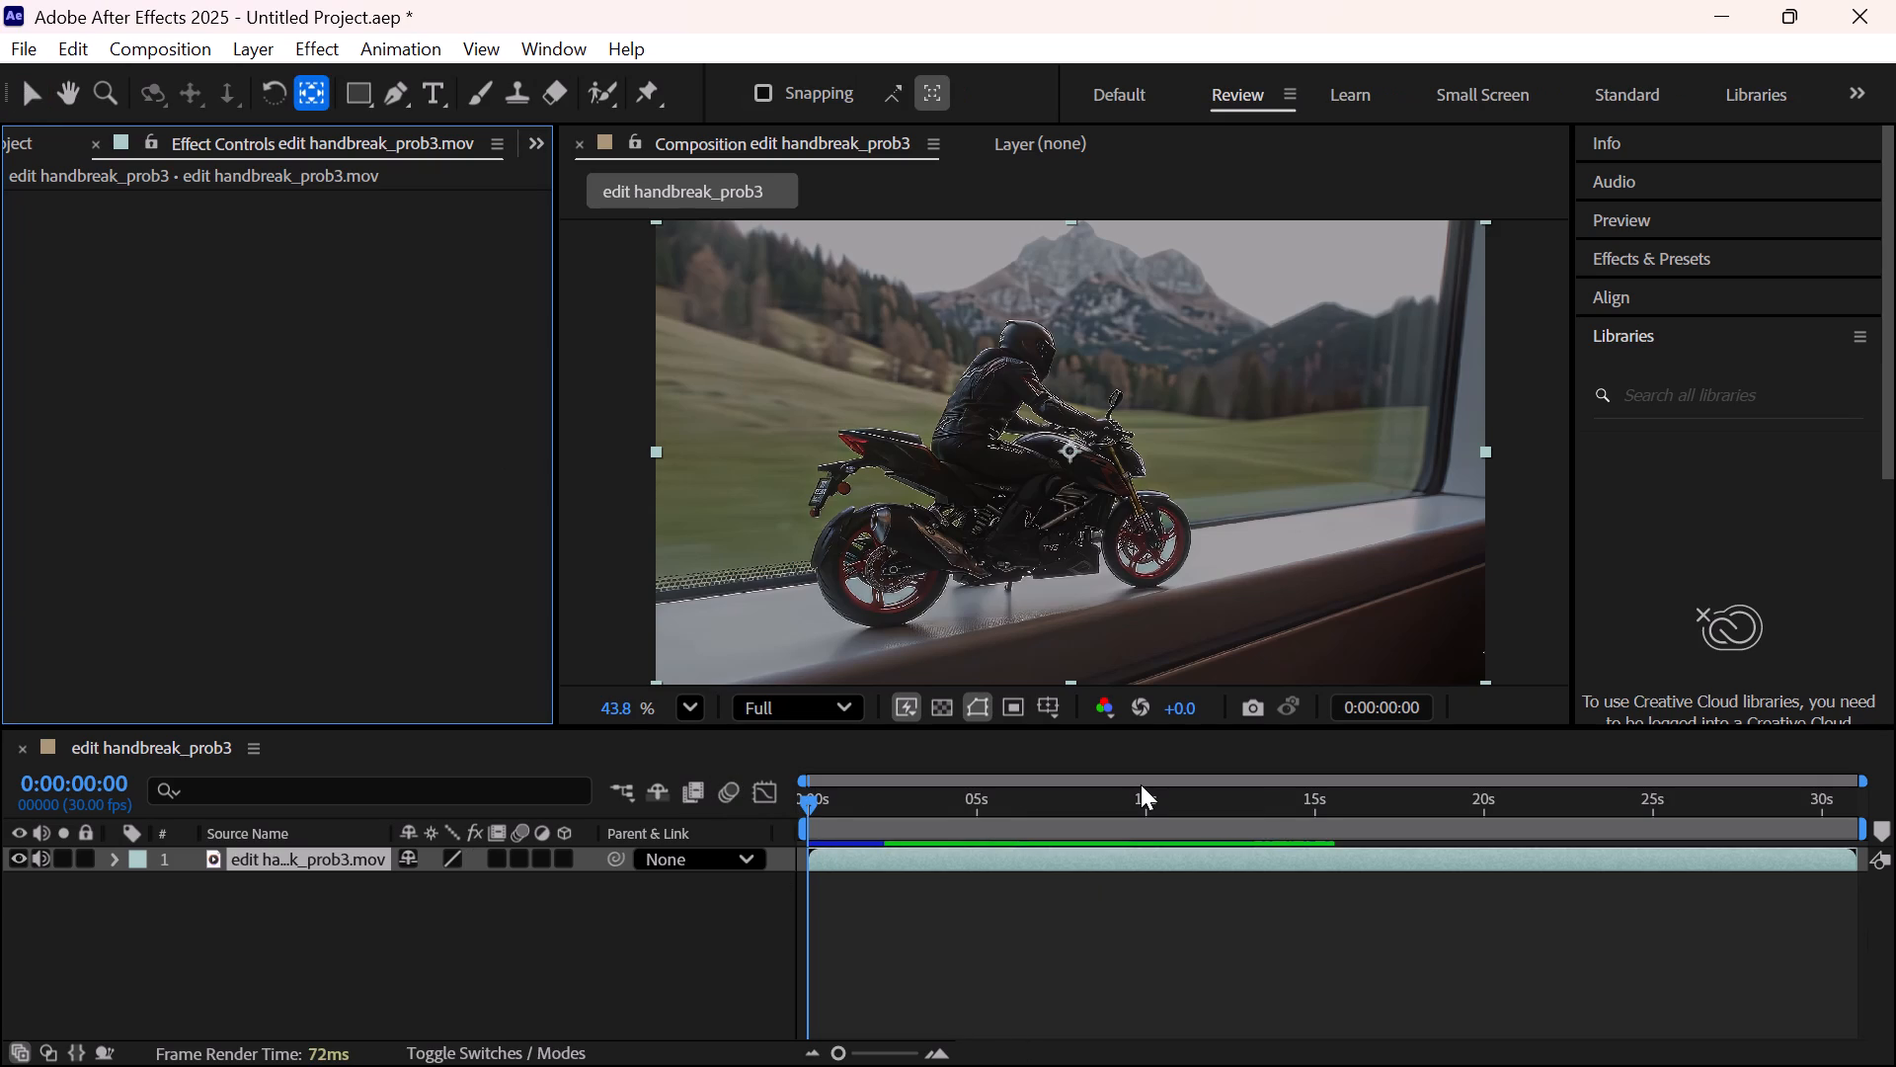
{"action": "left_click", "coordinate": [1140, 862]}
{"action": "left_click", "coordinate": [1063, 963]}
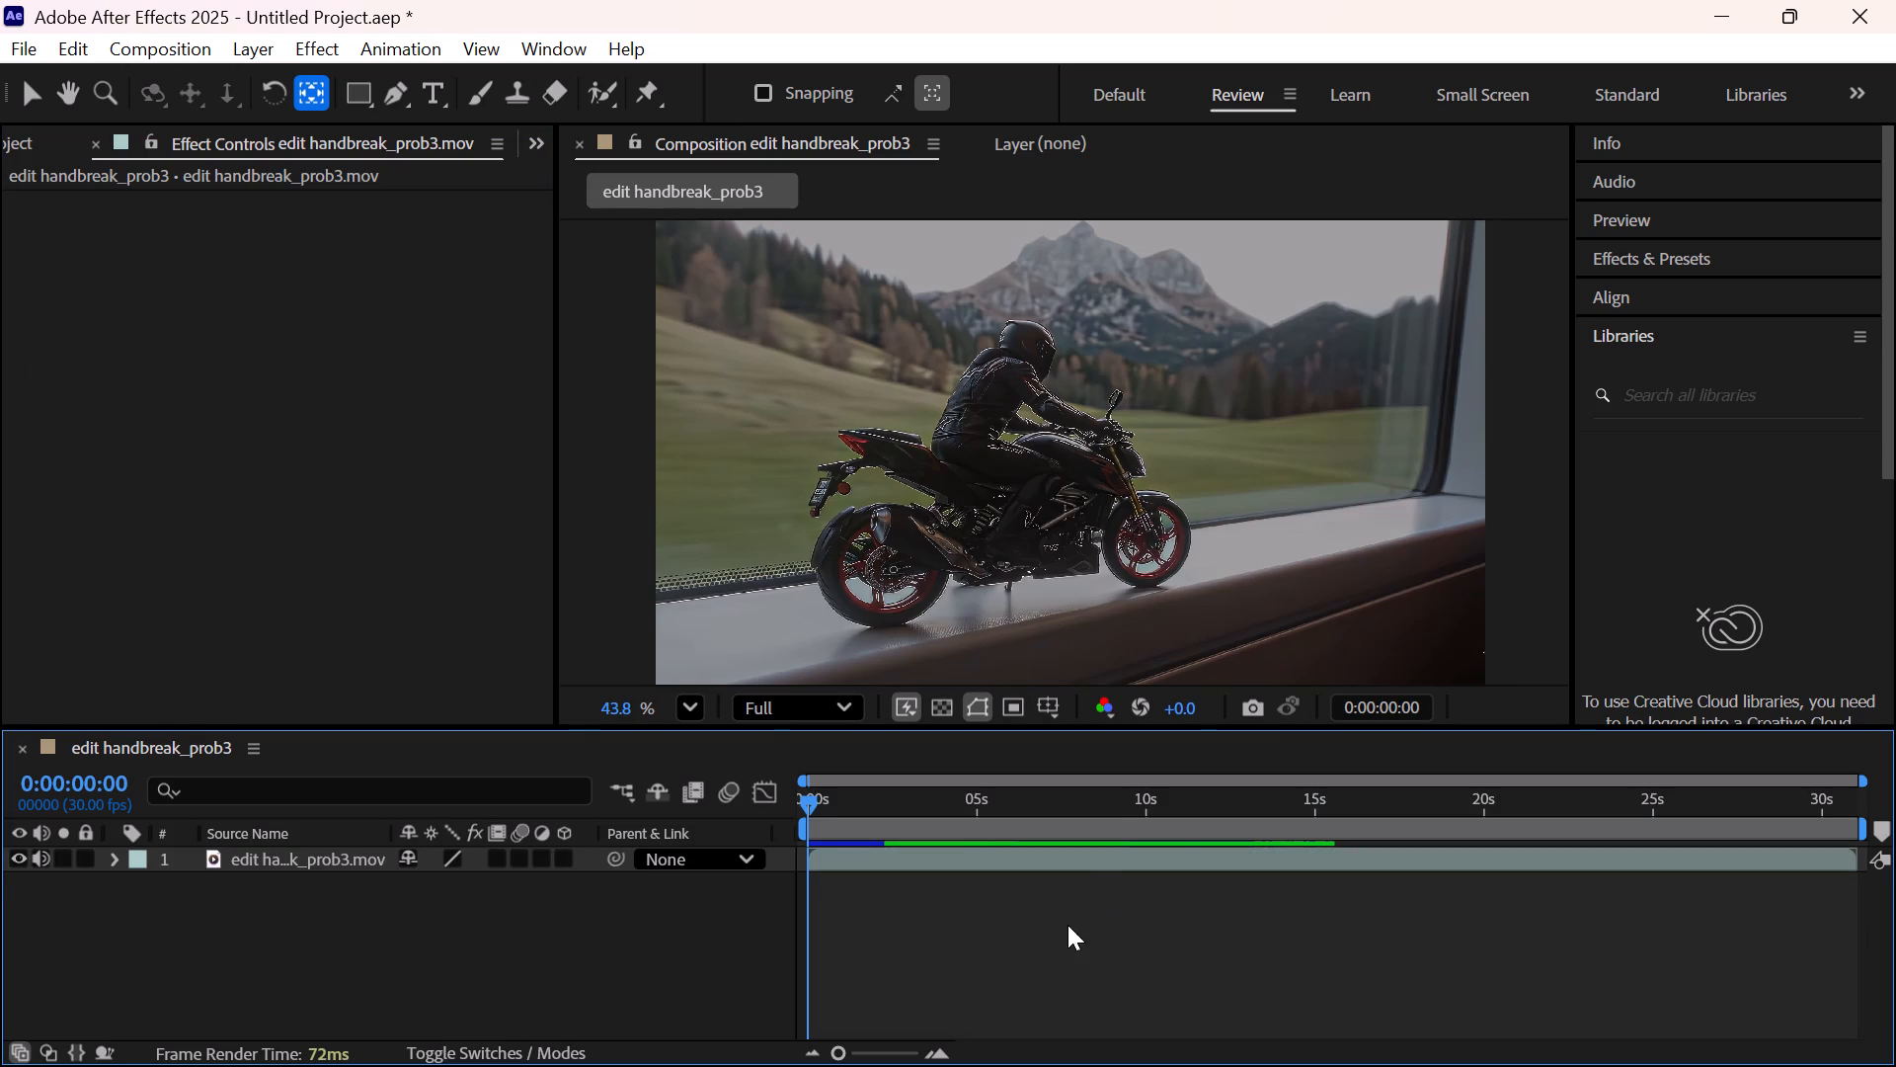
Turn on the Adjustment Layer switch for the edit handbreak_prob3.mov layer.
{"action": "right_click", "coordinate": [1090, 856]}
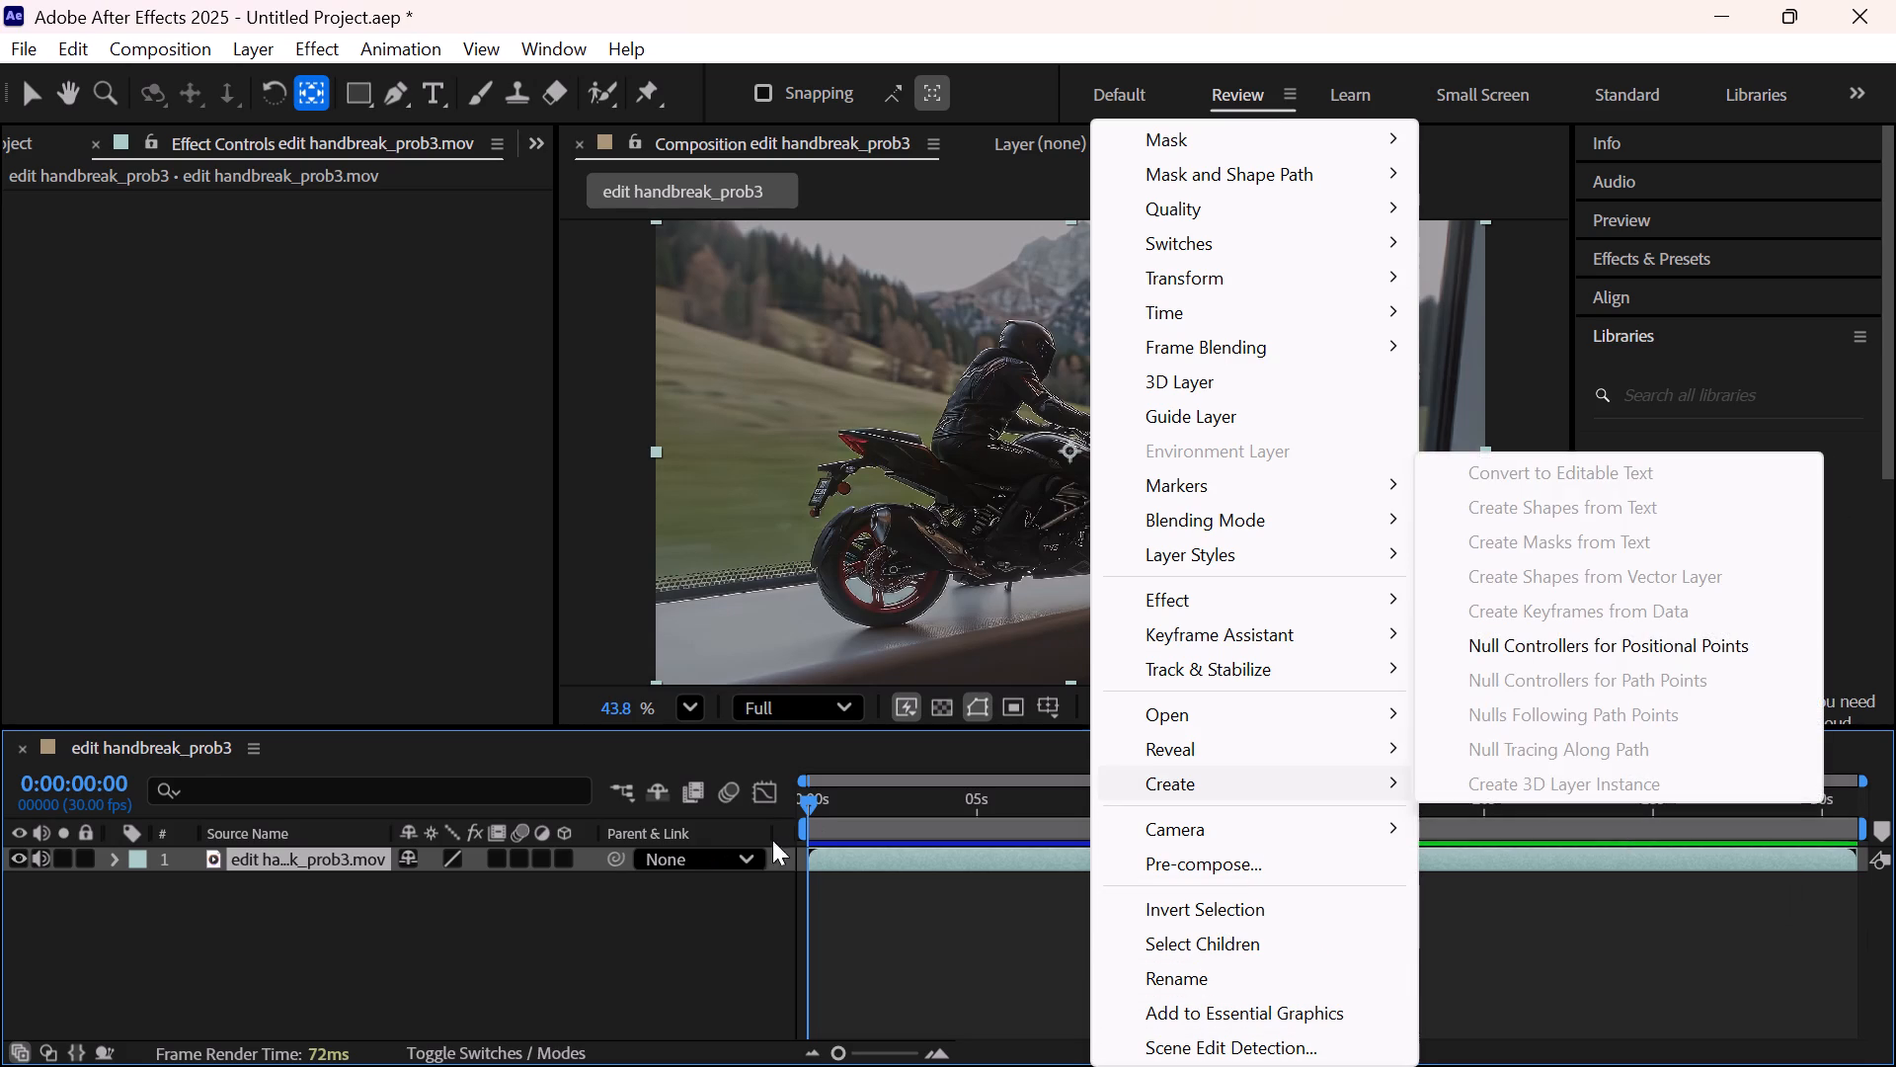
{"action": "left_click", "coordinate": [836, 861]}
{"action": "right_click", "coordinate": [836, 861]}
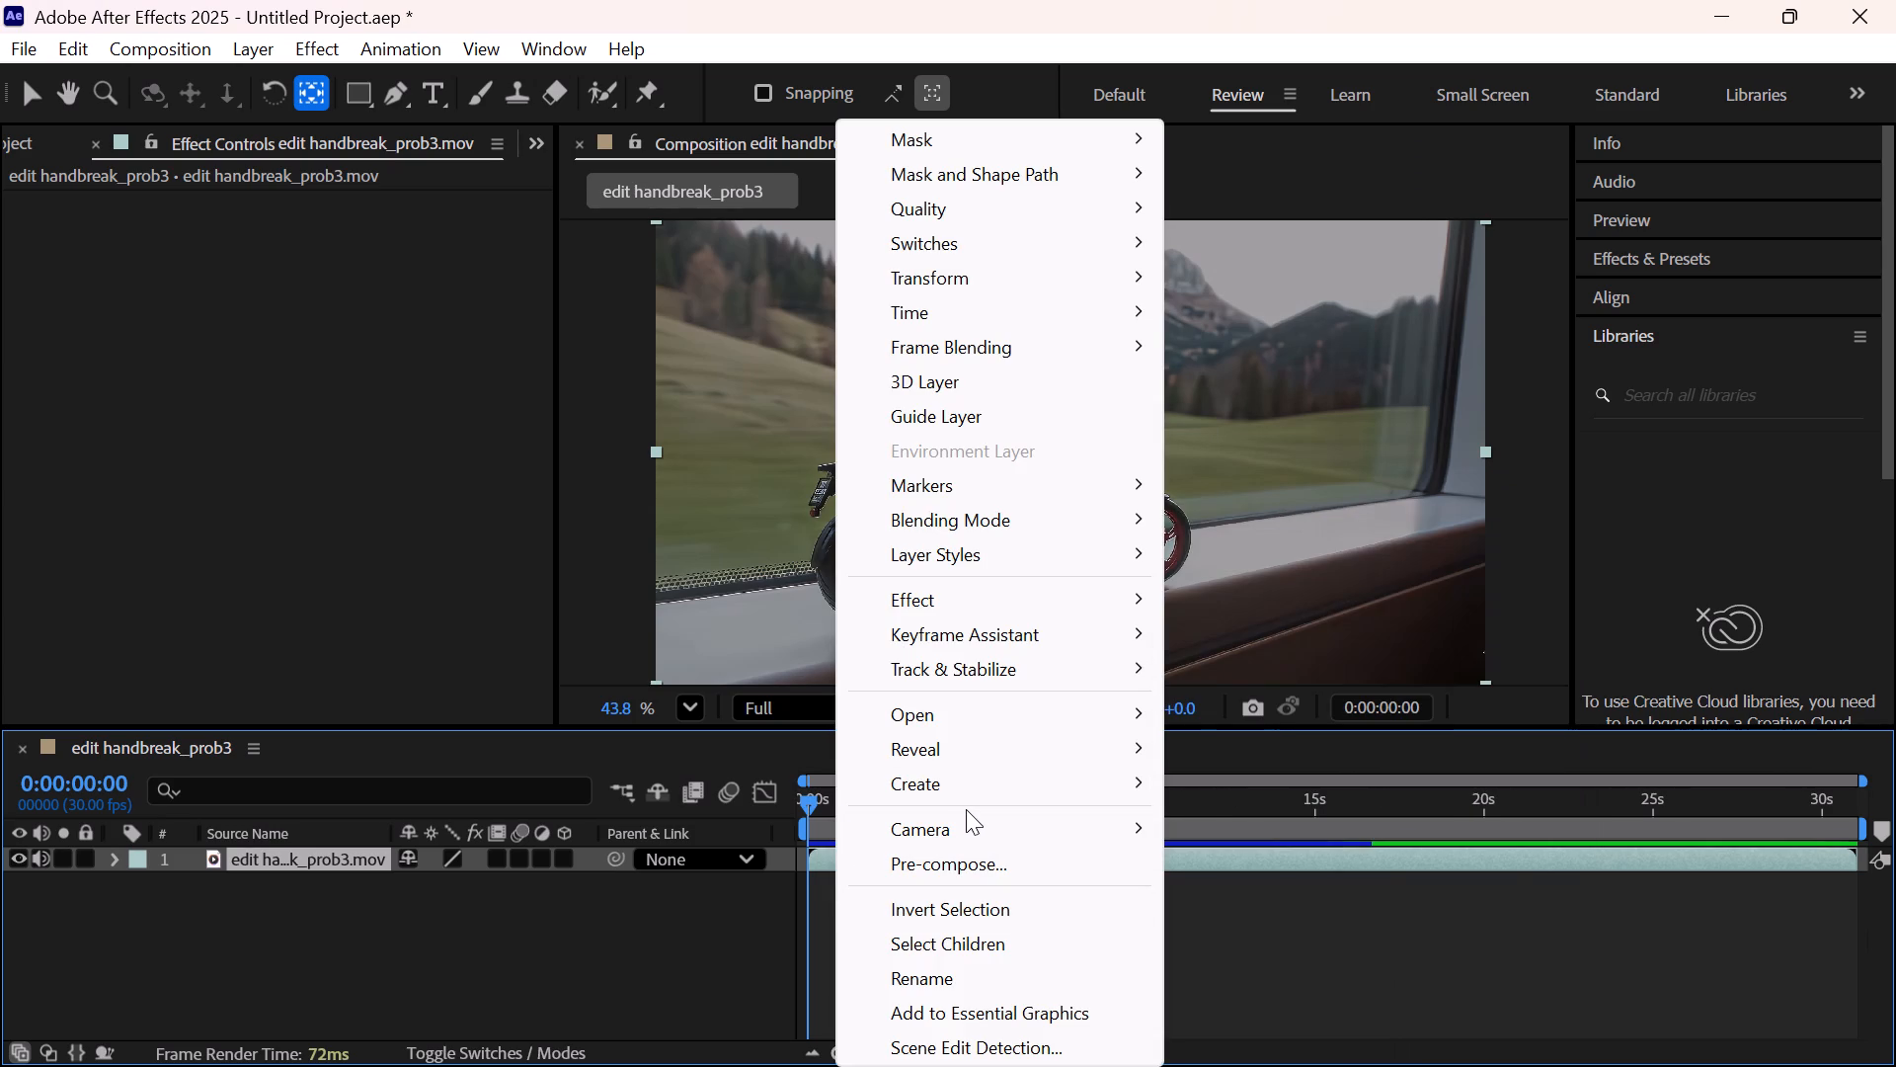
{"action": "left_click", "coordinate": [981, 678]}
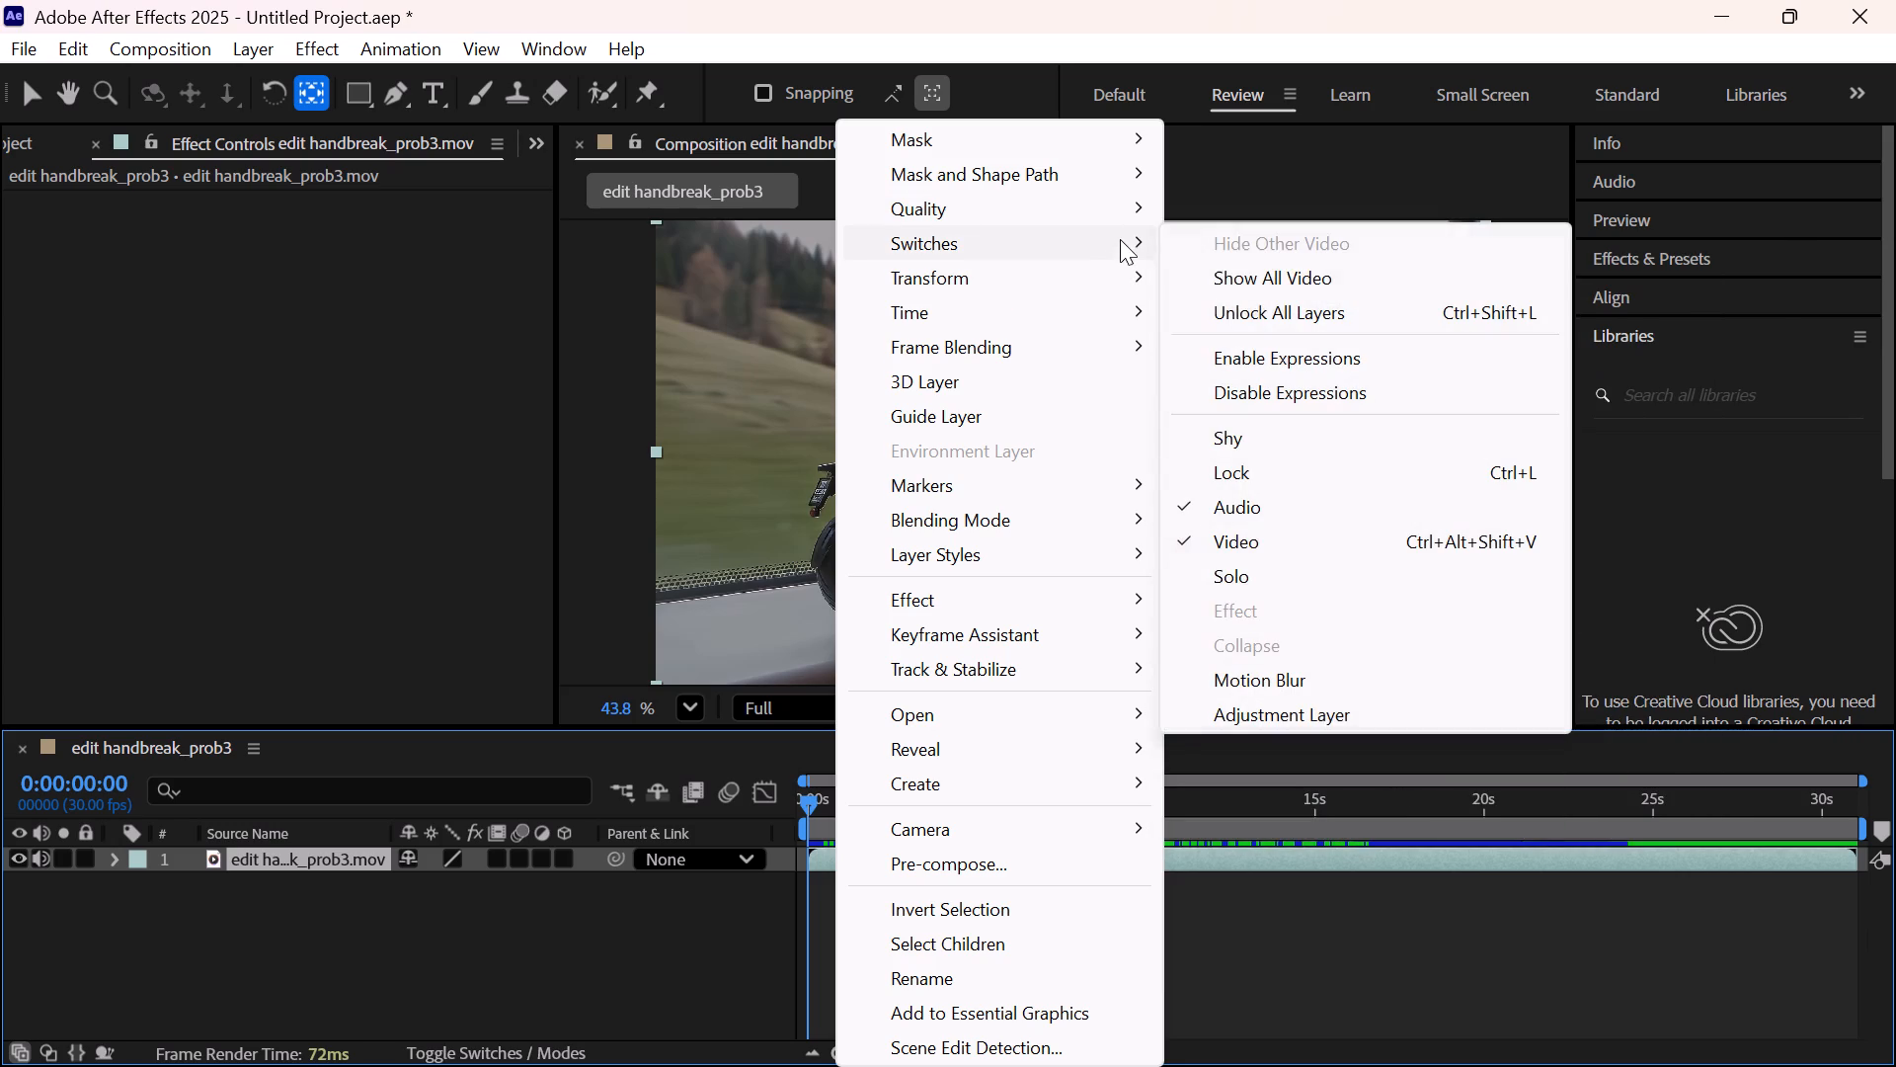
{"action": "left_click", "coordinate": [1222, 701]}
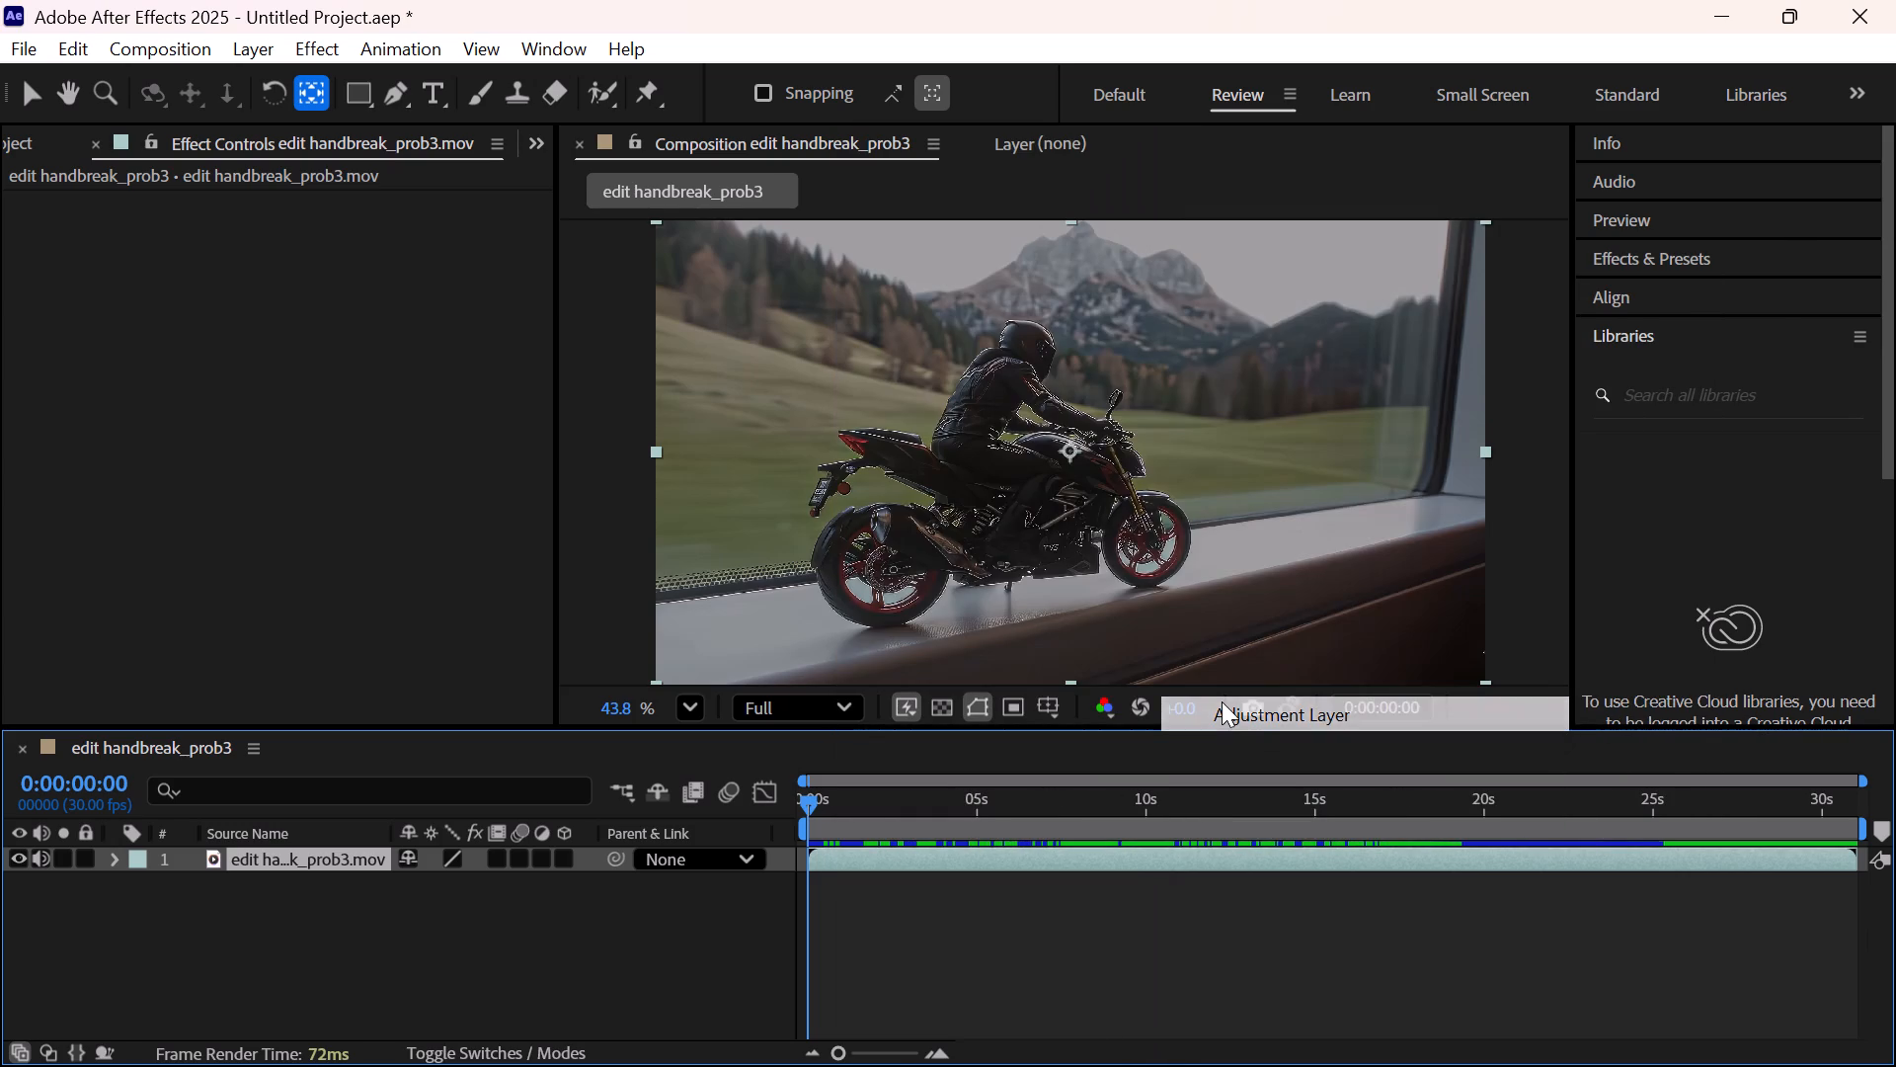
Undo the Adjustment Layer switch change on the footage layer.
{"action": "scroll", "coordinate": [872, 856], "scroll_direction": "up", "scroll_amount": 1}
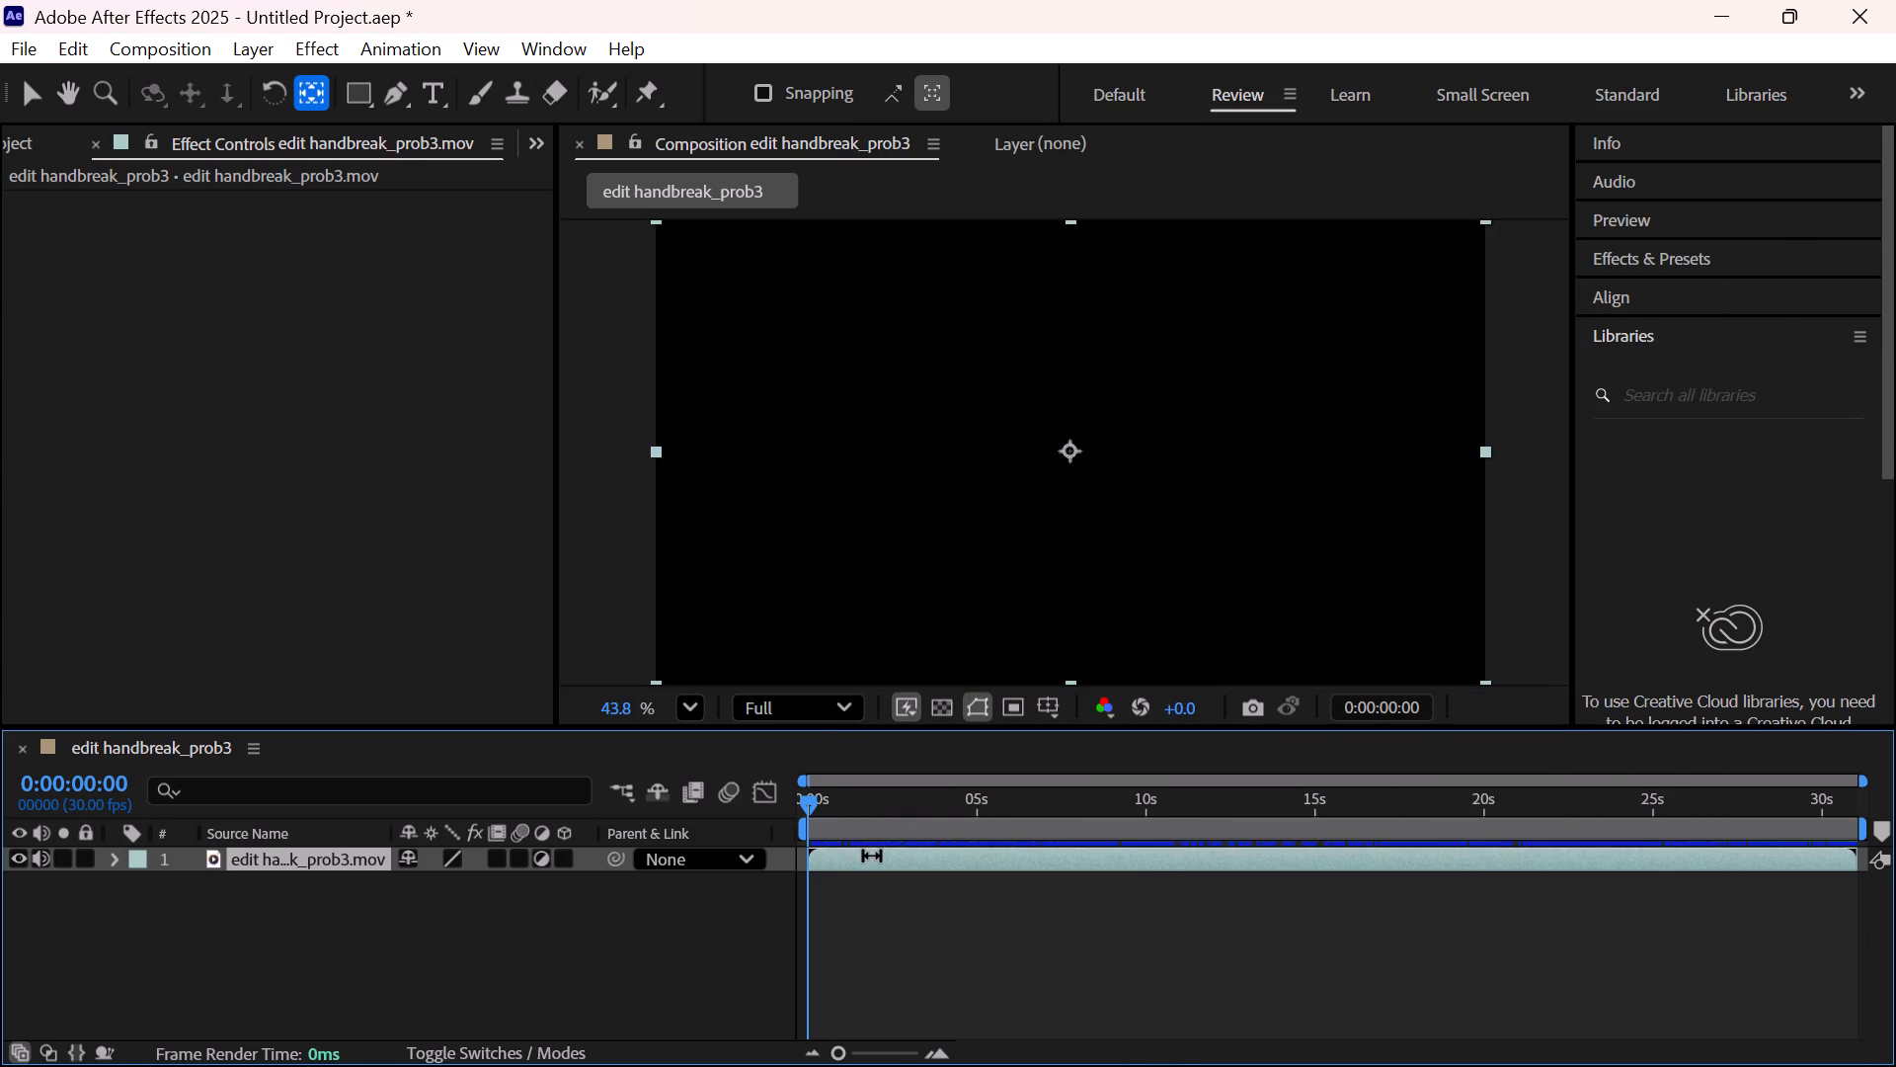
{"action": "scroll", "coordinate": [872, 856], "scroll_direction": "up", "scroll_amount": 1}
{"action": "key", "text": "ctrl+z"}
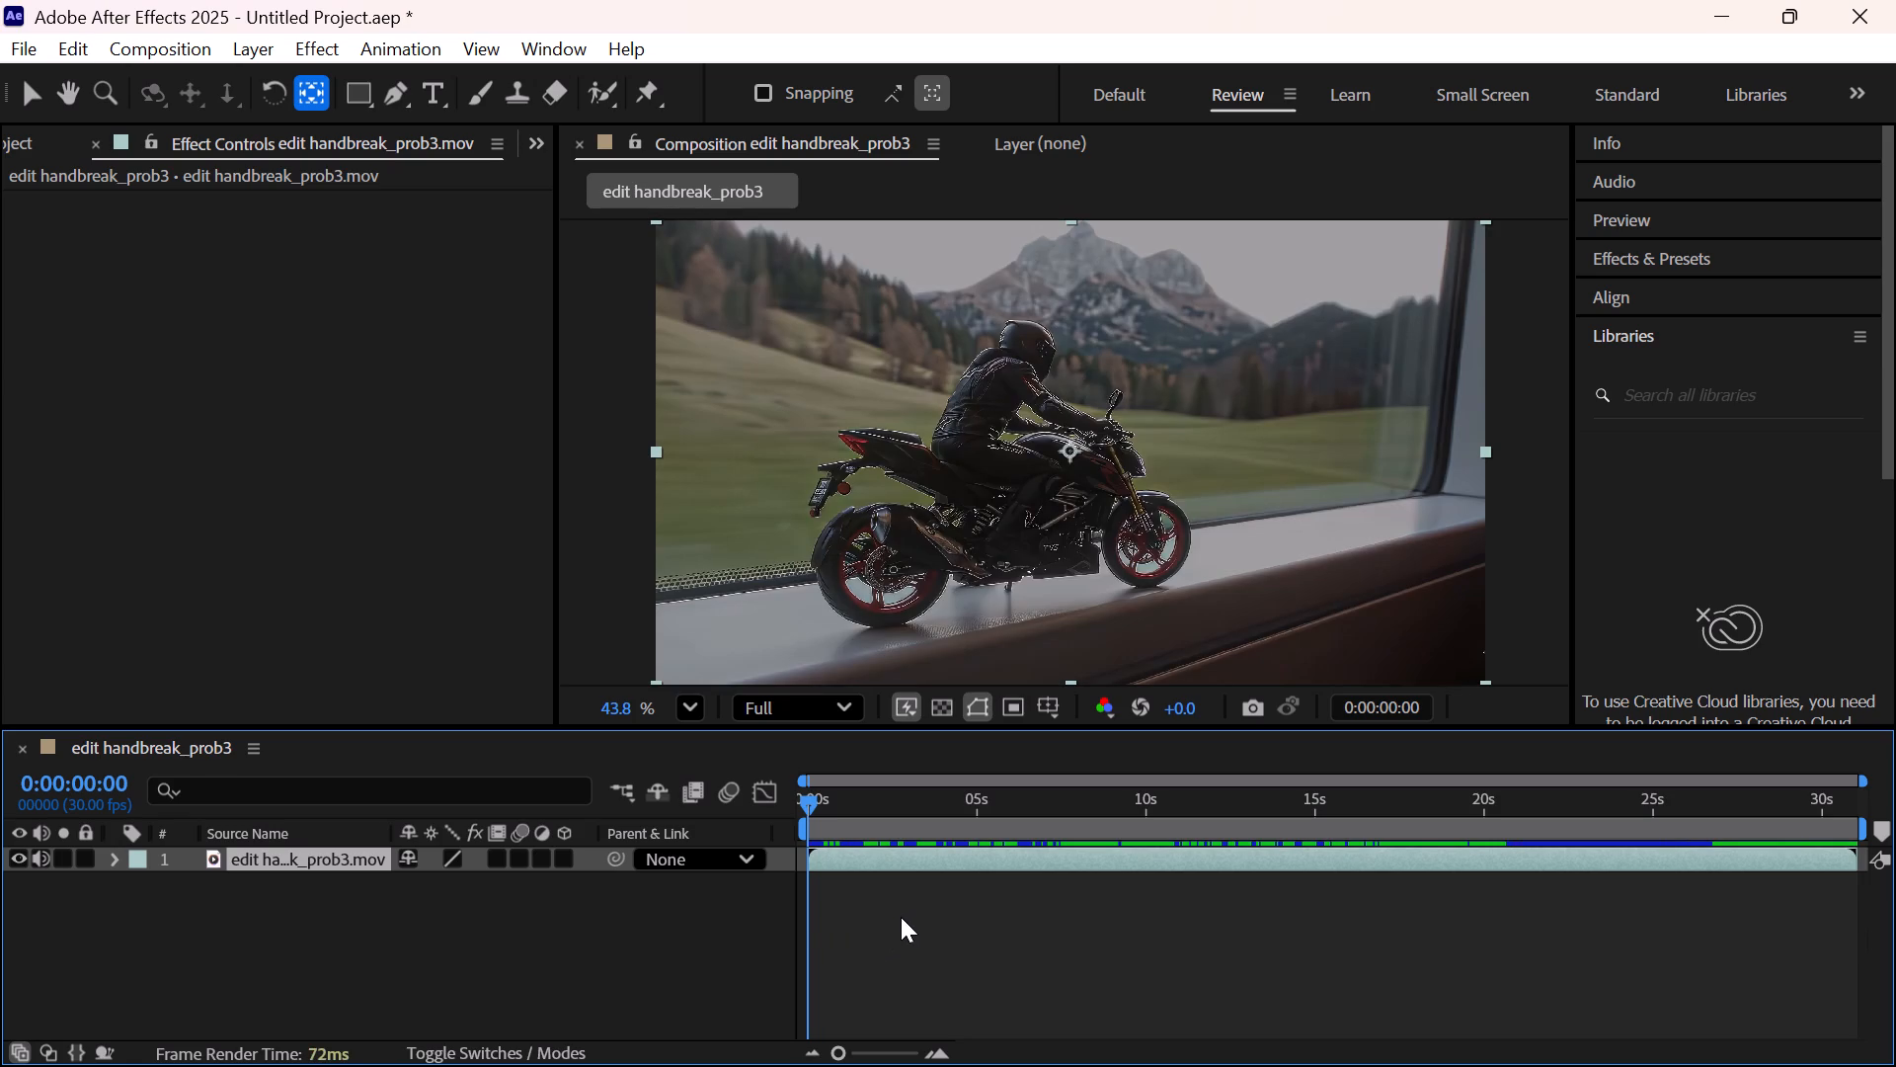
Add a new adjustment layer above the footage in the edit handbreak_prob3 composition.
{"action": "right_click", "coordinate": [926, 945]}
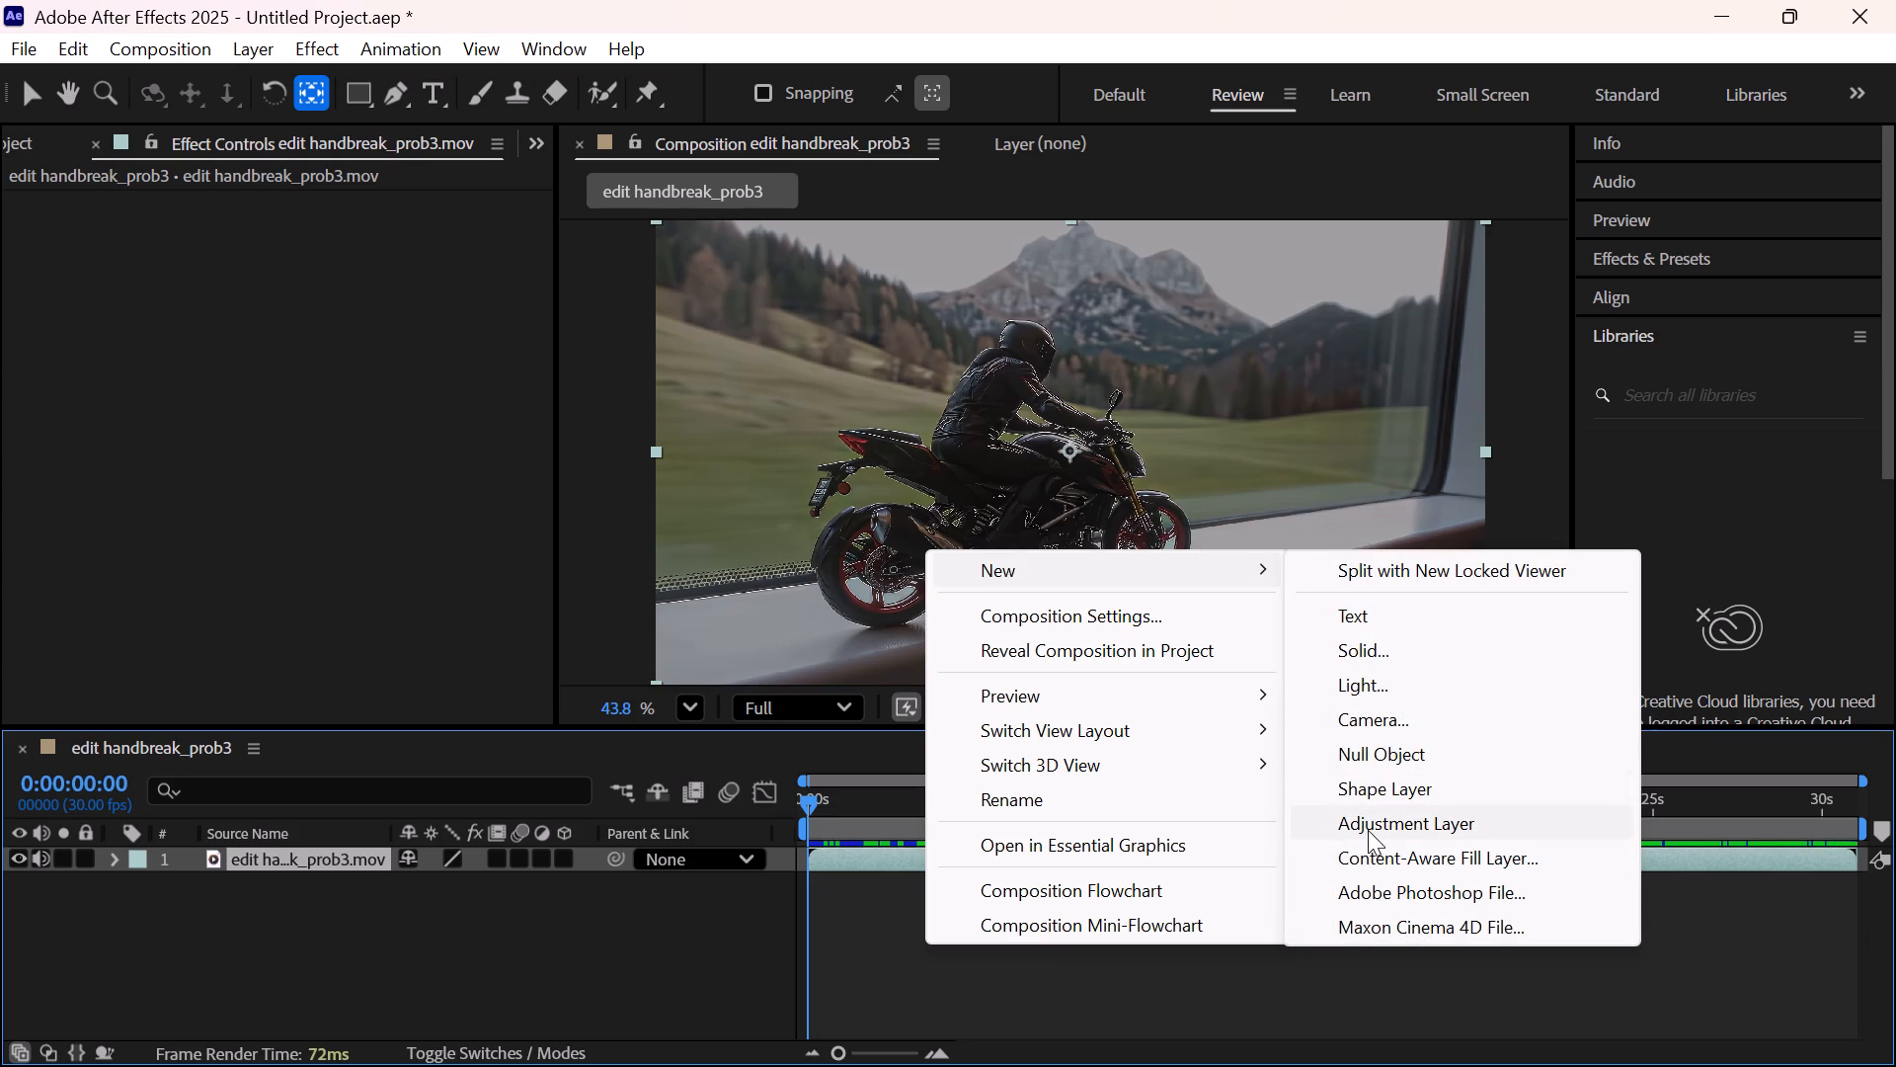
{"action": "left_click", "coordinate": [1368, 830]}
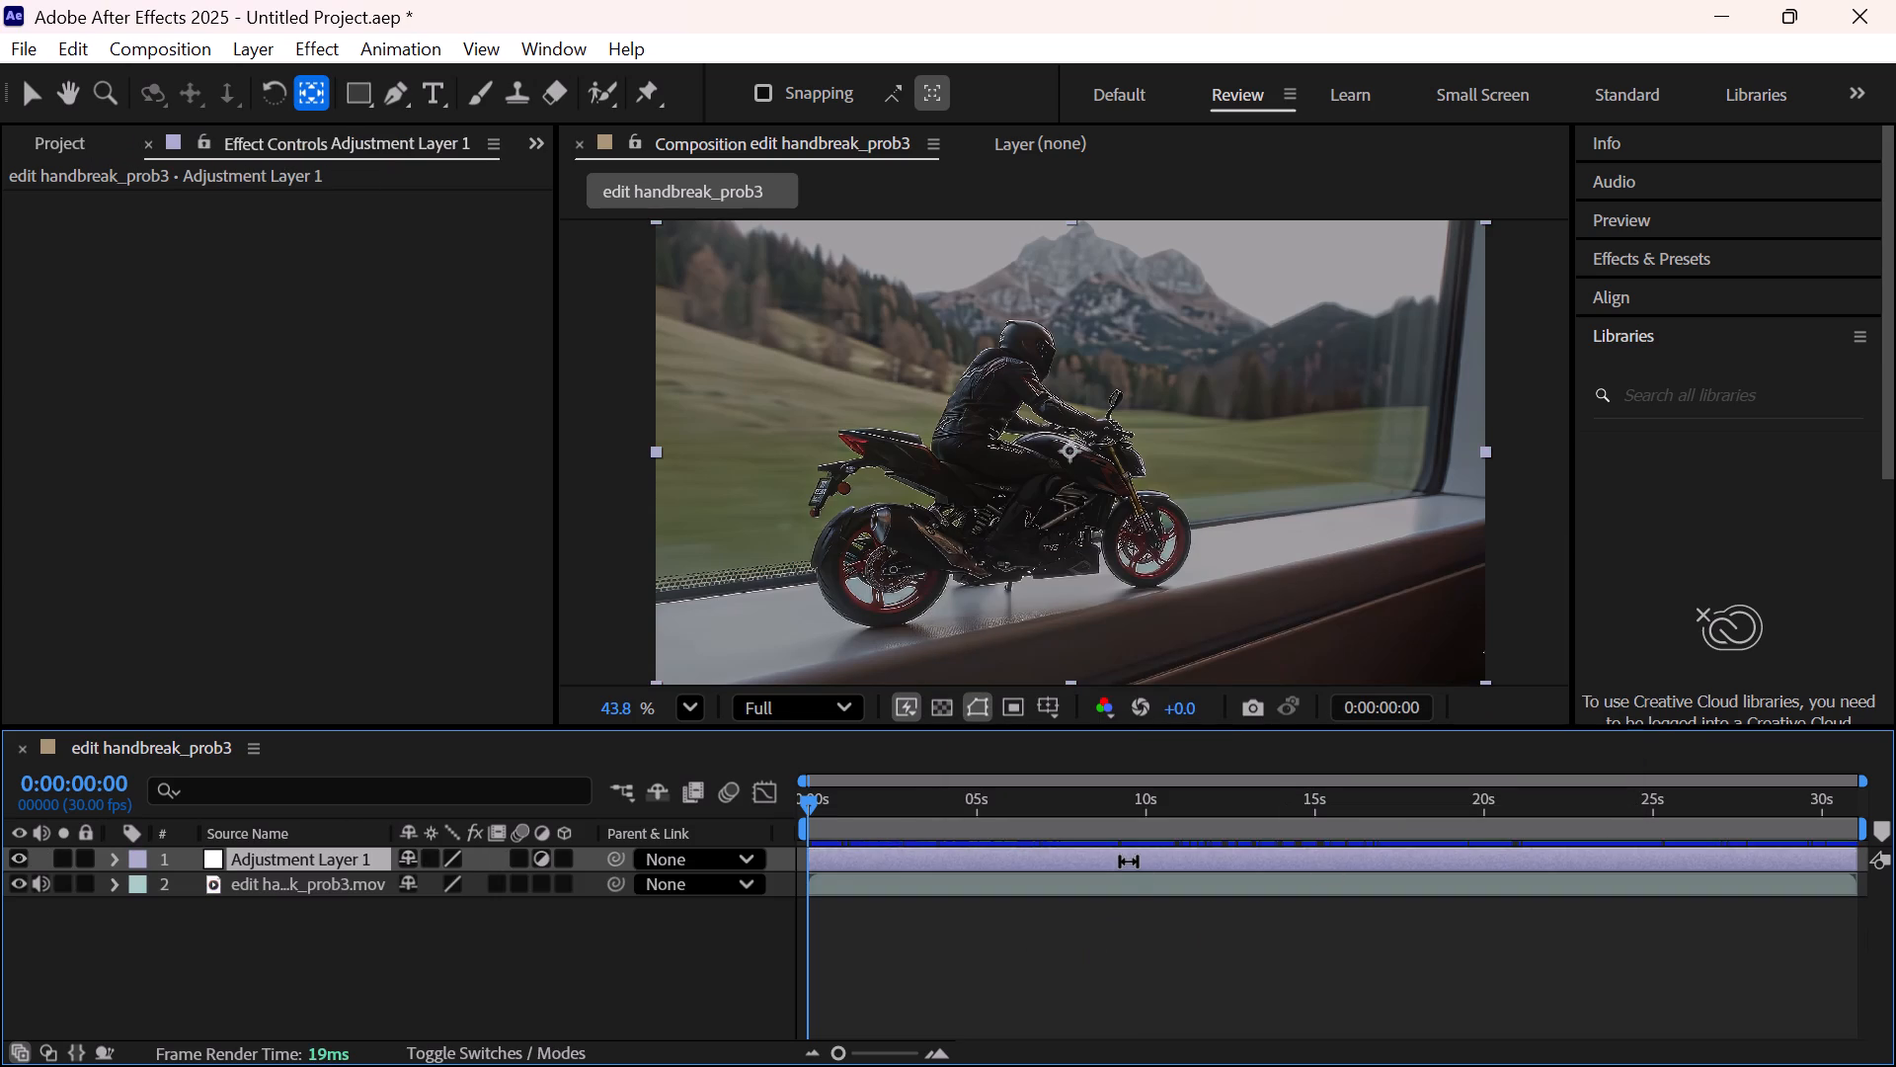
Select the new adjustment layer and apply the Brightness & Contrast effect to it.
{"action": "left_click", "coordinate": [1129, 860]}
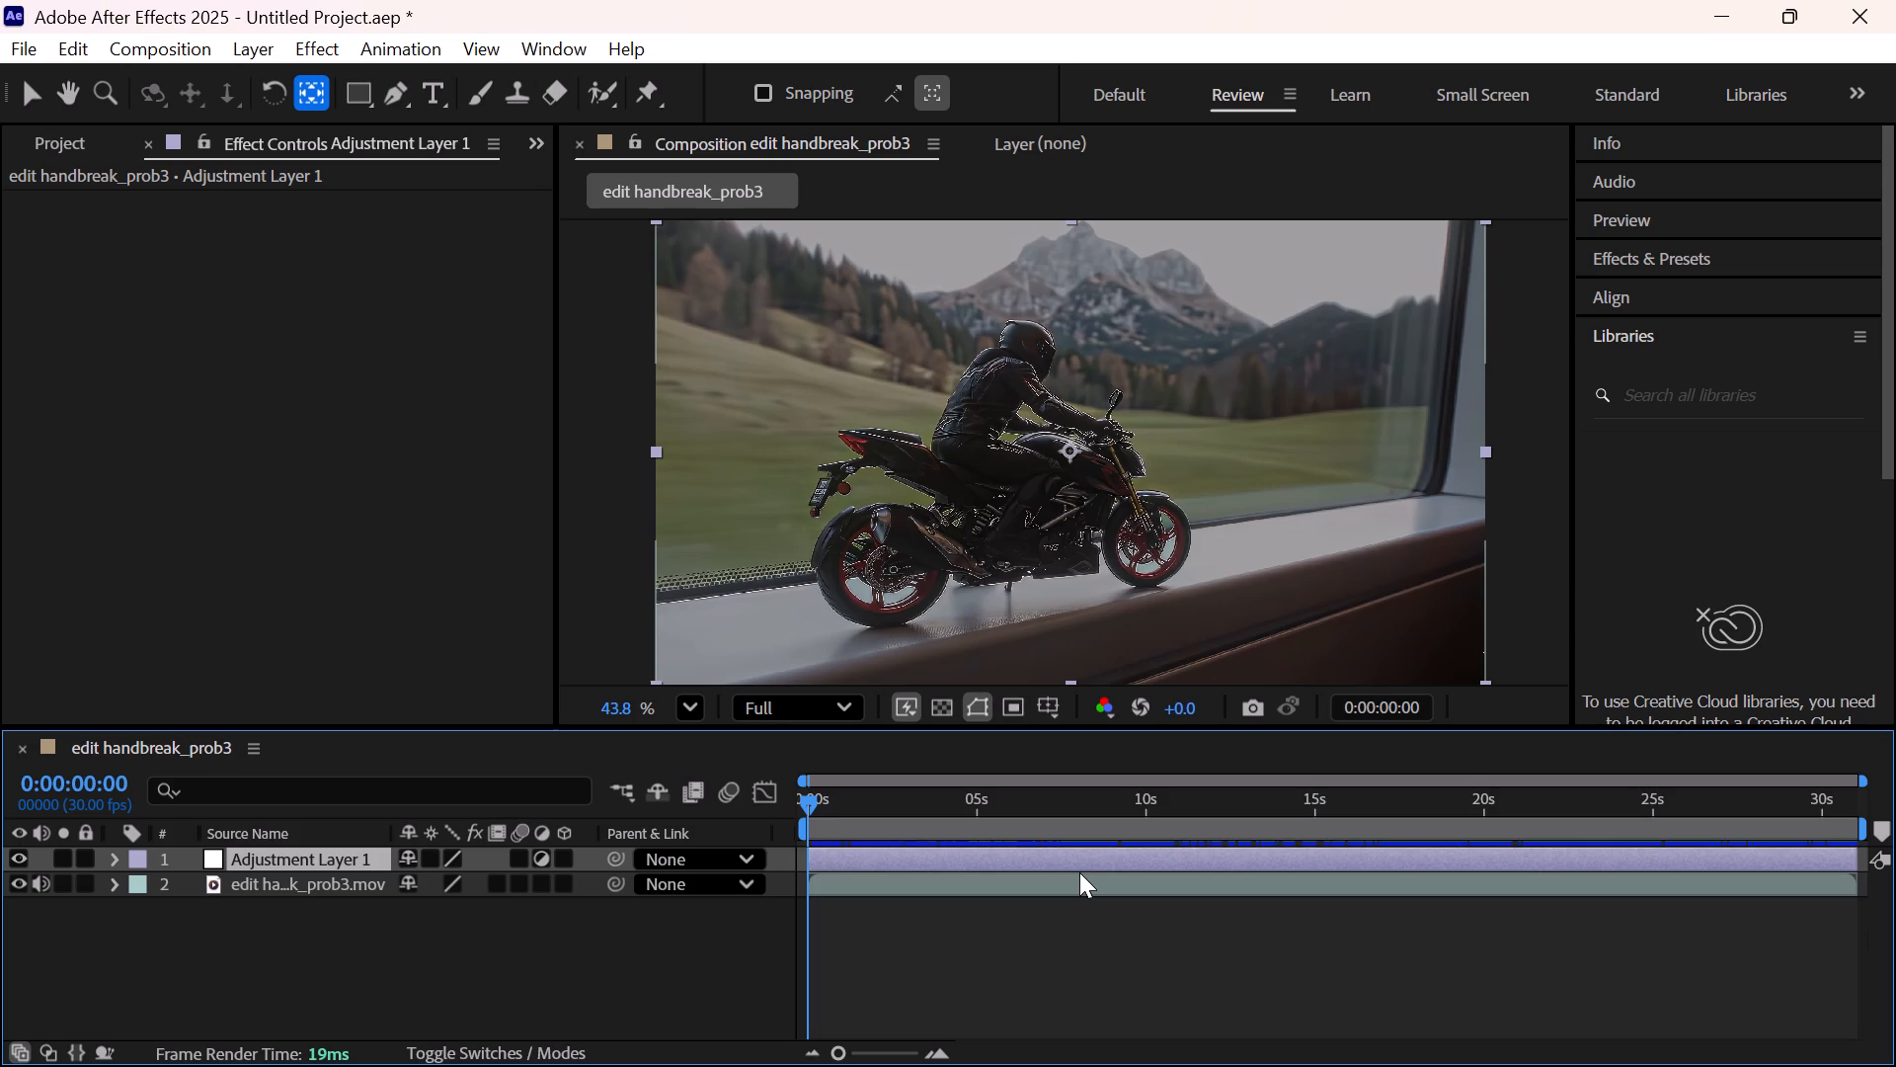
{"action": "key", "text": "ctrl+space"}
{"action": "type", "text": "br"}
{"action": "key", "text": "Return"}
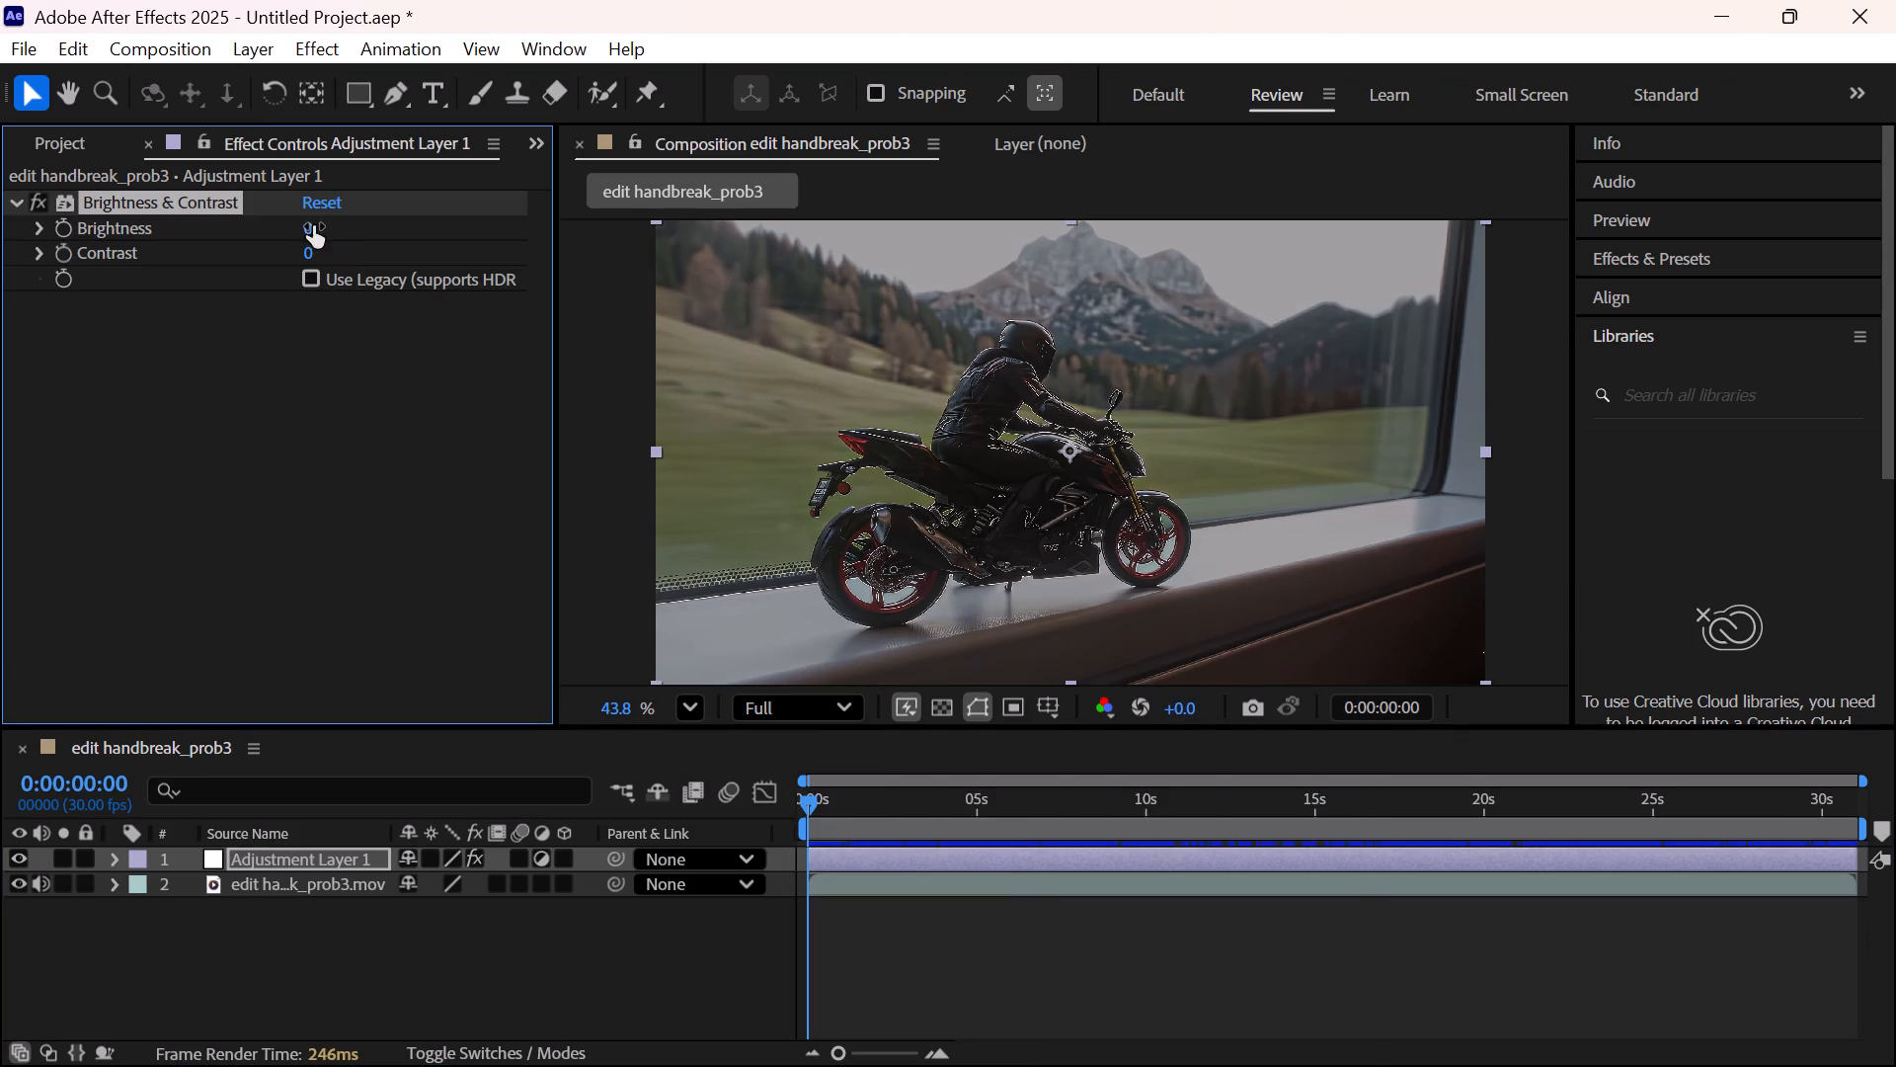
Set the adjustment layer's Brightness to 64 and Contrast to 8 in the Brightness & Contrast effect.
{"action": "left_click_drag", "start_coordinate": [313, 225], "coordinate": [569, 280]}
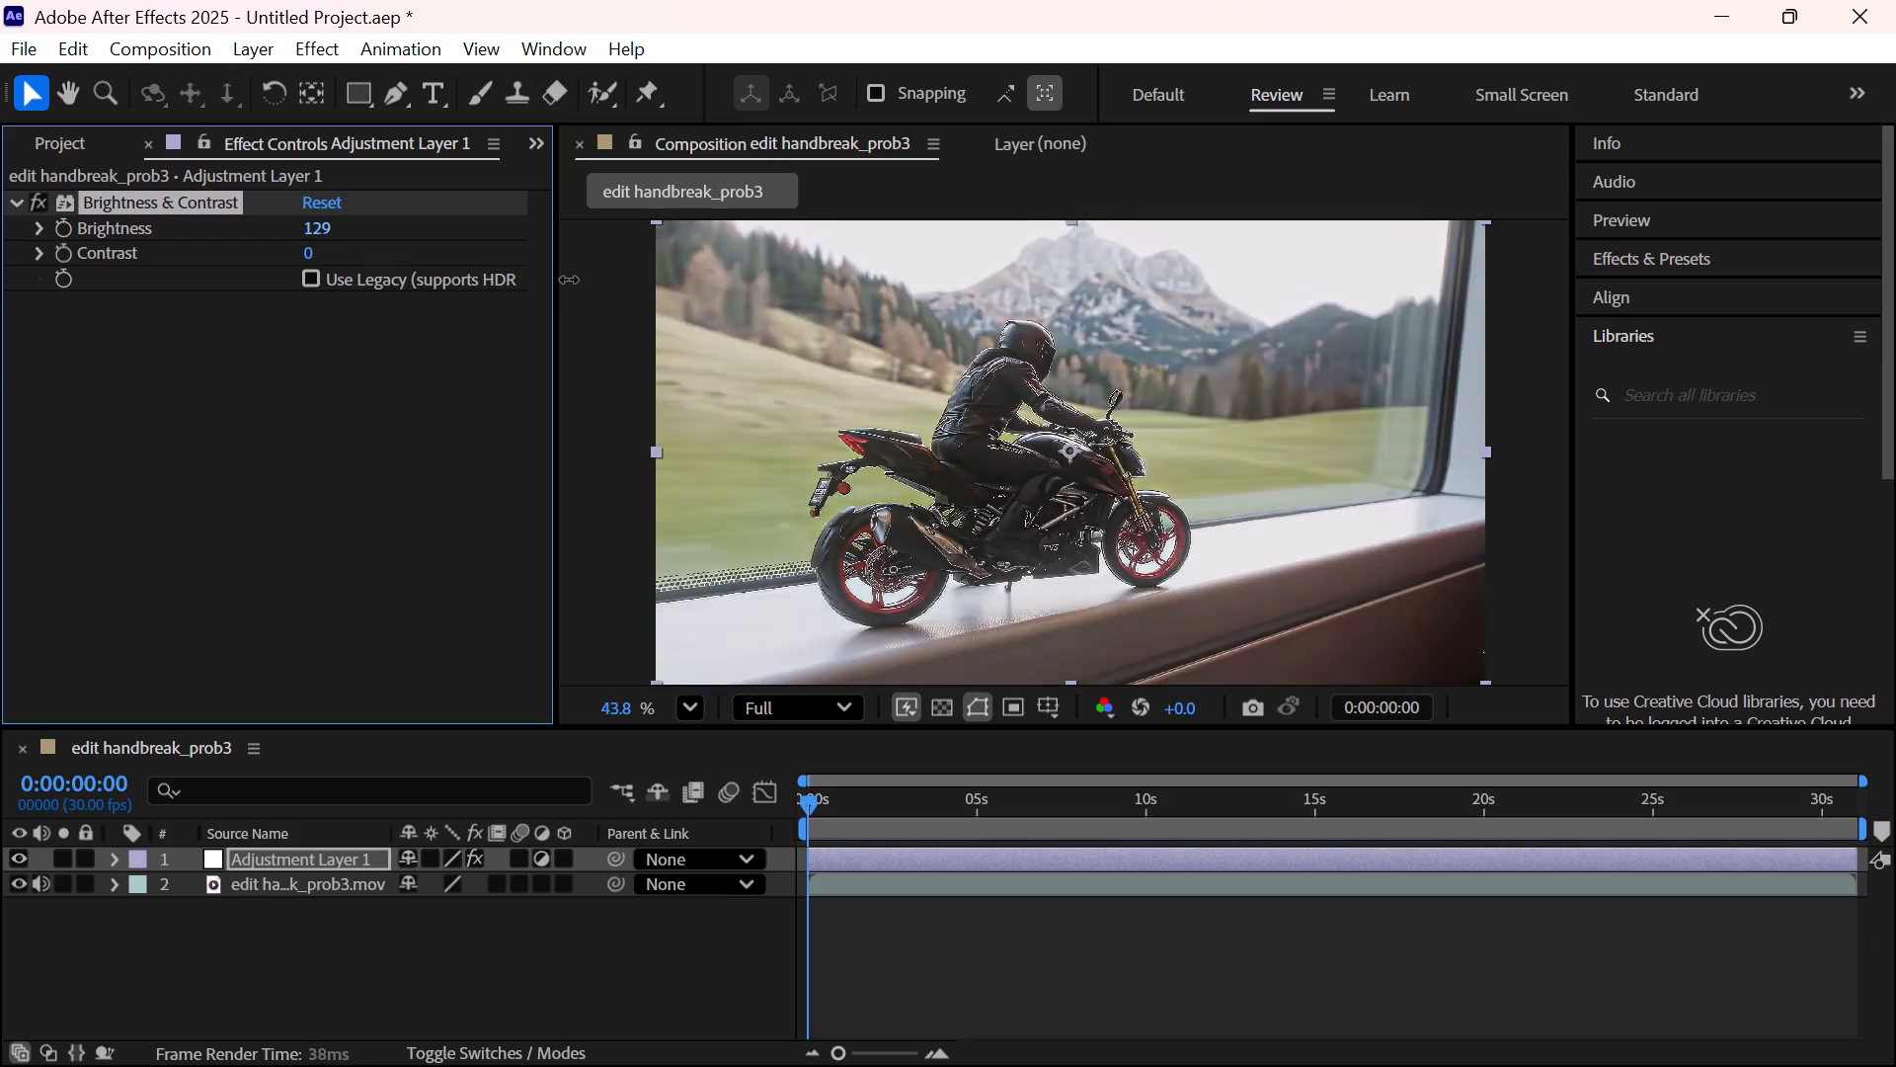
{"action": "left_click_drag", "start_coordinate": [569, 280], "coordinate": [568, 339]}
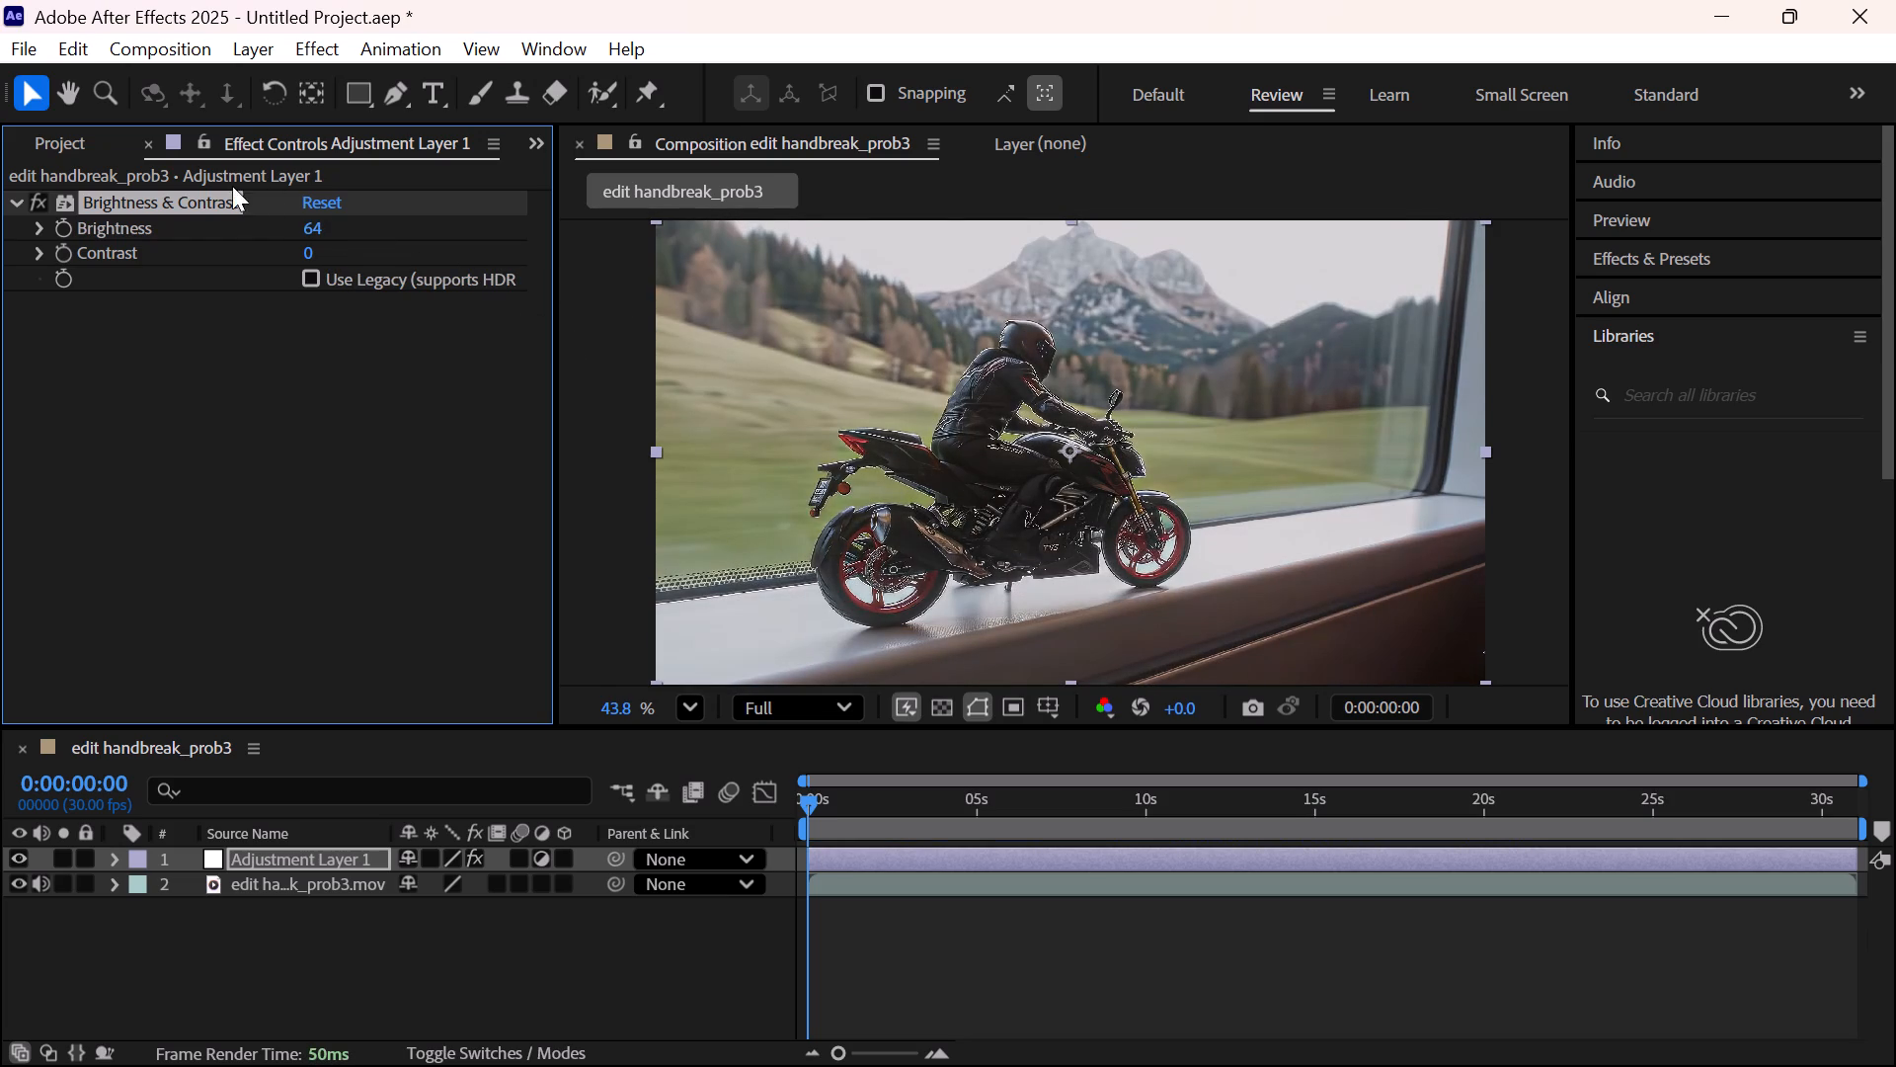
{"action": "left_click", "coordinate": [320, 250]}
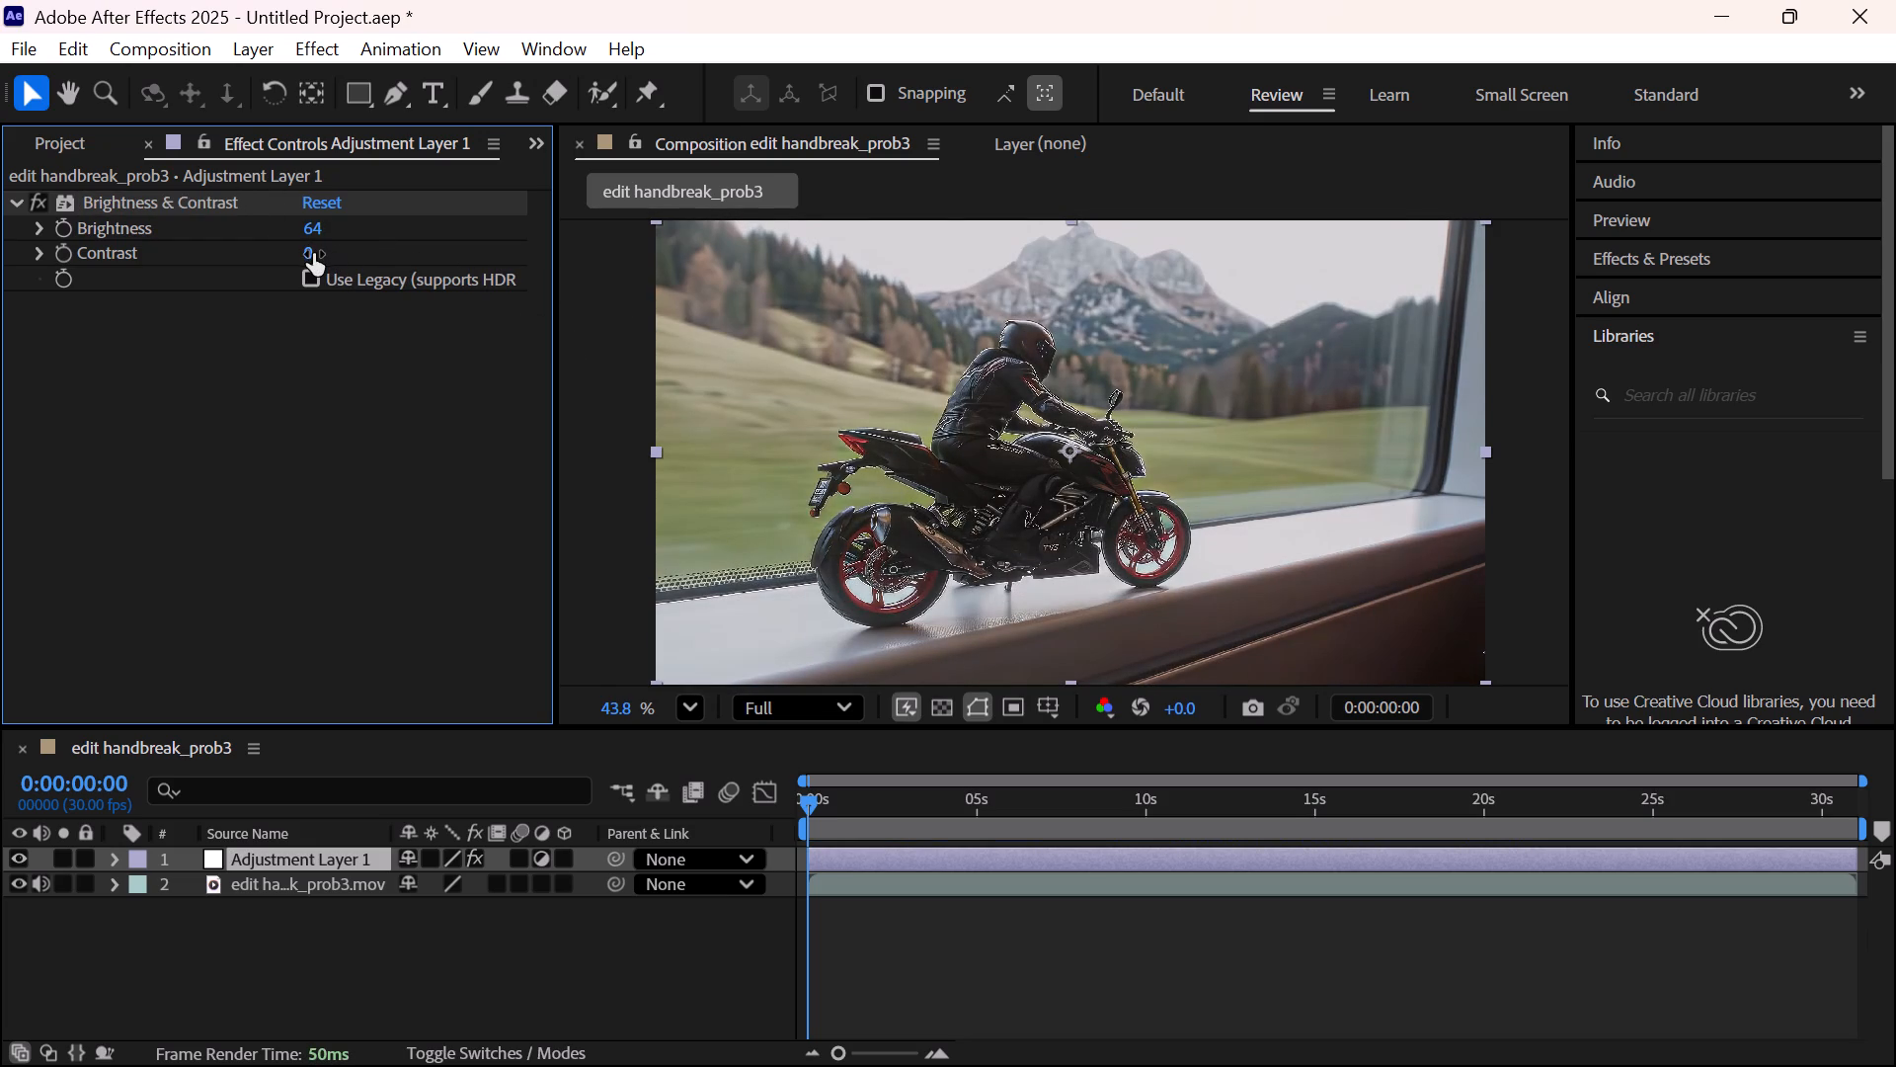
{"action": "left_click_drag", "start_coordinate": [313, 254], "coordinate": [138, 260]}
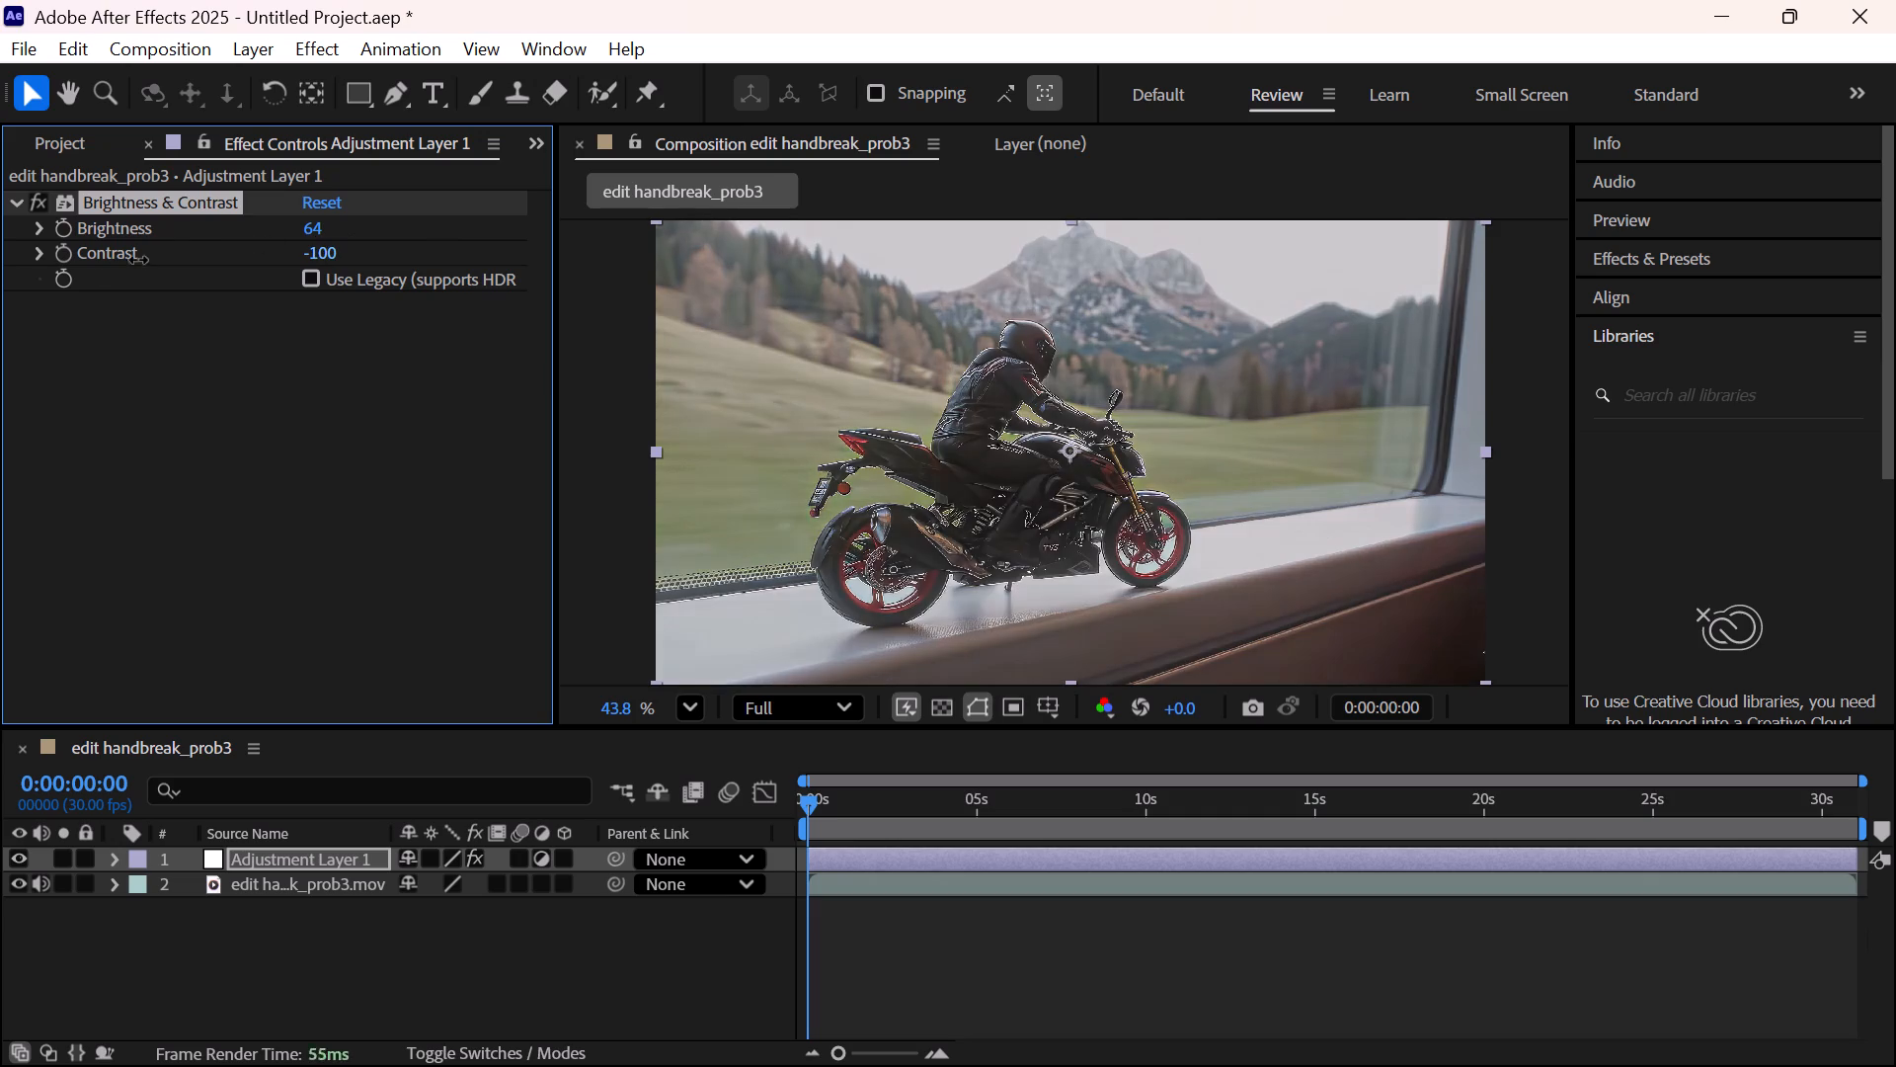
{"action": "left_click_drag", "start_coordinate": [138, 260], "coordinate": [251, 254]}
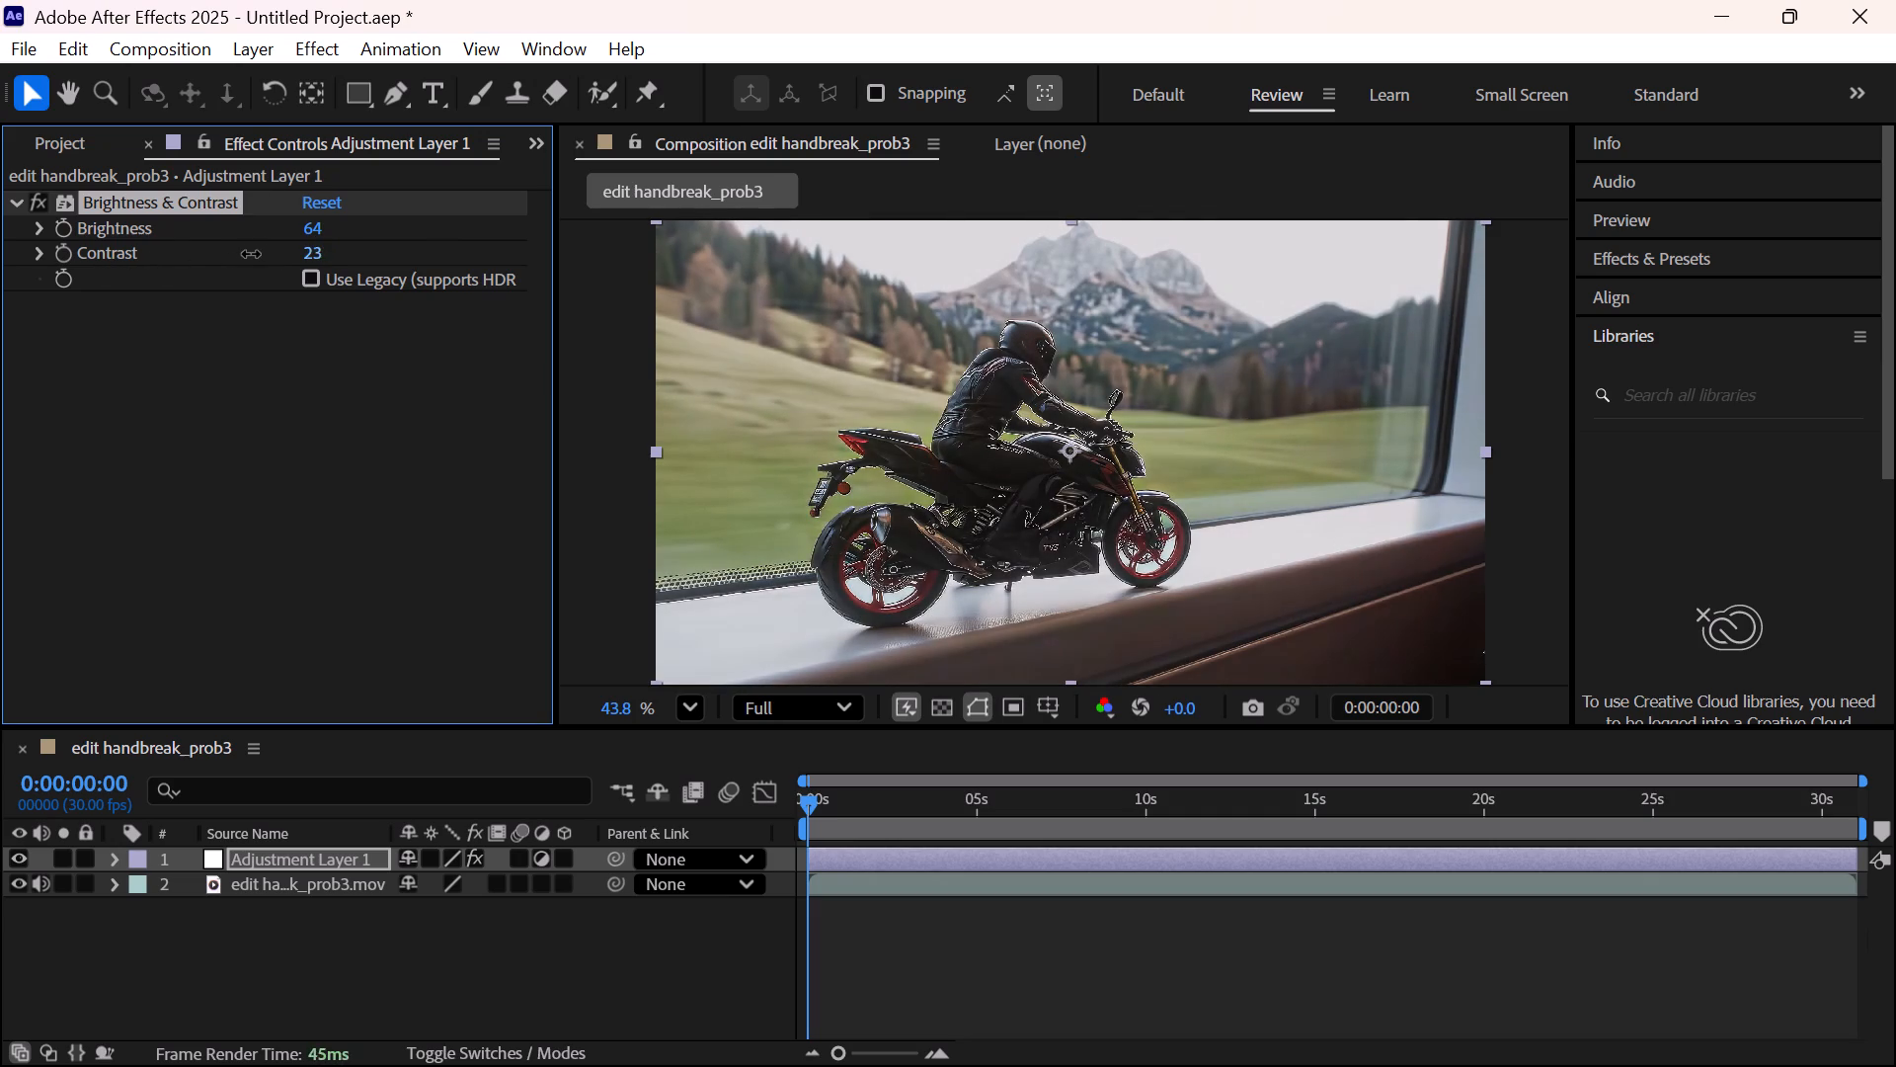
{"action": "left_click_drag", "start_coordinate": [251, 254], "coordinate": [235, 255]}
{"action": "left_click_drag", "start_coordinate": [235, 255], "coordinate": [230, 254]}
{"action": "left_click_drag", "start_coordinate": [230, 254], "coordinate": [236, 251]}
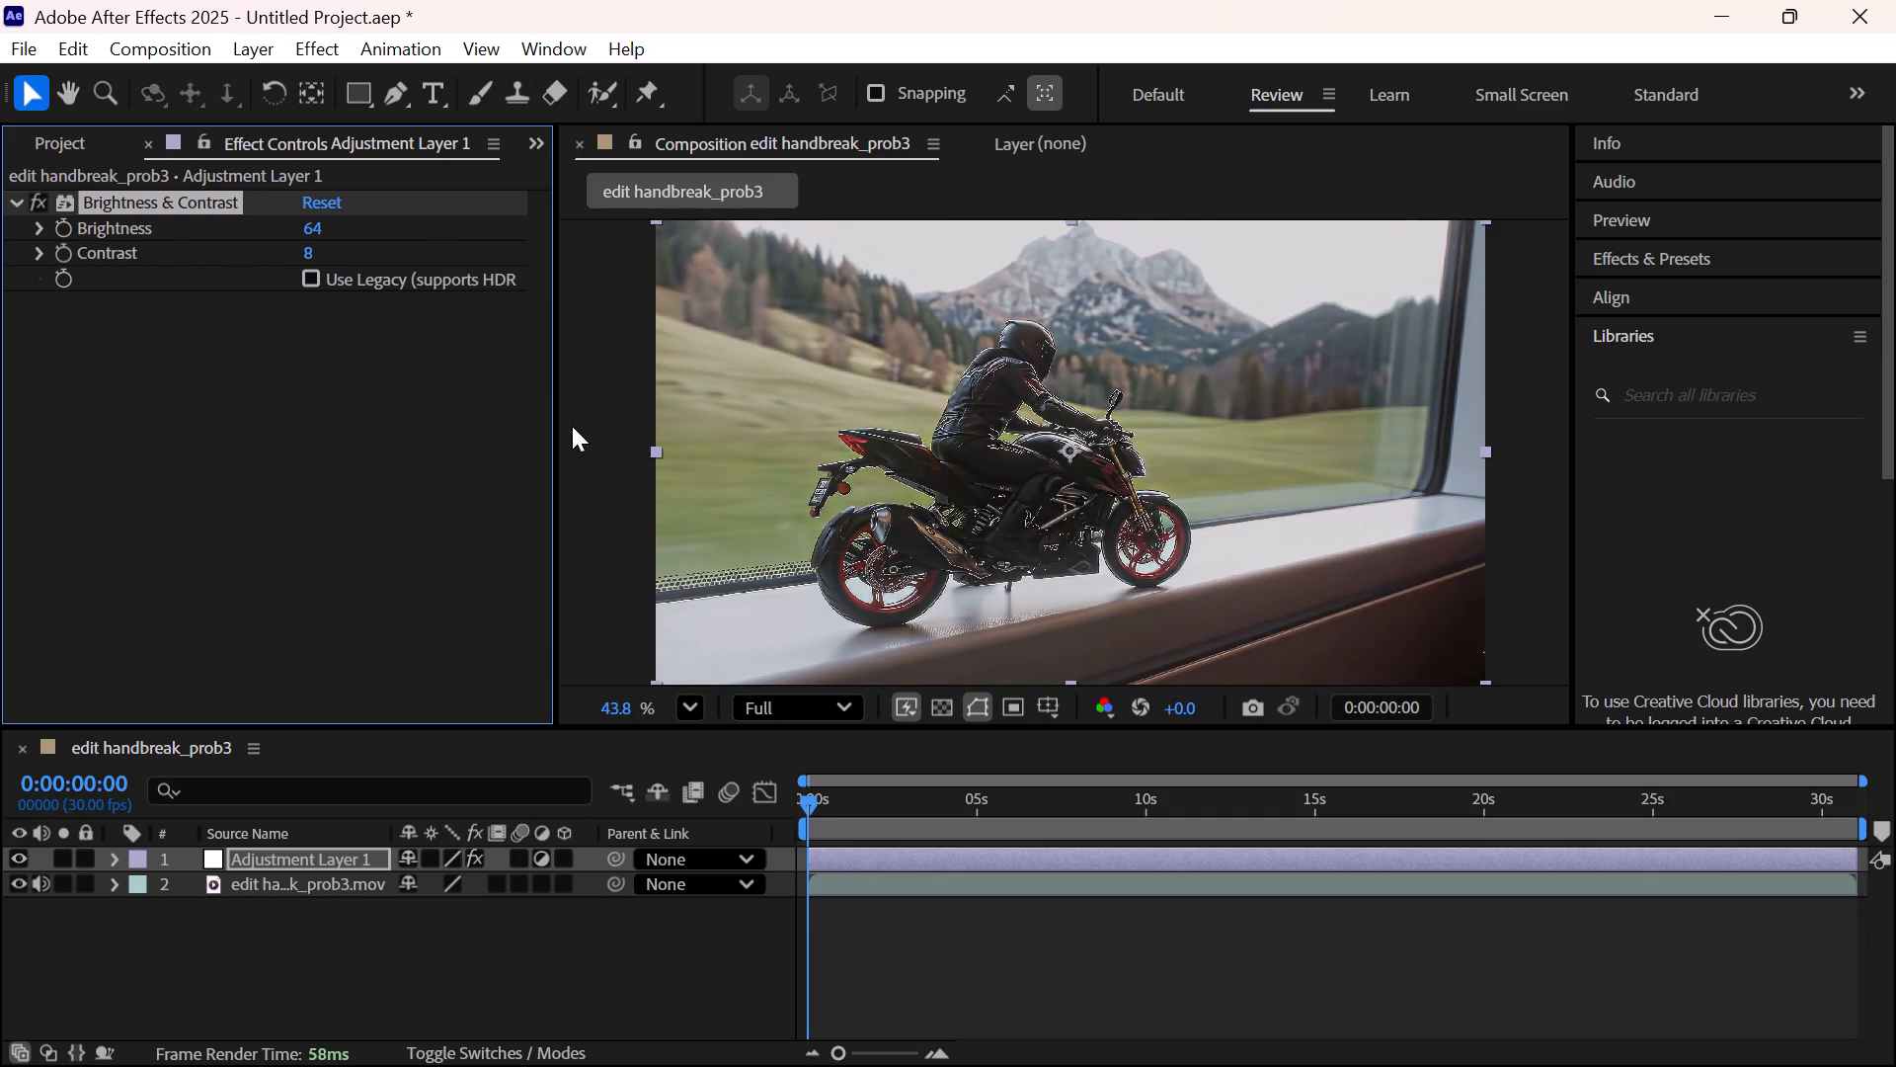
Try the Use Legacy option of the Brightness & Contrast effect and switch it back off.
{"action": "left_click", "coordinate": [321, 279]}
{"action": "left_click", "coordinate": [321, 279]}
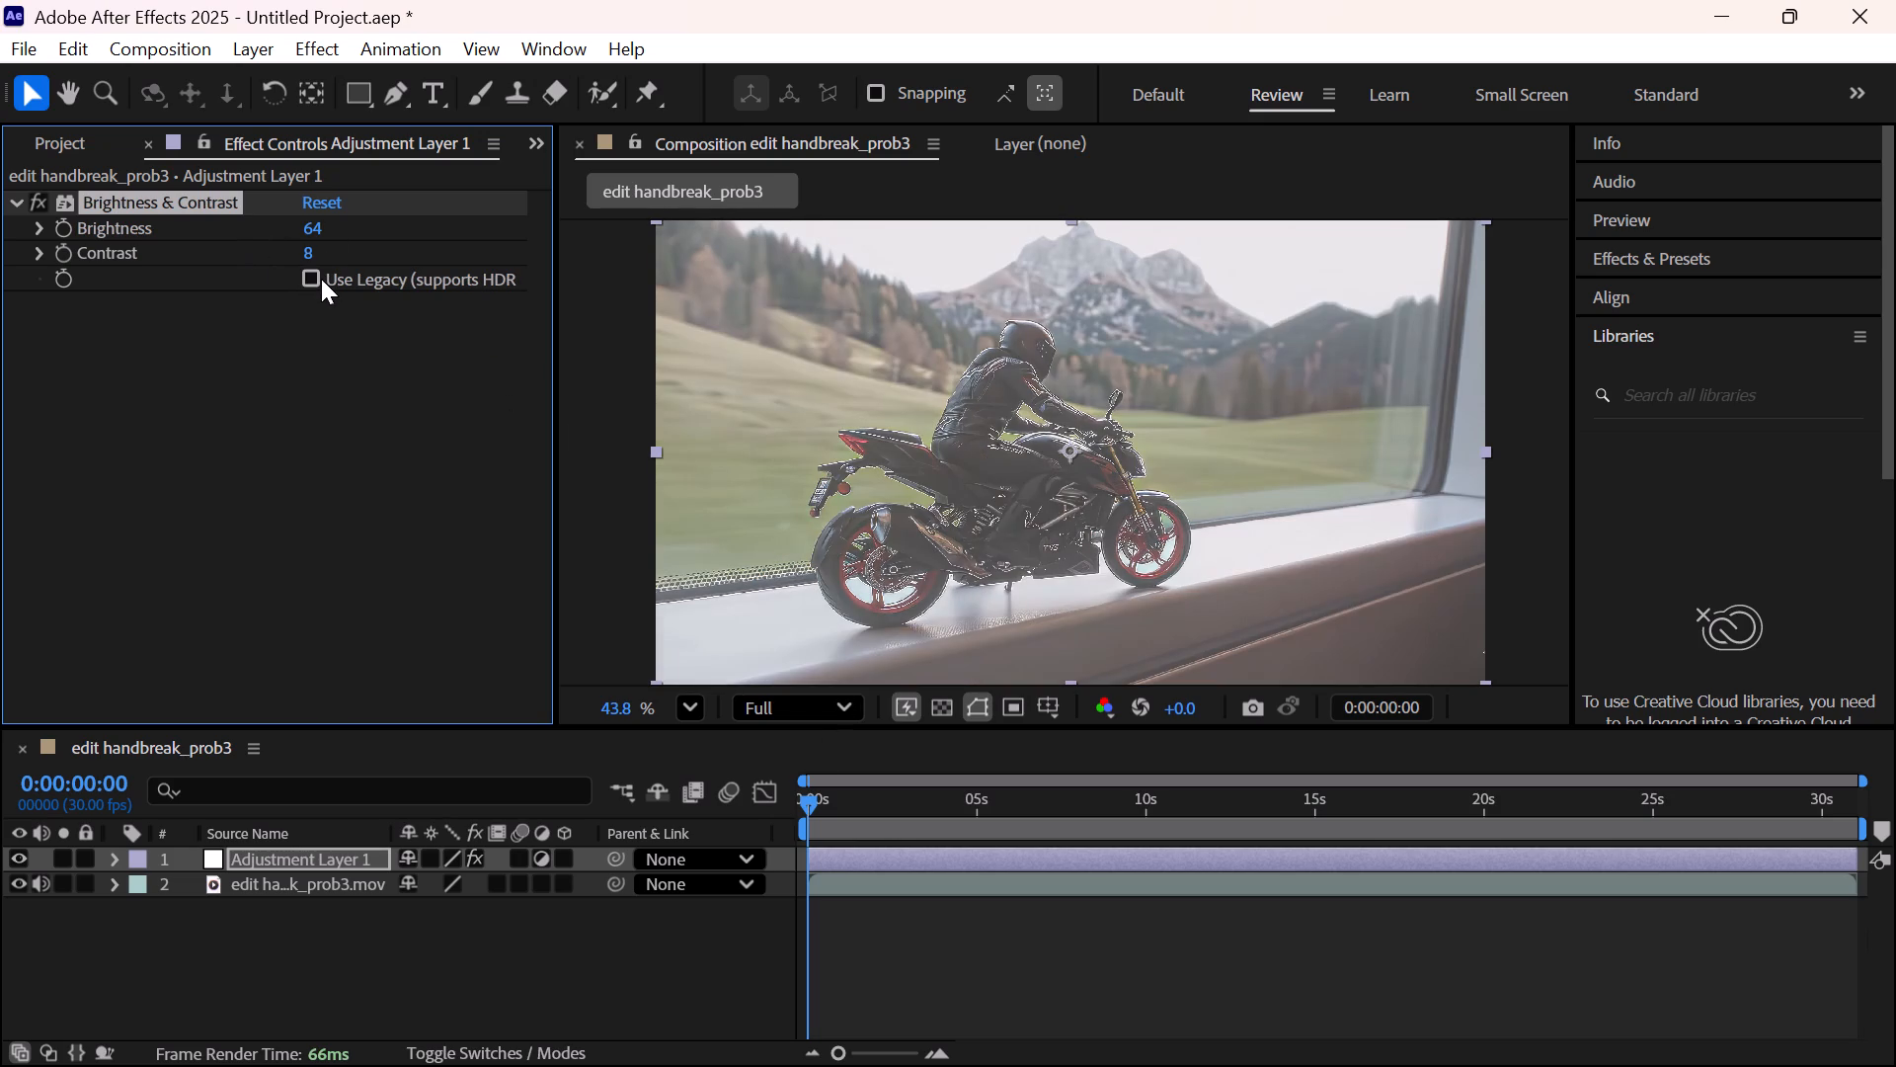
Go to the tunnel shot at 0:00:13:14 and lower the adjustment layer's Brightness to 53.
{"action": "left_click_drag", "start_coordinate": [809, 790], "coordinate": [1247, 804]}
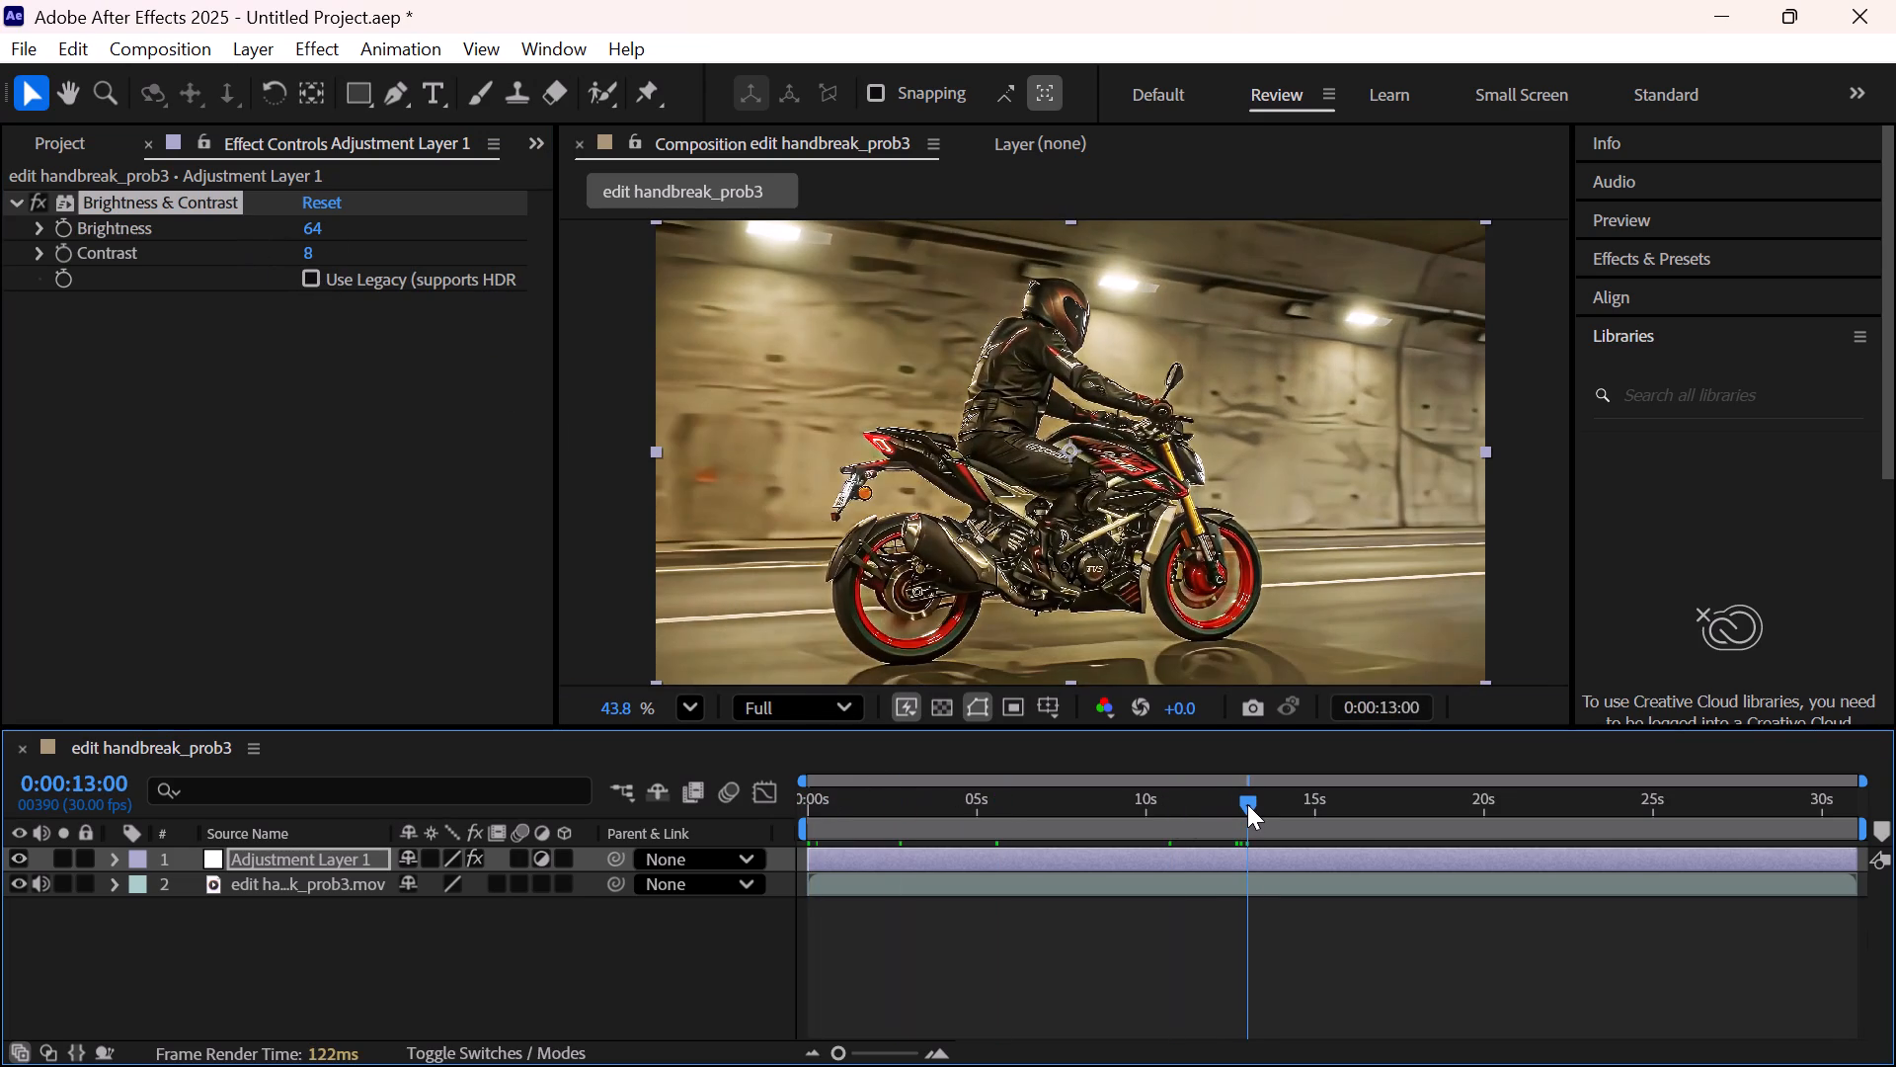
{"action": "left_click_drag", "start_coordinate": [1247, 804], "coordinate": [1263, 809]}
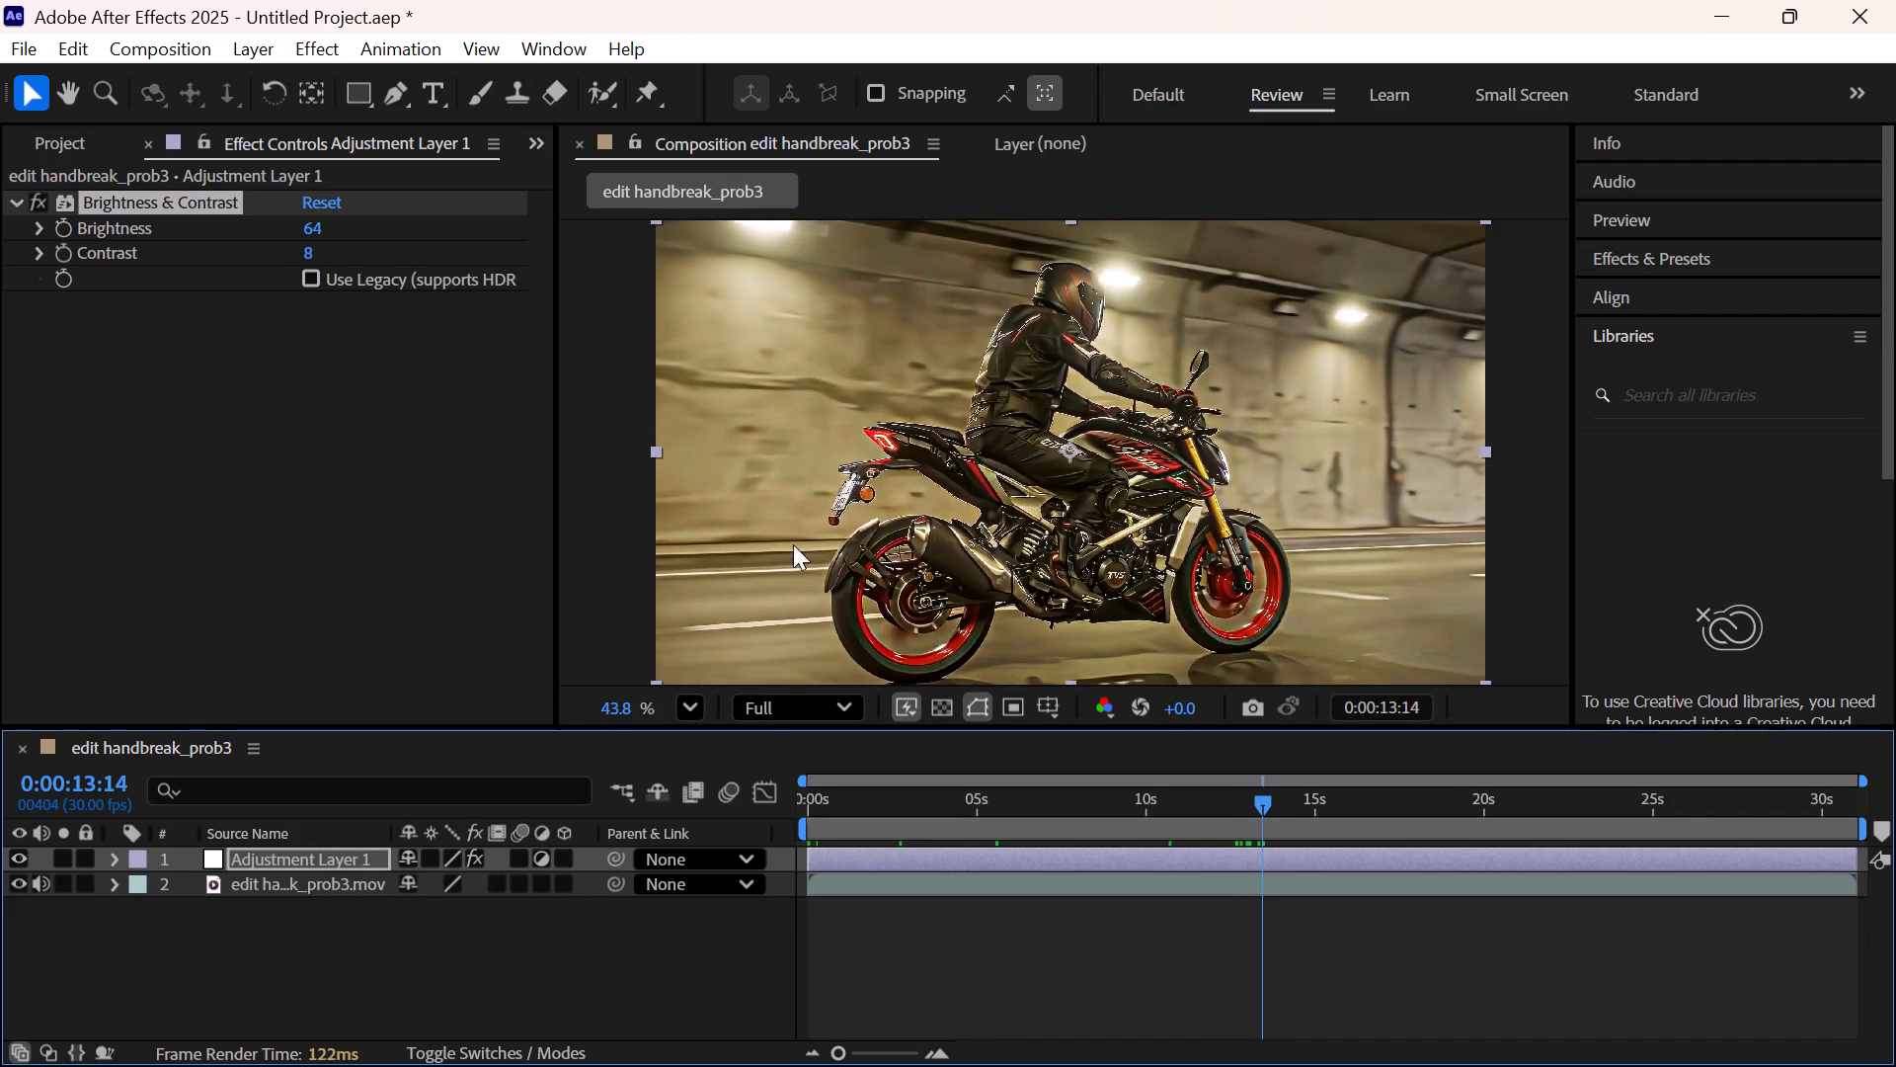
{"action": "left_click_drag", "start_coordinate": [307, 228], "coordinate": [288, 231]}
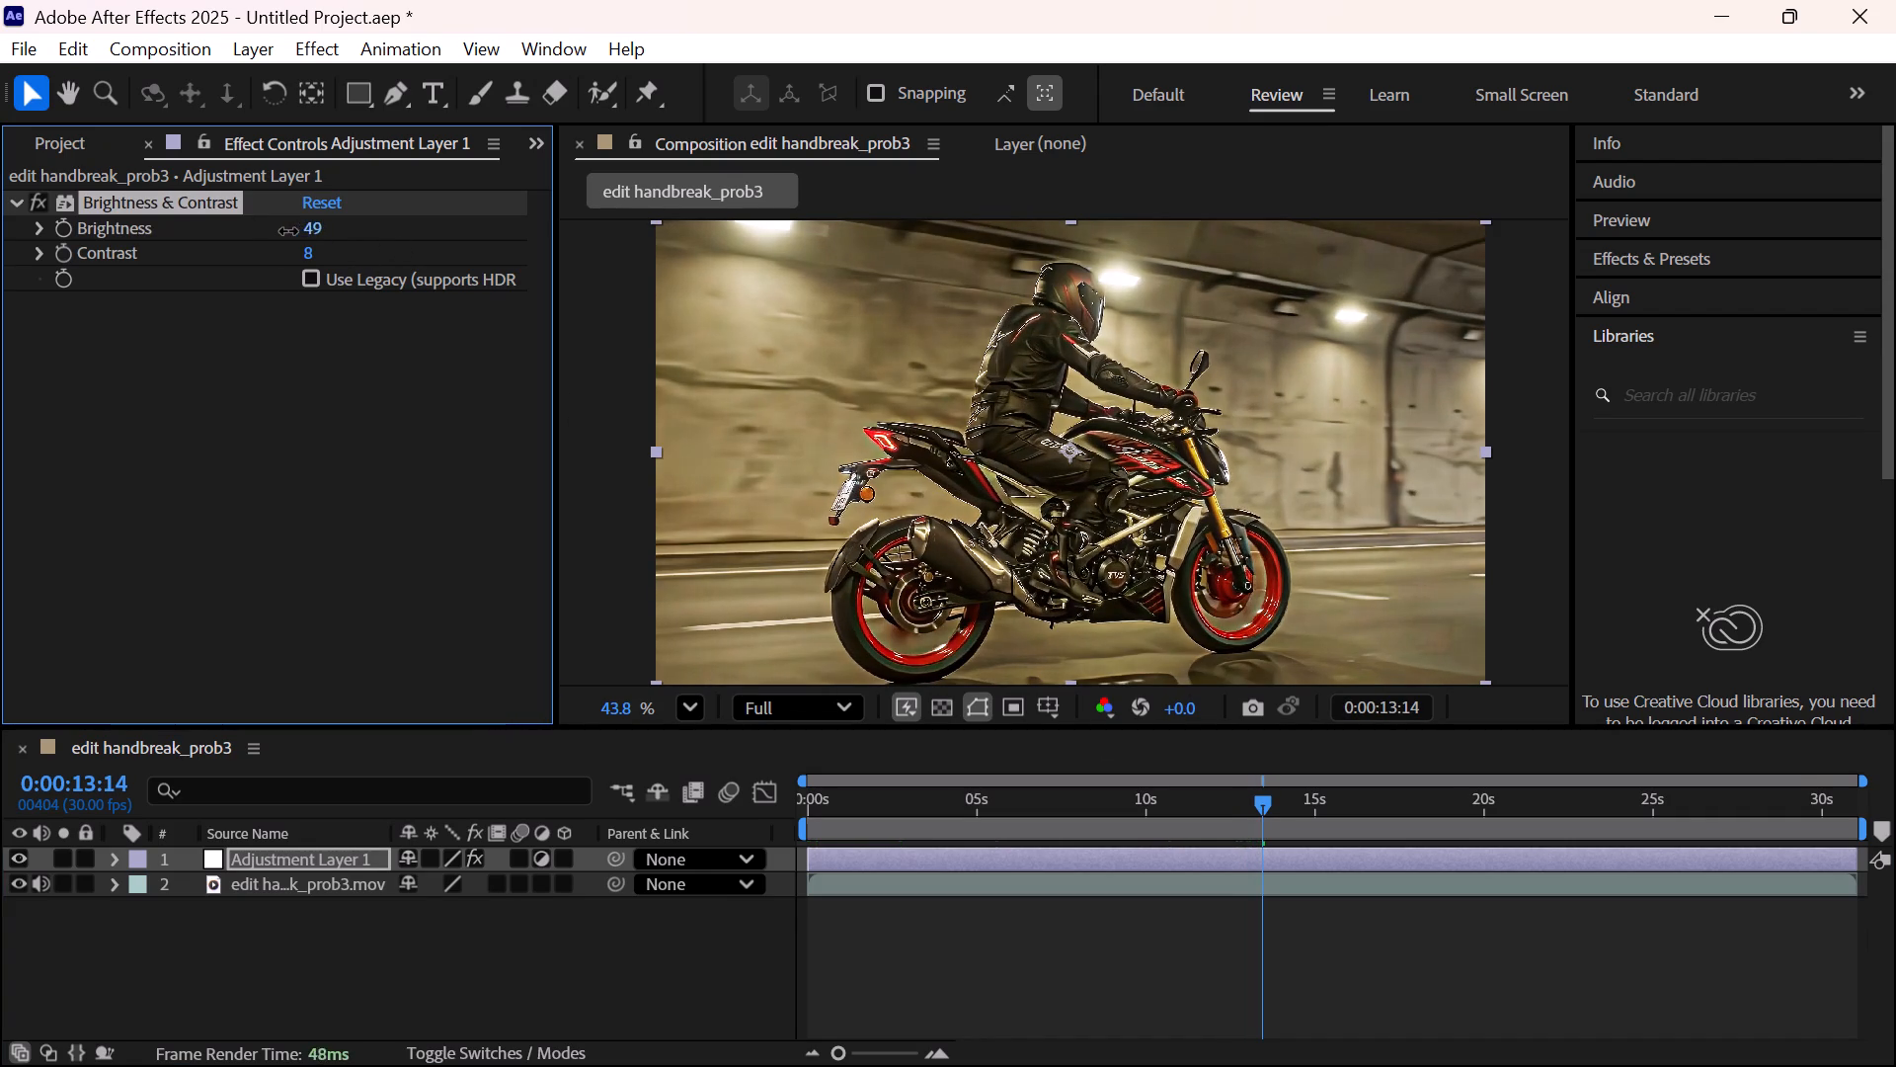
{"action": "left_click_drag", "start_coordinate": [288, 231], "coordinate": [292, 229]}
Scrub the composition between about 13 and 19 seconds to examine the brightness adjustment on the tunnel and night shots.
{"action": "left_click_drag", "start_coordinate": [1266, 792], "coordinate": [1447, 811]}
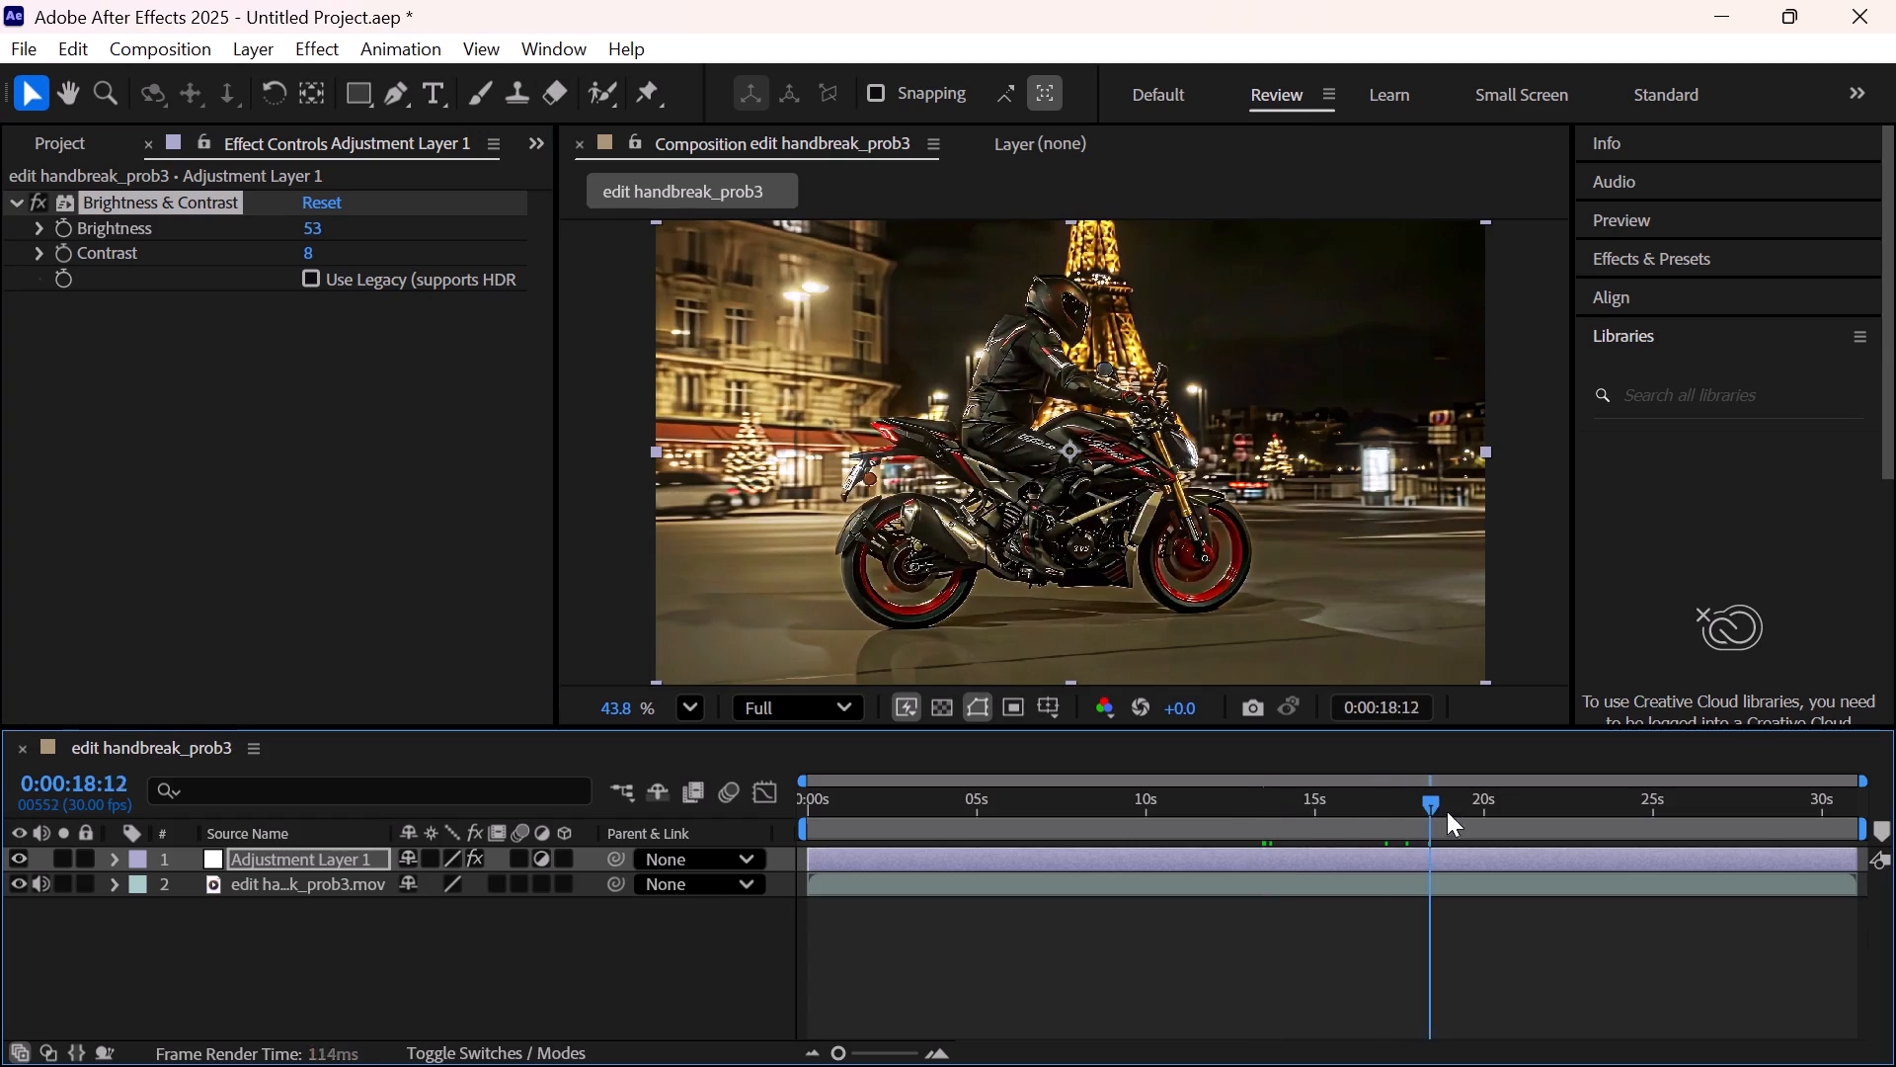
{"action": "left_click_drag", "start_coordinate": [1447, 811], "coordinate": [1273, 809]}
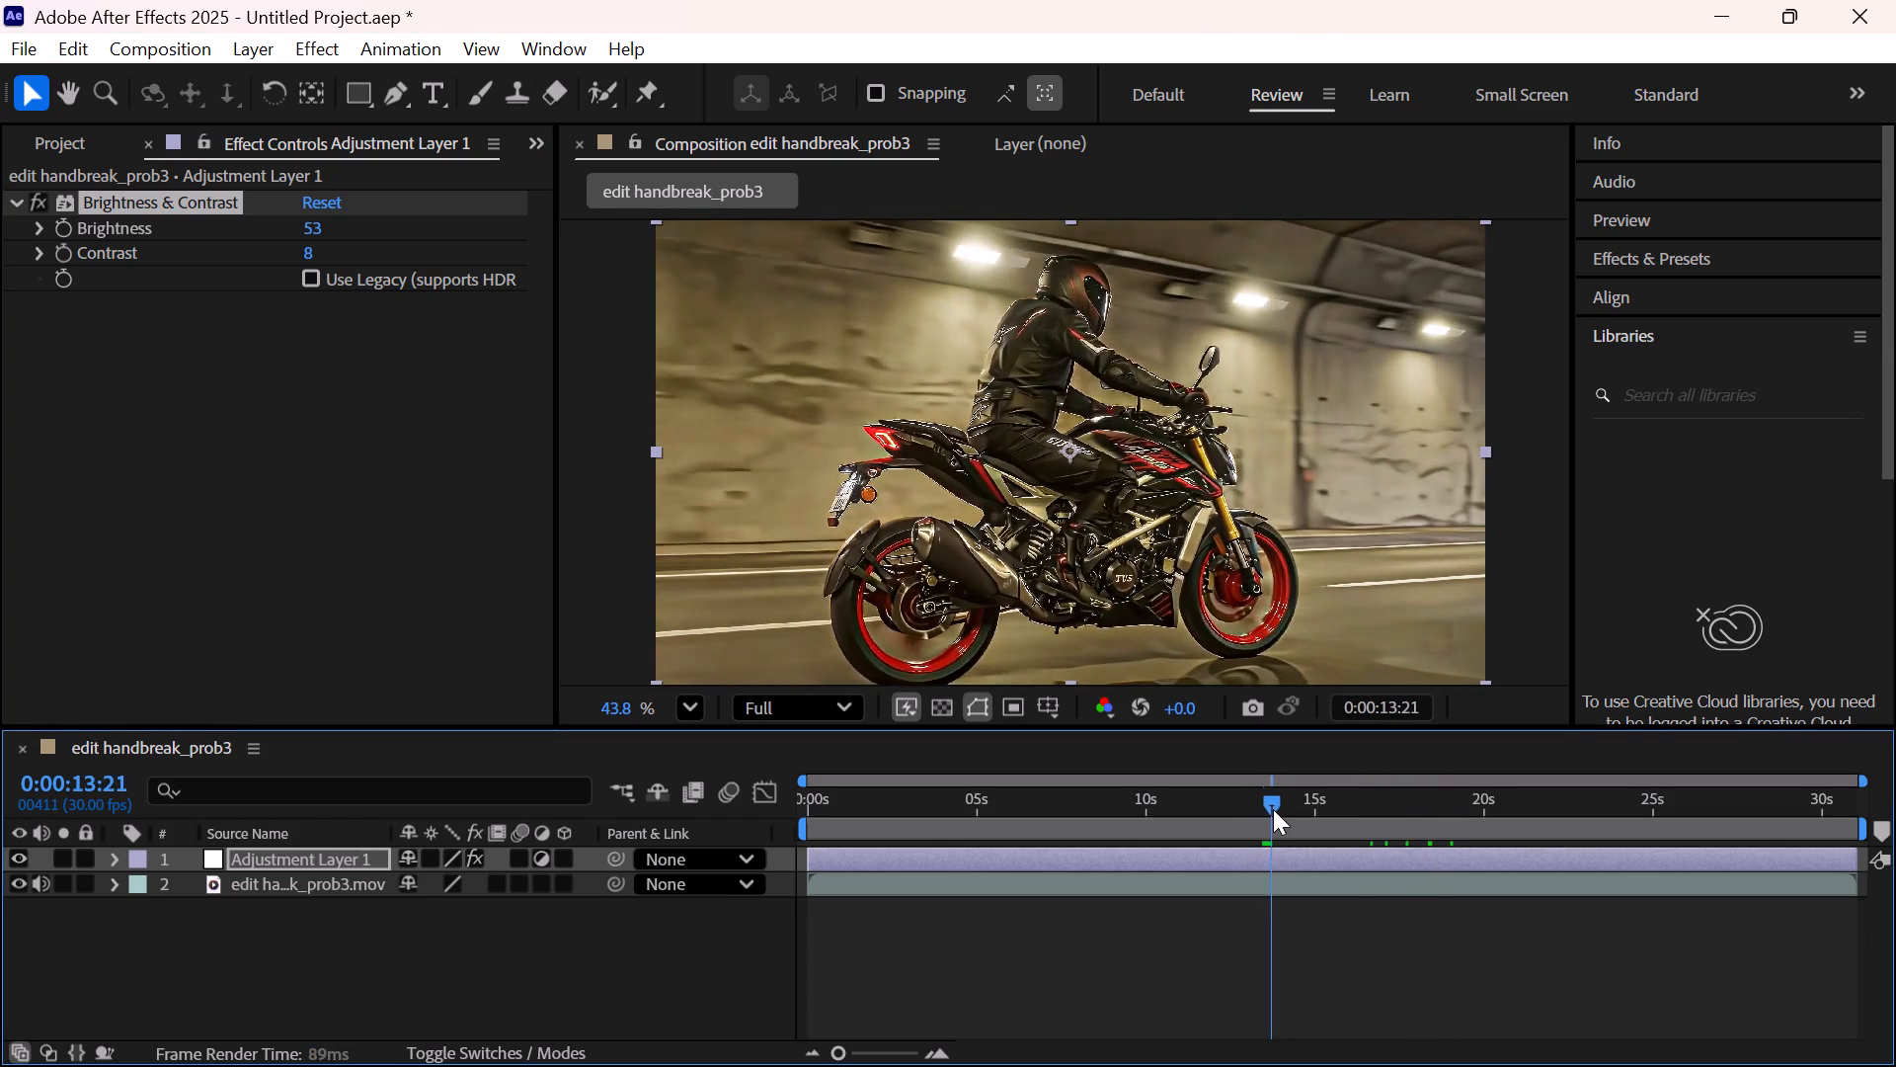
{"action": "left_click_drag", "start_coordinate": [1273, 809], "coordinate": [1316, 817]}
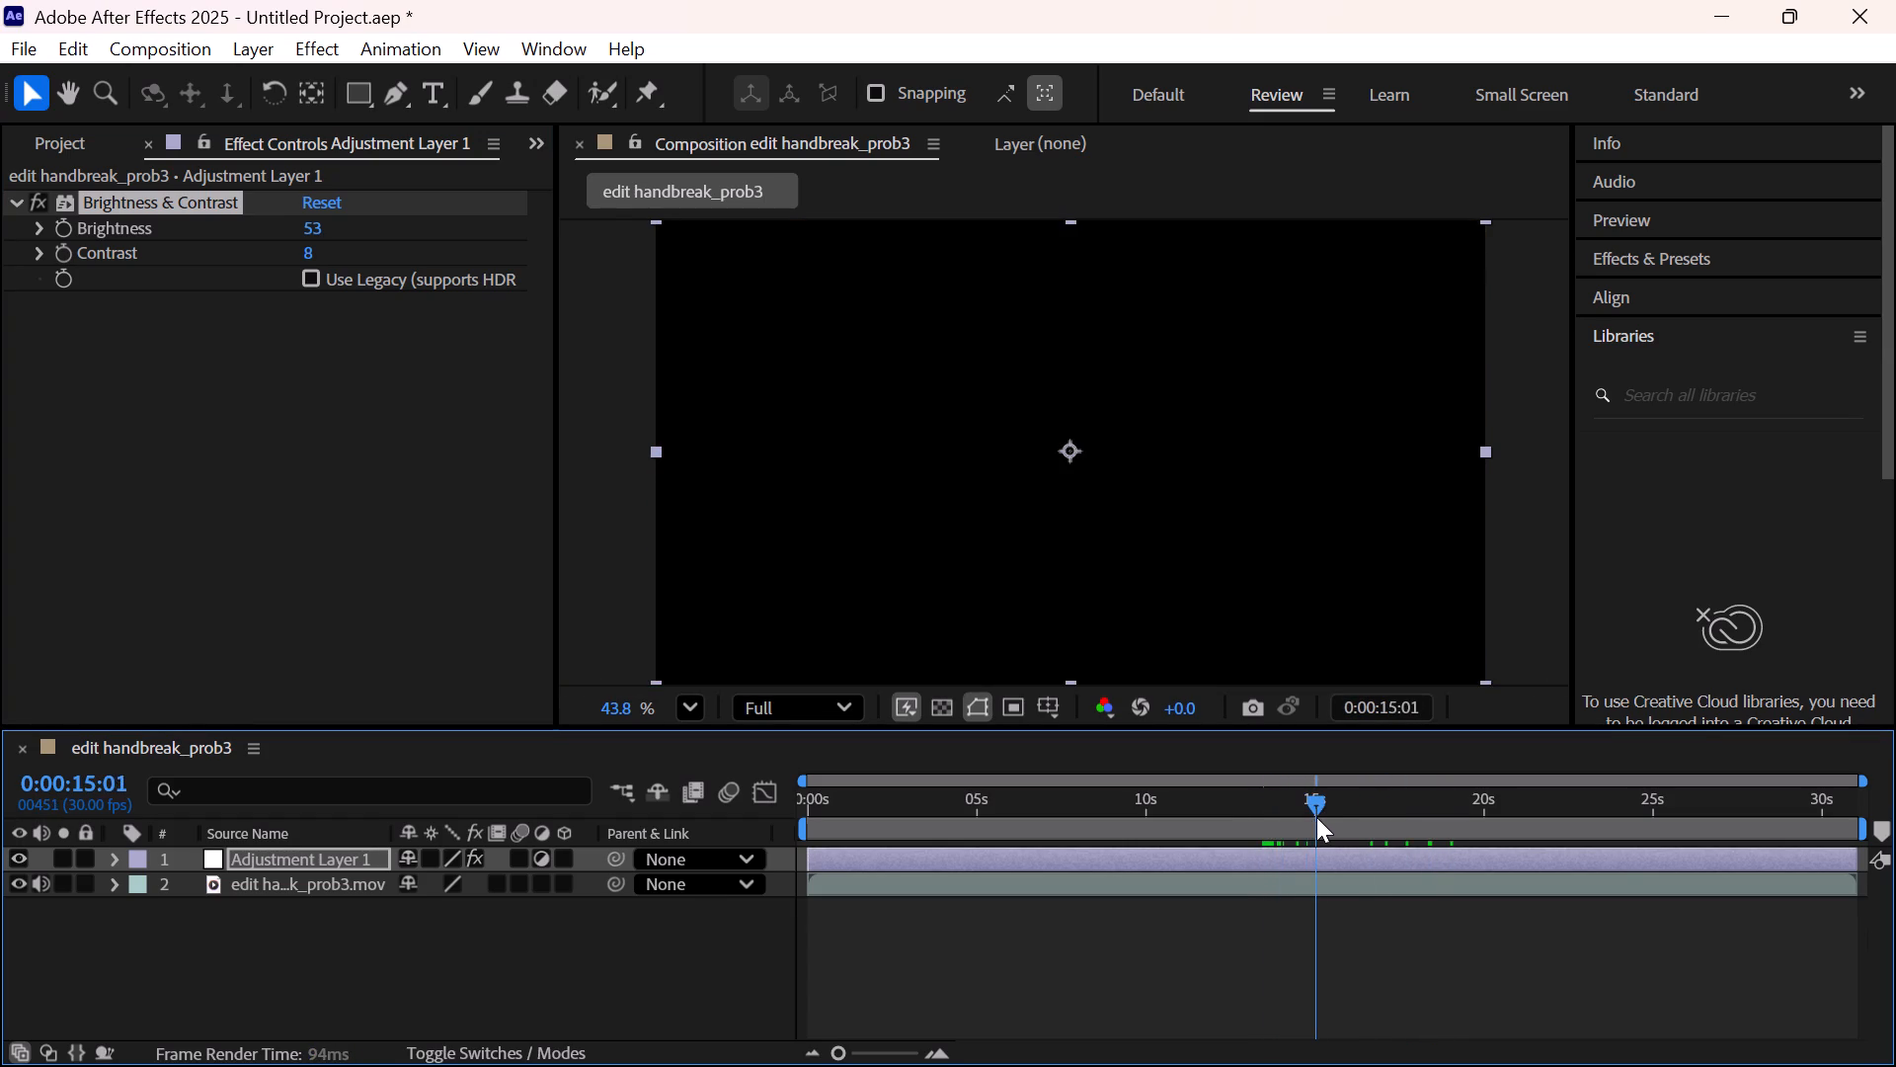
{"action": "left_click_drag", "start_coordinate": [1316, 817], "coordinate": [1359, 828]}
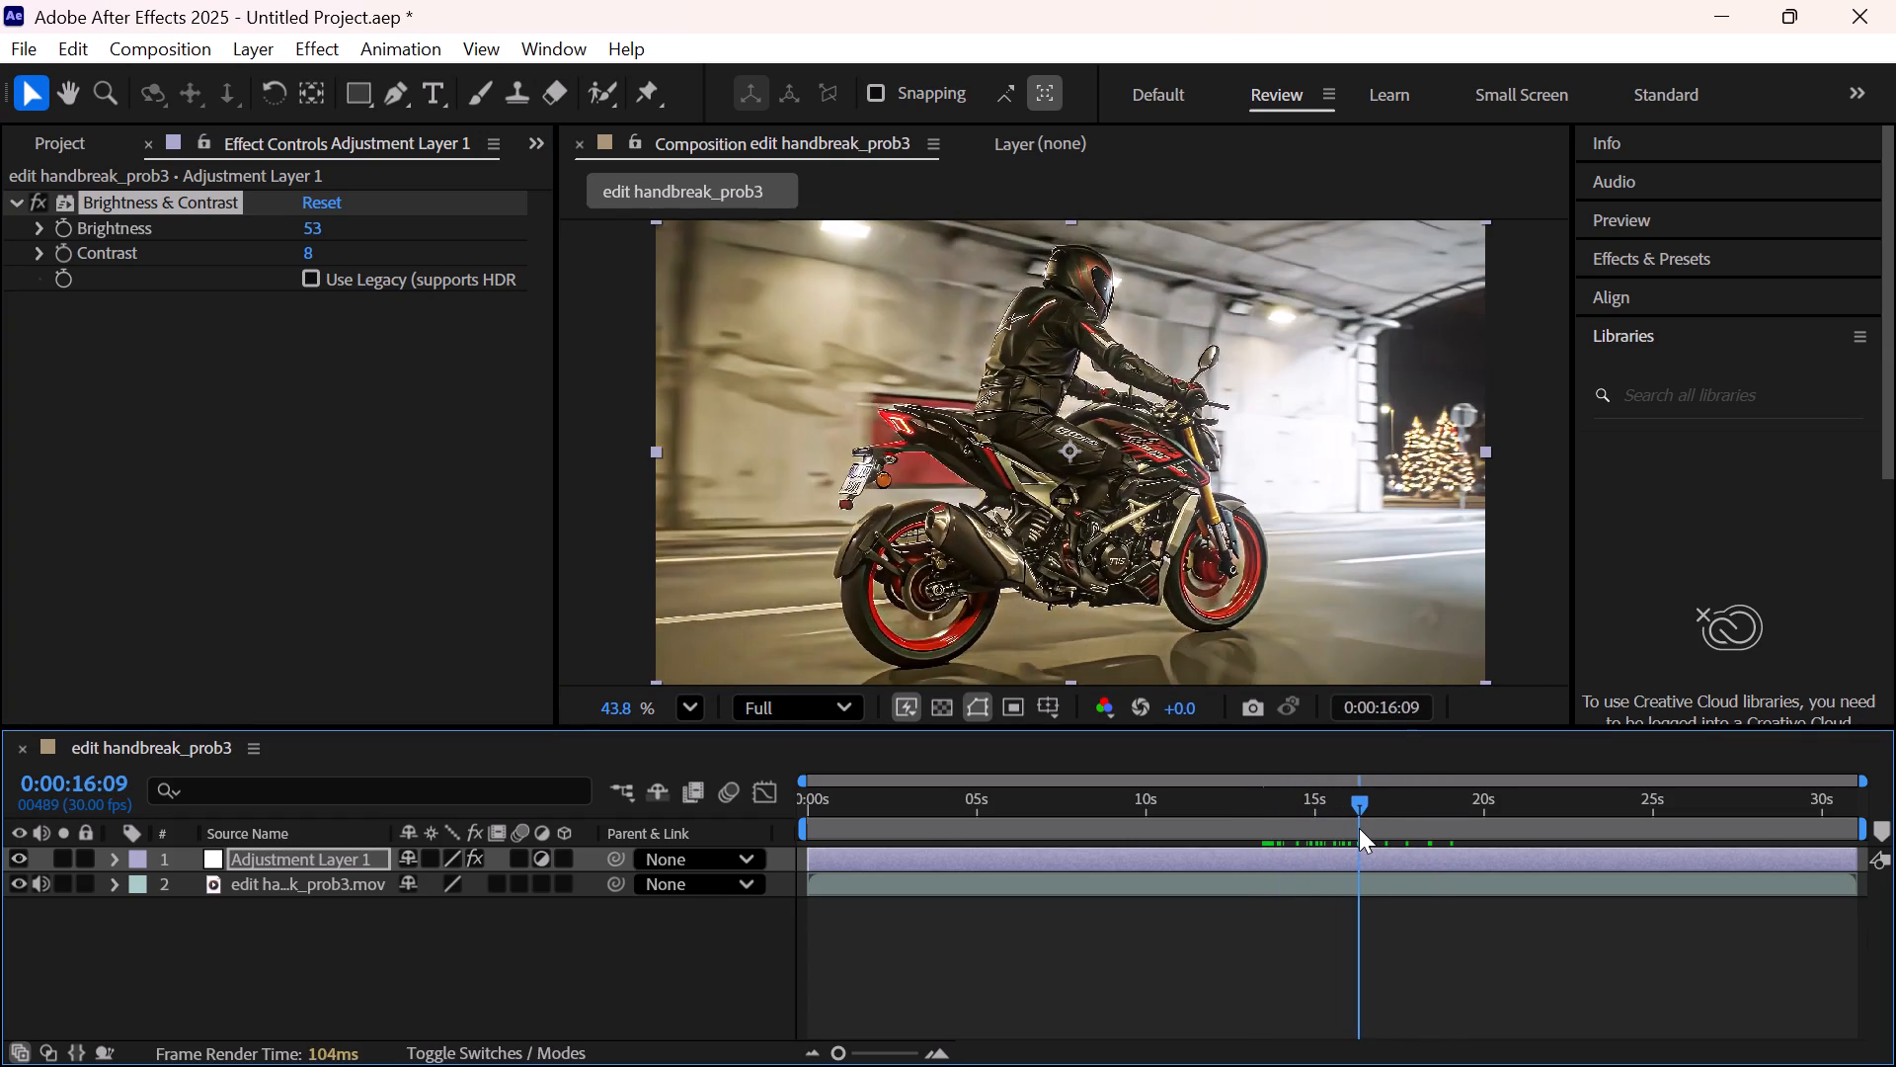
{"action": "left_click_drag", "start_coordinate": [1359, 828], "coordinate": [1420, 846]}
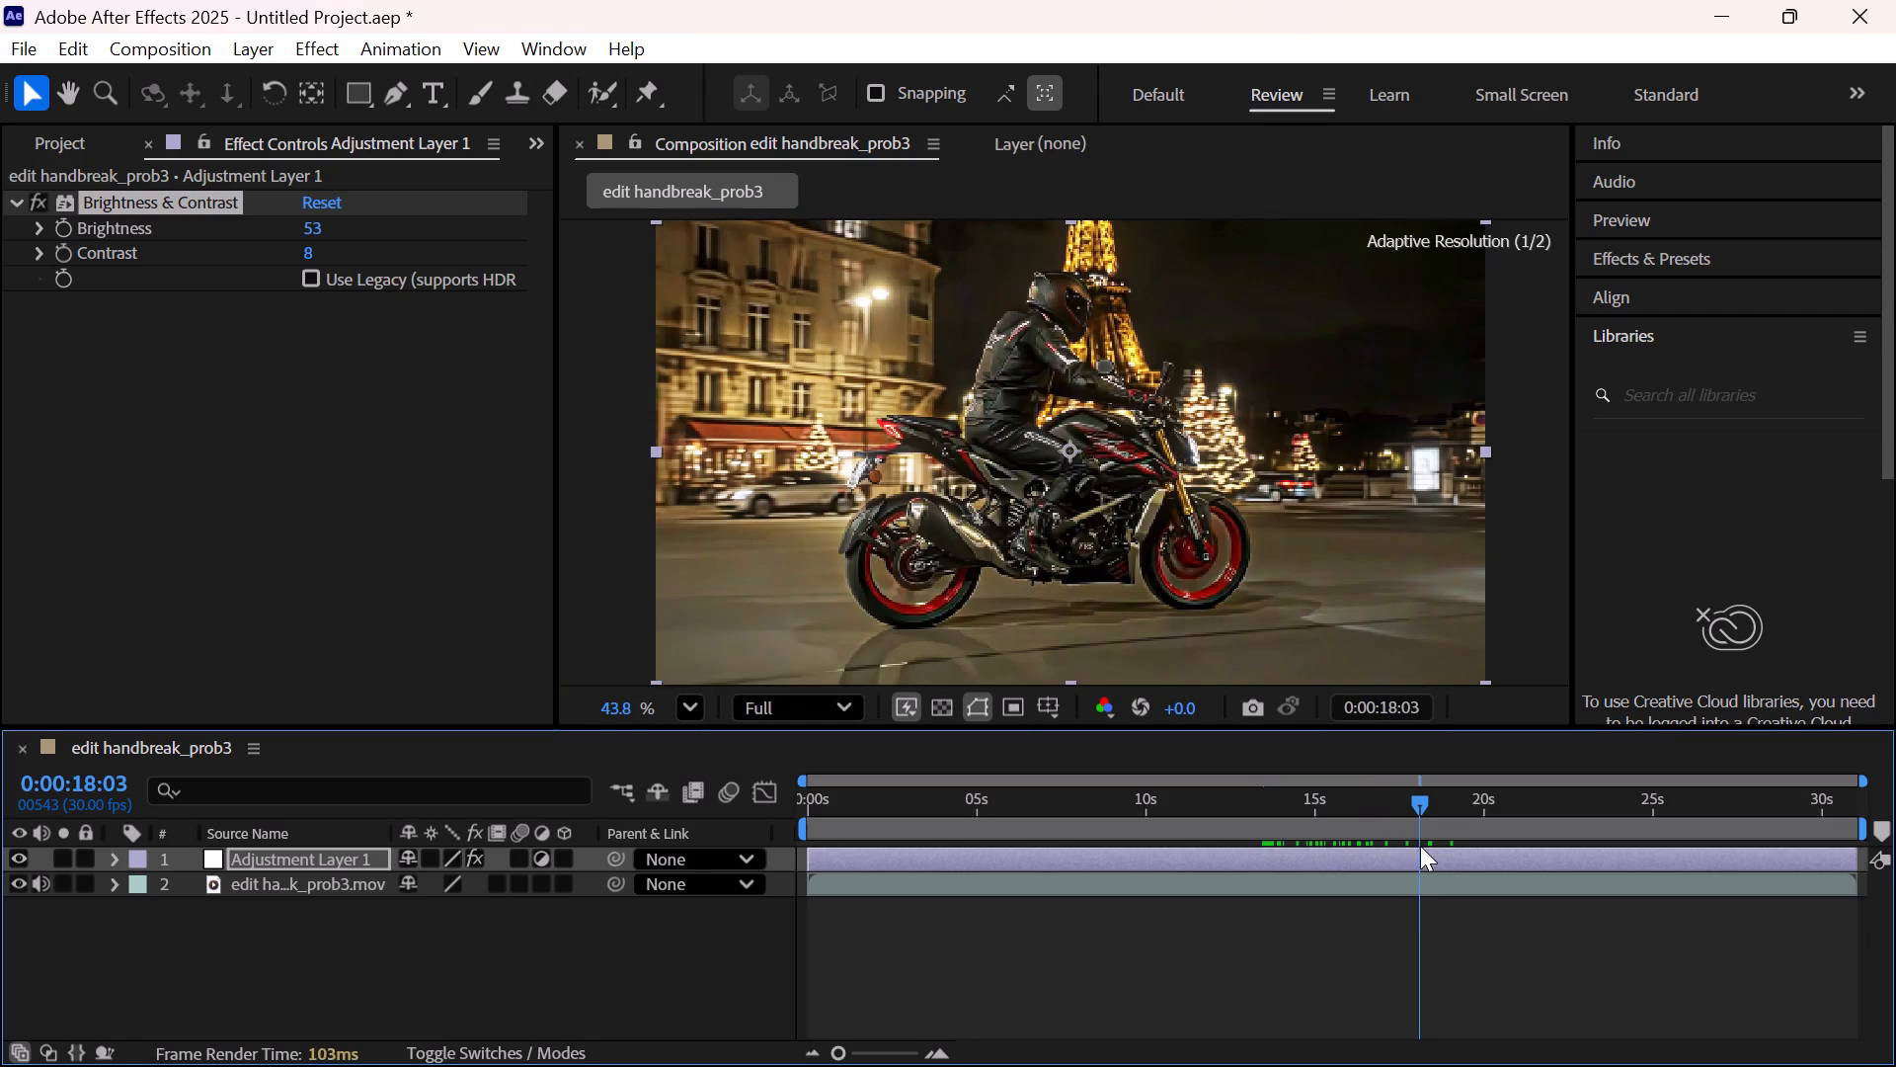
{"action": "left_click_drag", "start_coordinate": [1420, 846], "coordinate": [1462, 847]}
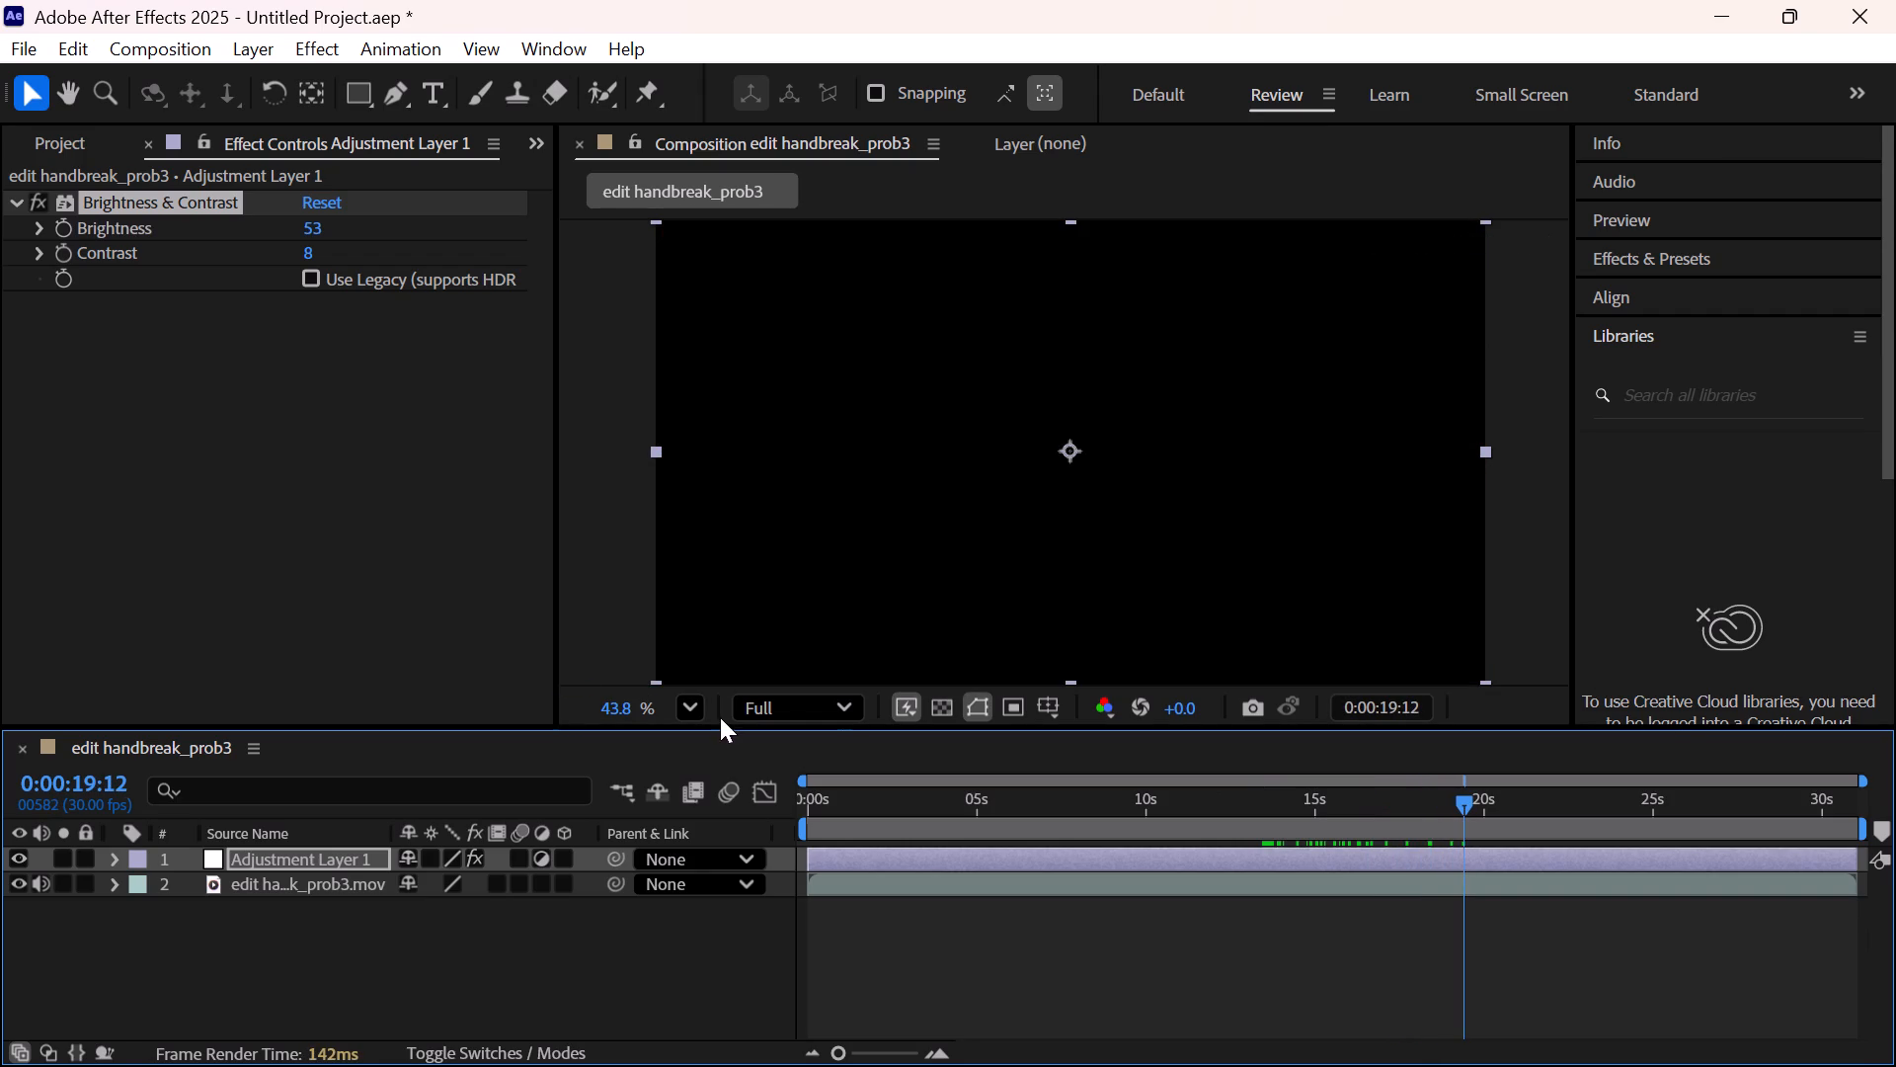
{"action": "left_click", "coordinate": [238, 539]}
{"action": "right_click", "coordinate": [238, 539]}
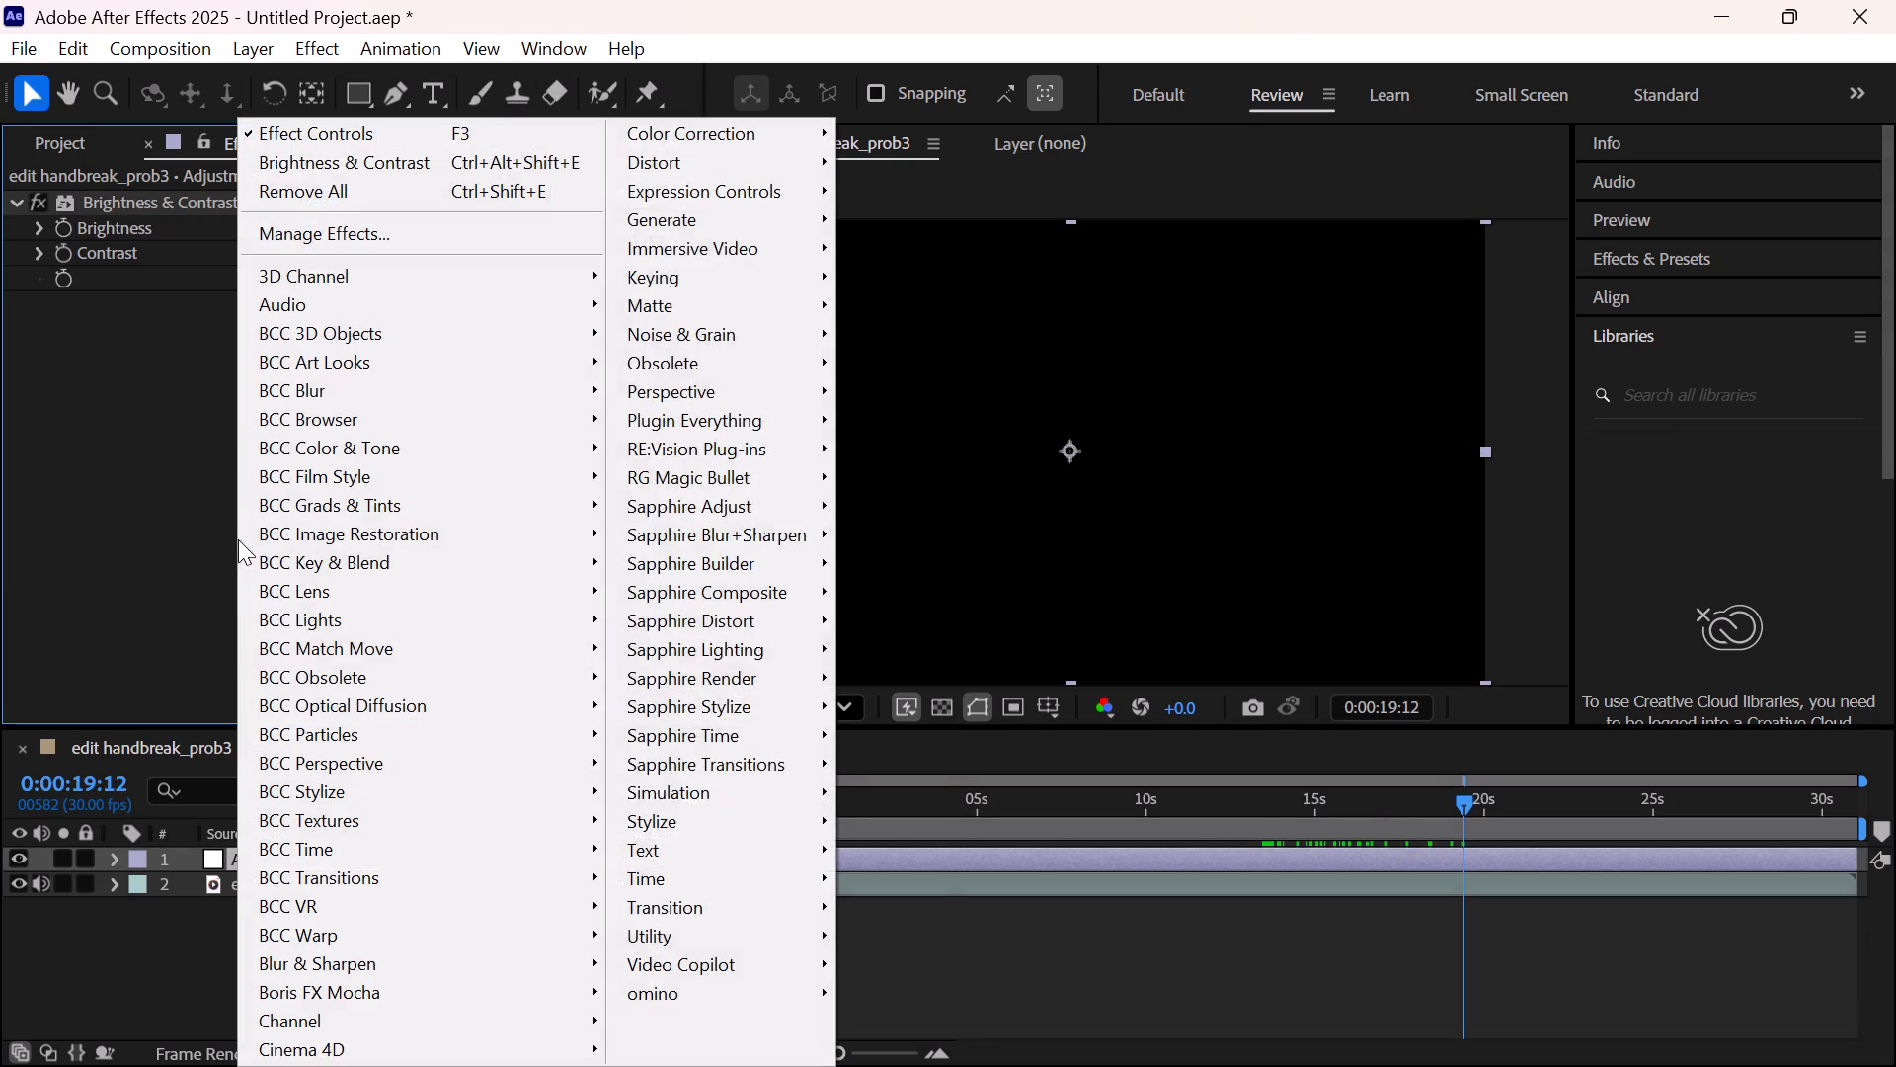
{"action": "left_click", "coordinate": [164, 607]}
Search the effects for glow and apply Deep Glow 2 to the adjustment layer.
{"action": "key", "text": "ctrl+space"}
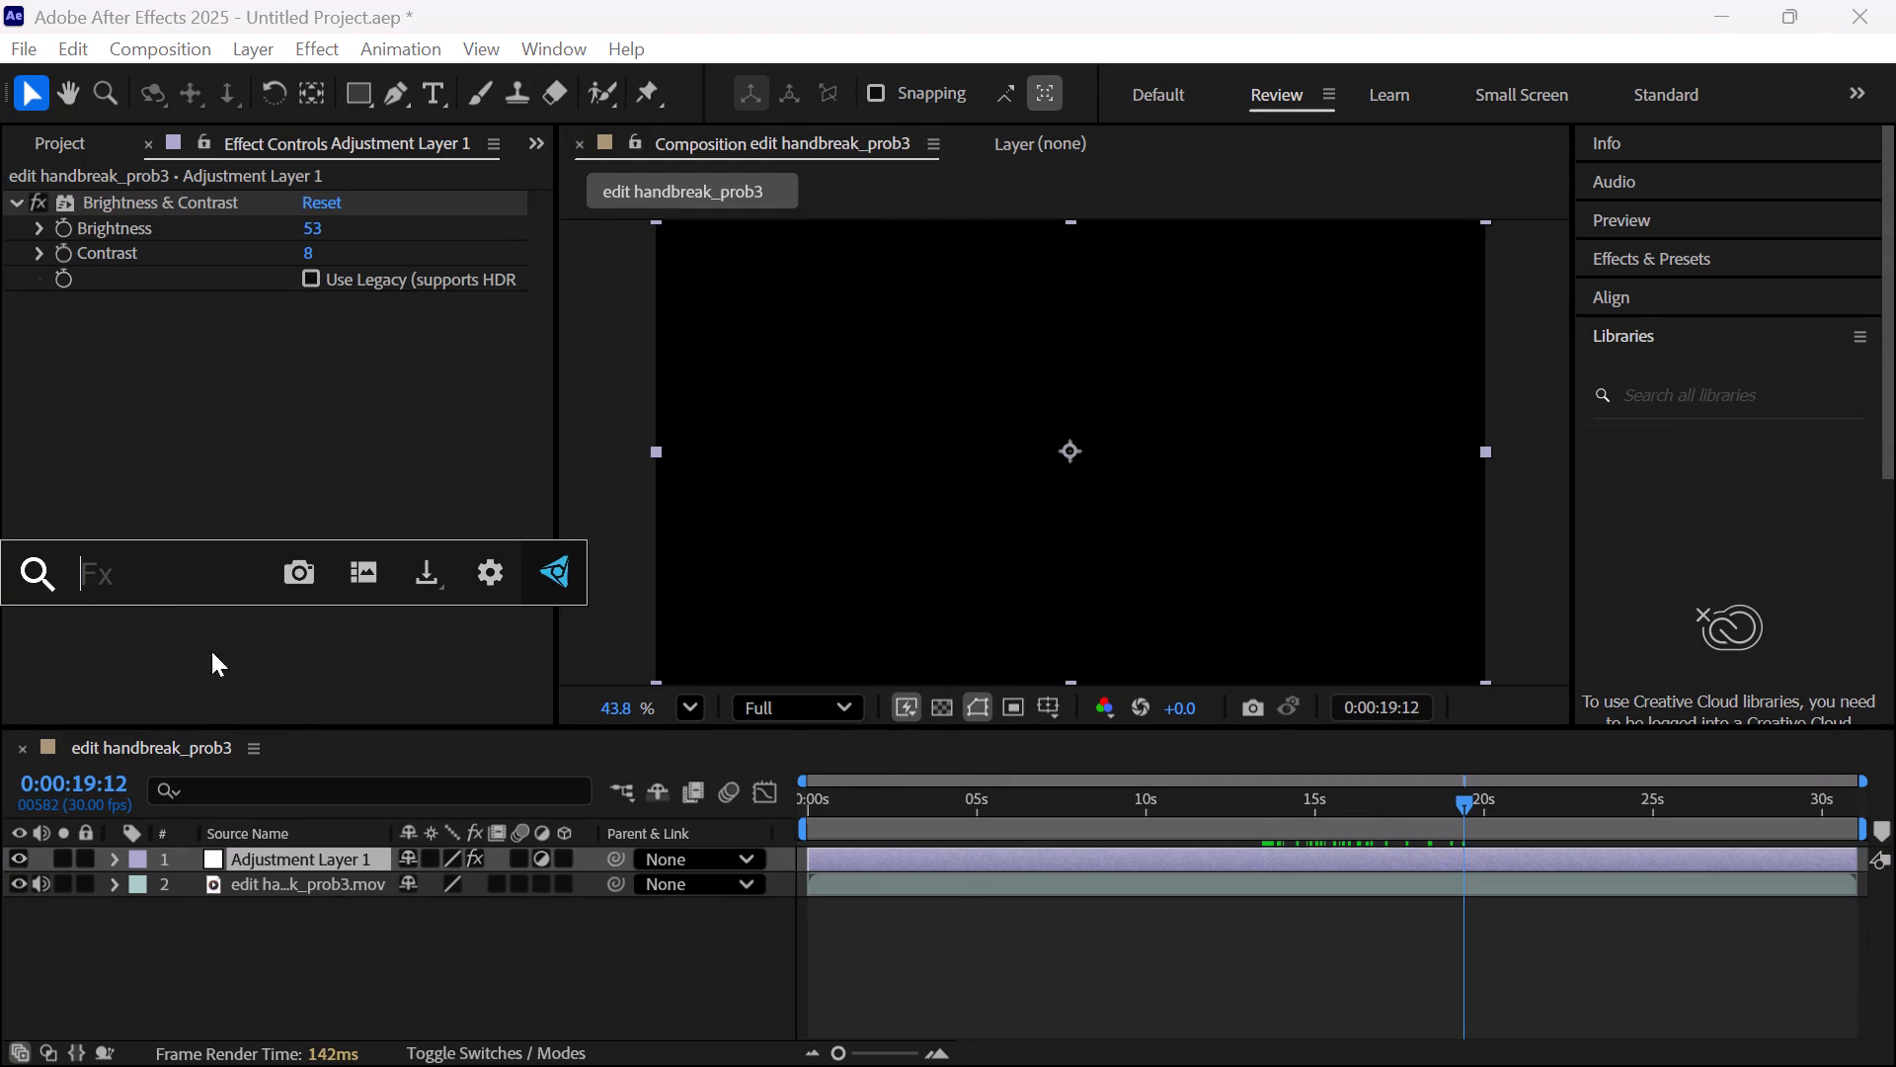
{"action": "type", "text": "glow"}
{"action": "key", "text": "Up"}
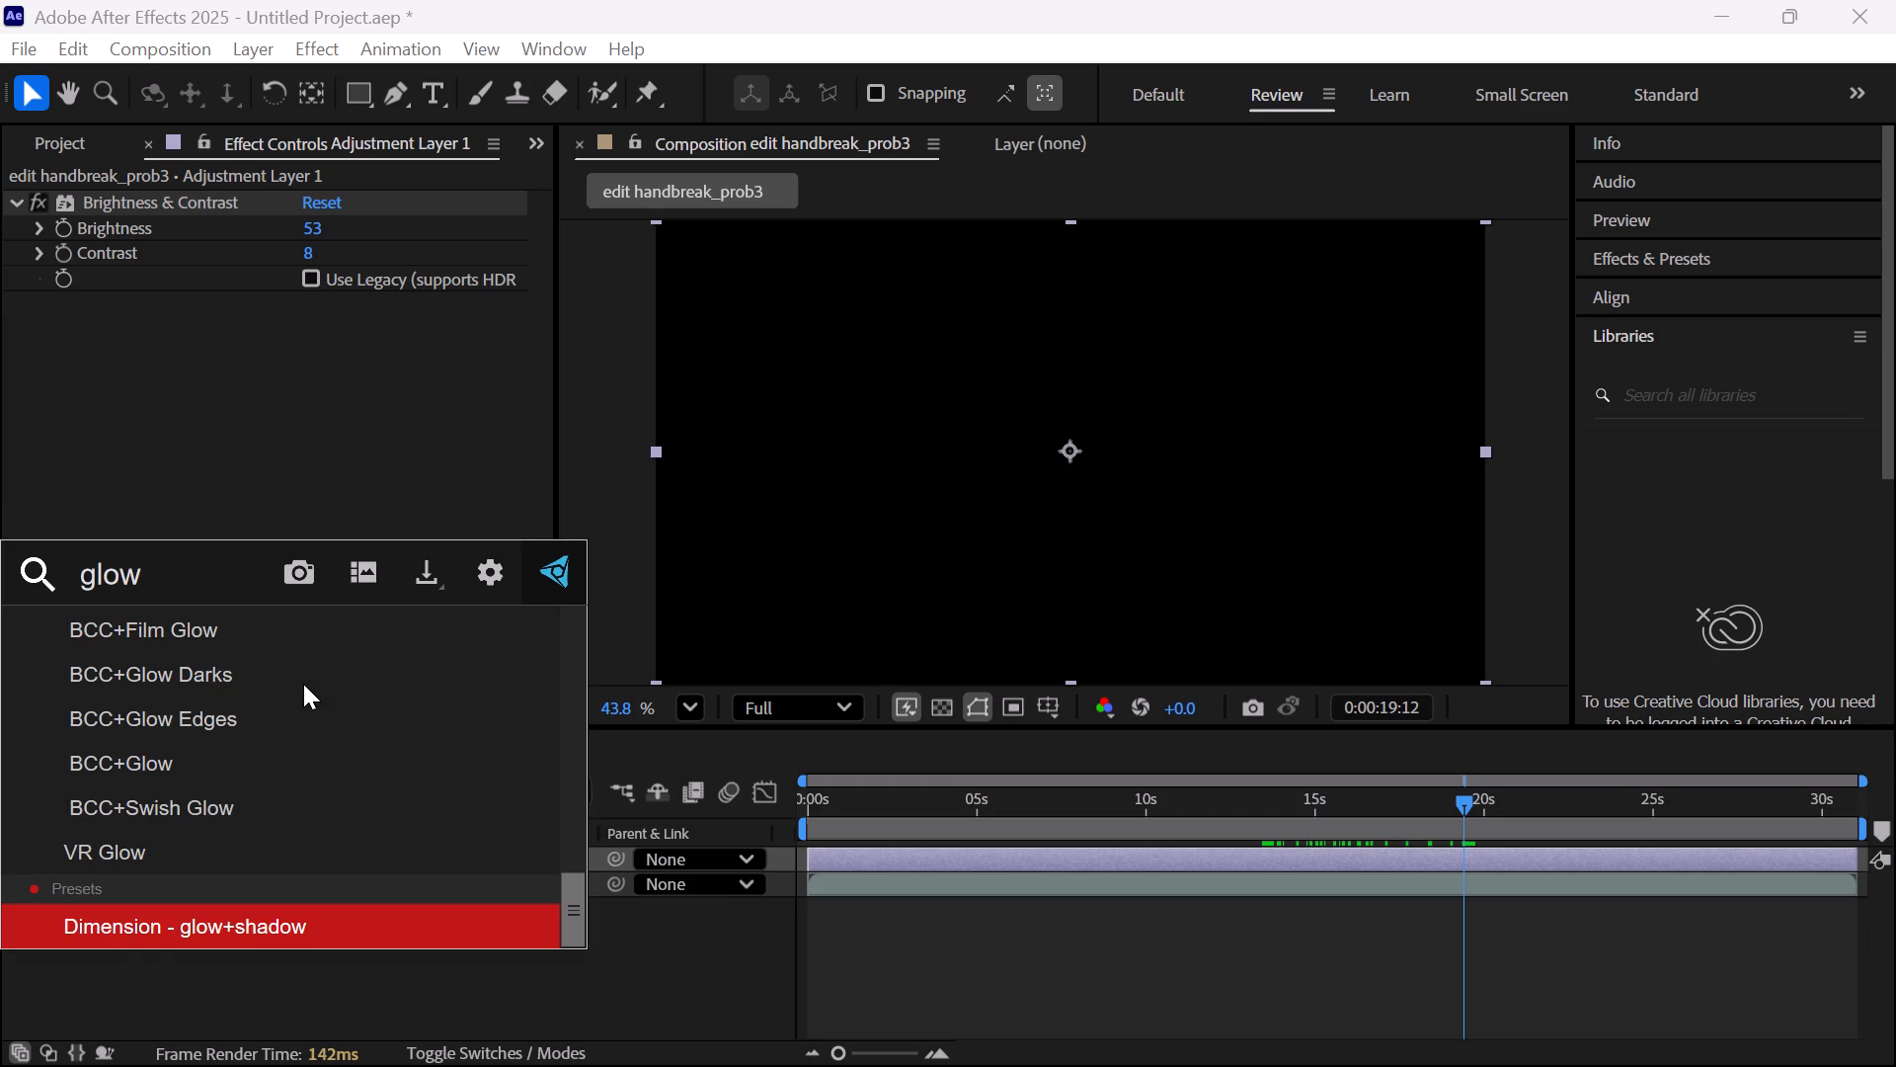
{"action": "key", "text": "Down"}
{"action": "key", "text": "Down"}
{"action": "key", "text": "Down"}
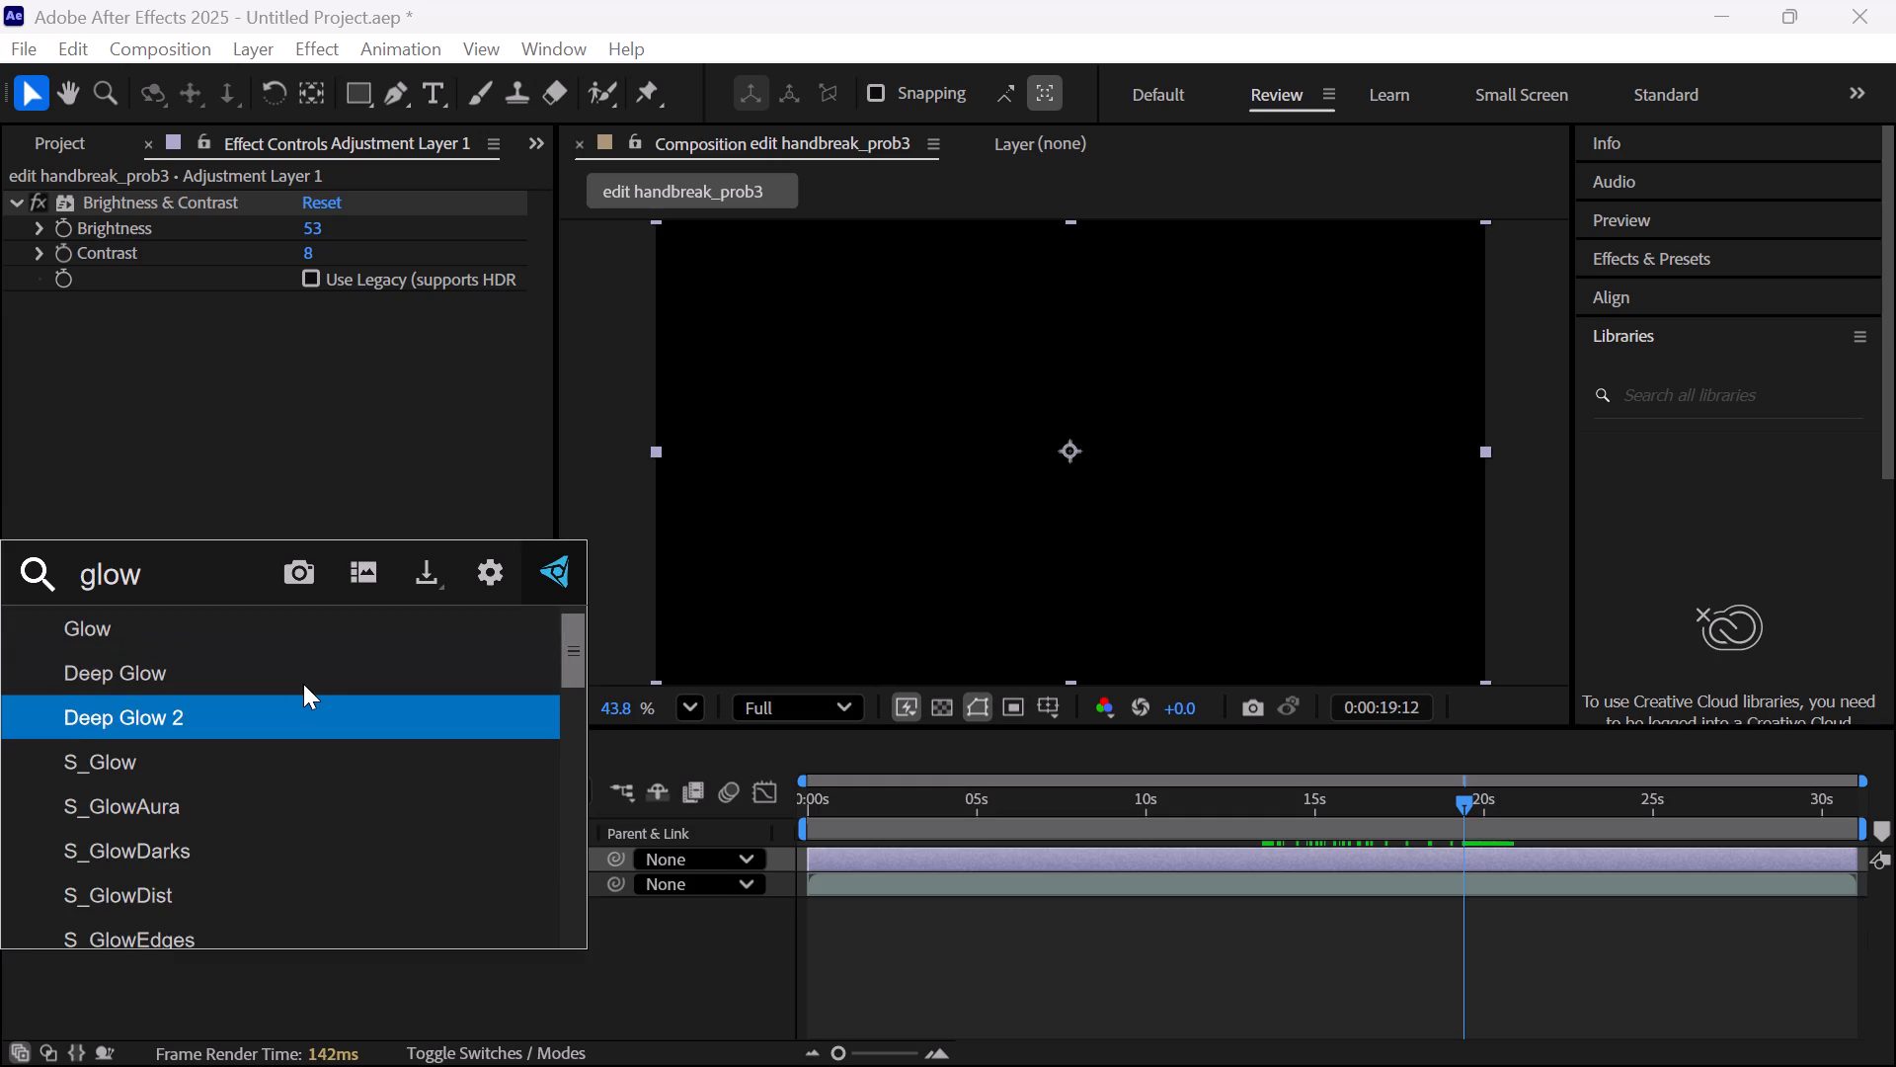
{"action": "key", "text": "Return"}
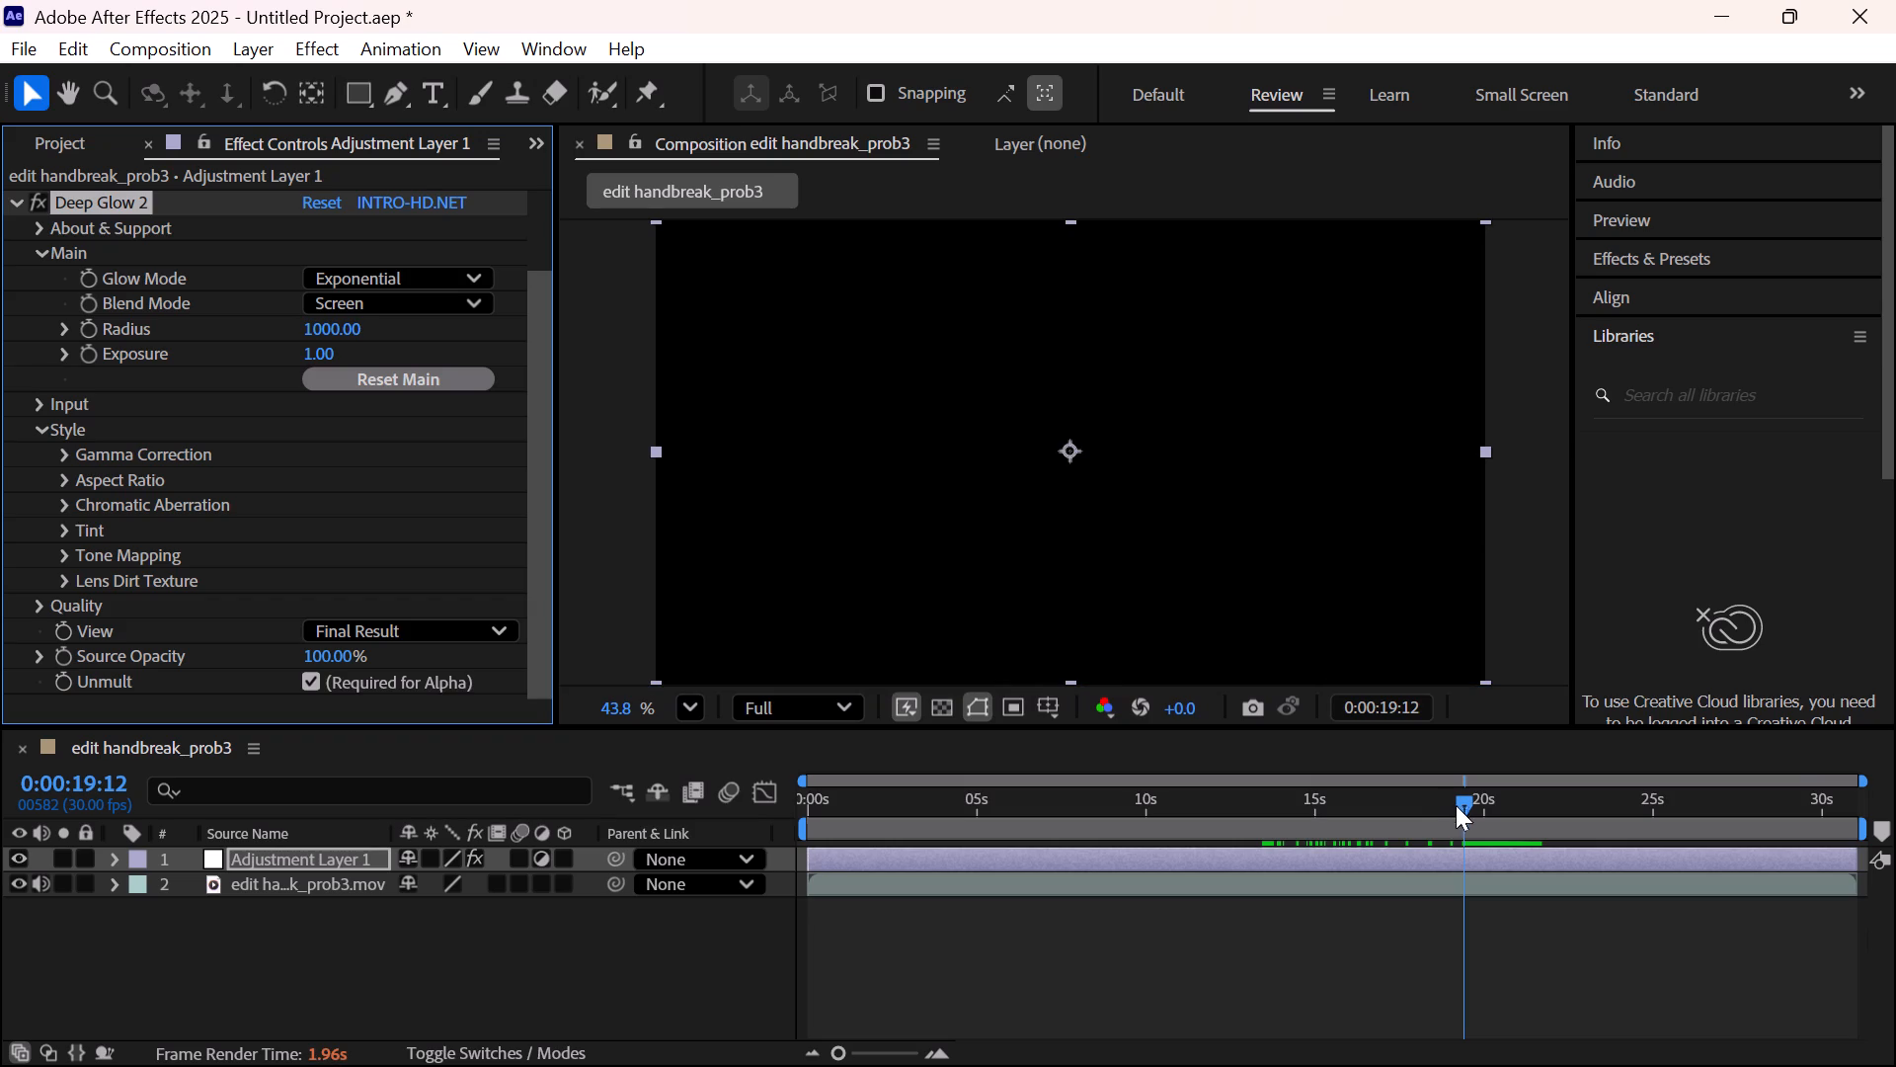
Move to the tunnel shot at 0:00:15:23 and reduce the Deep Glow 2 Radius to 807.
{"action": "left_click_drag", "start_coordinate": [1460, 803], "coordinate": [1306, 826]}
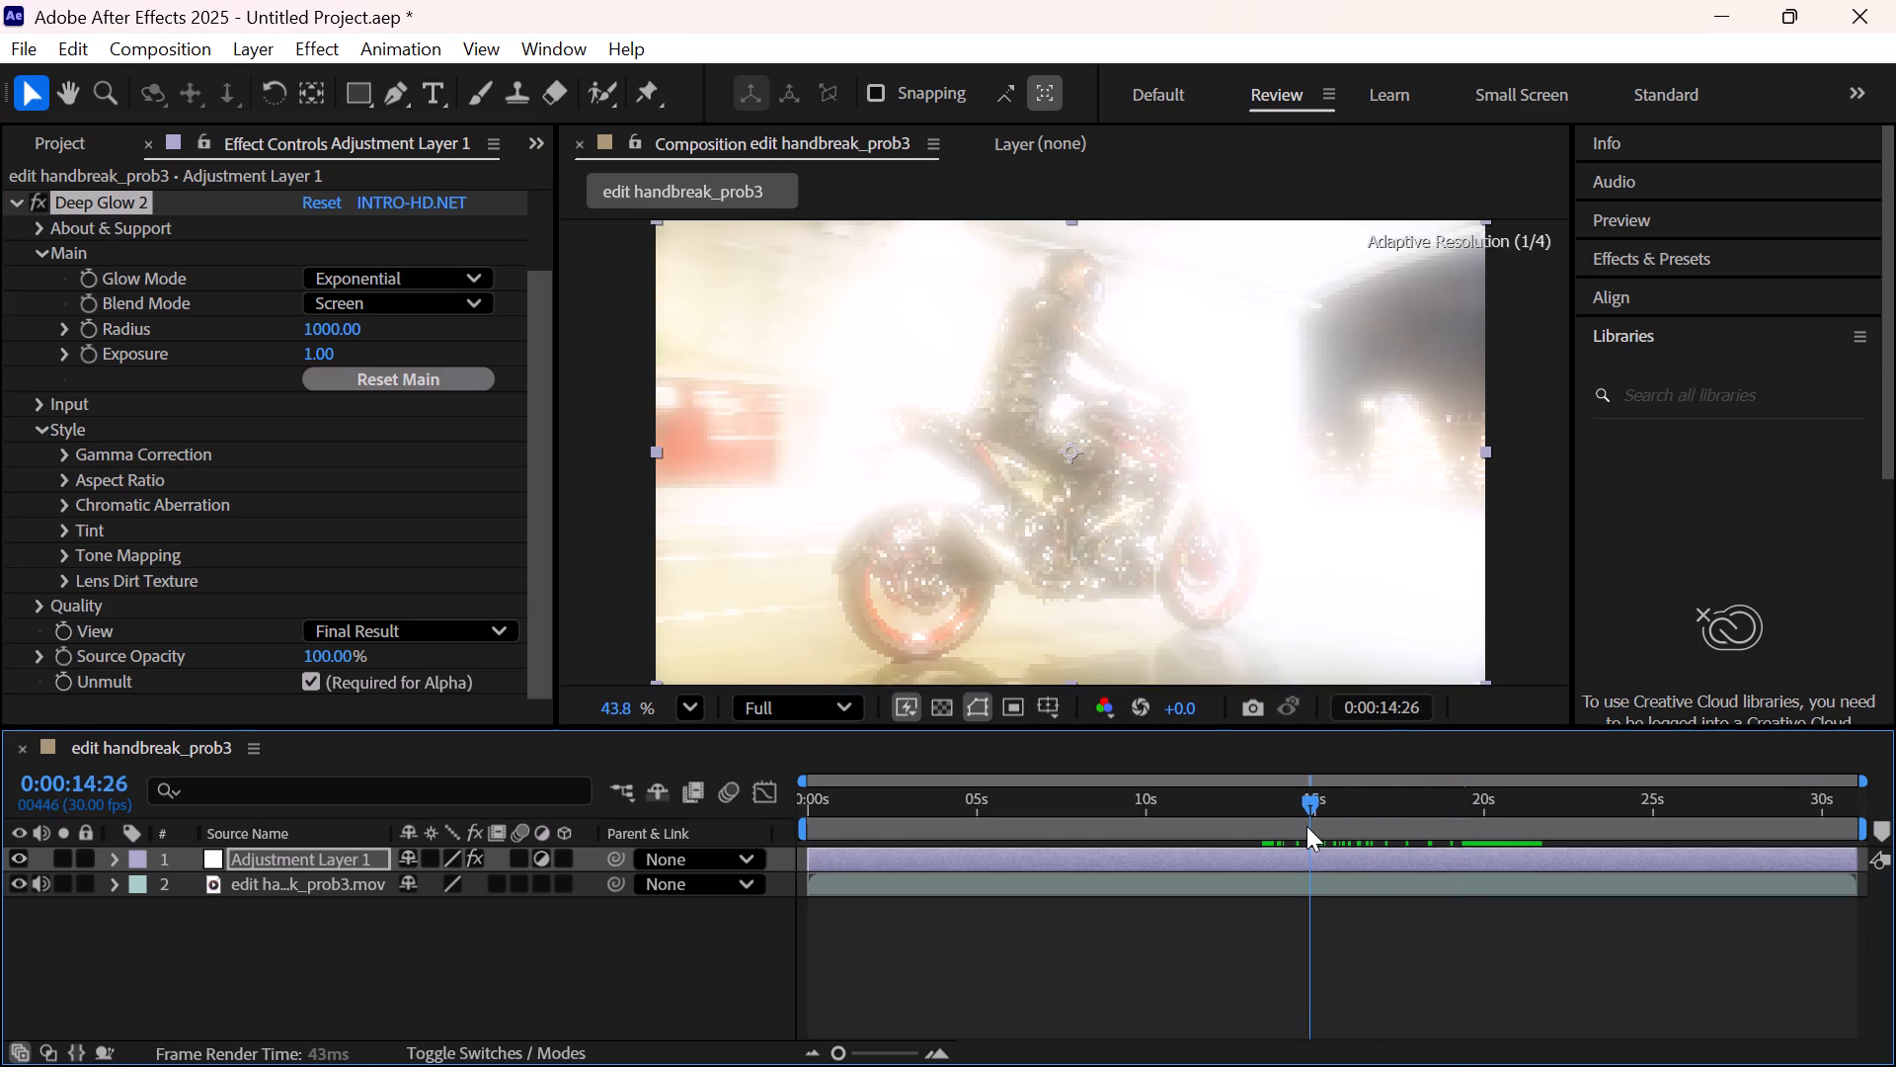
{"action": "left_click_drag", "start_coordinate": [1306, 826], "coordinate": [1337, 862]}
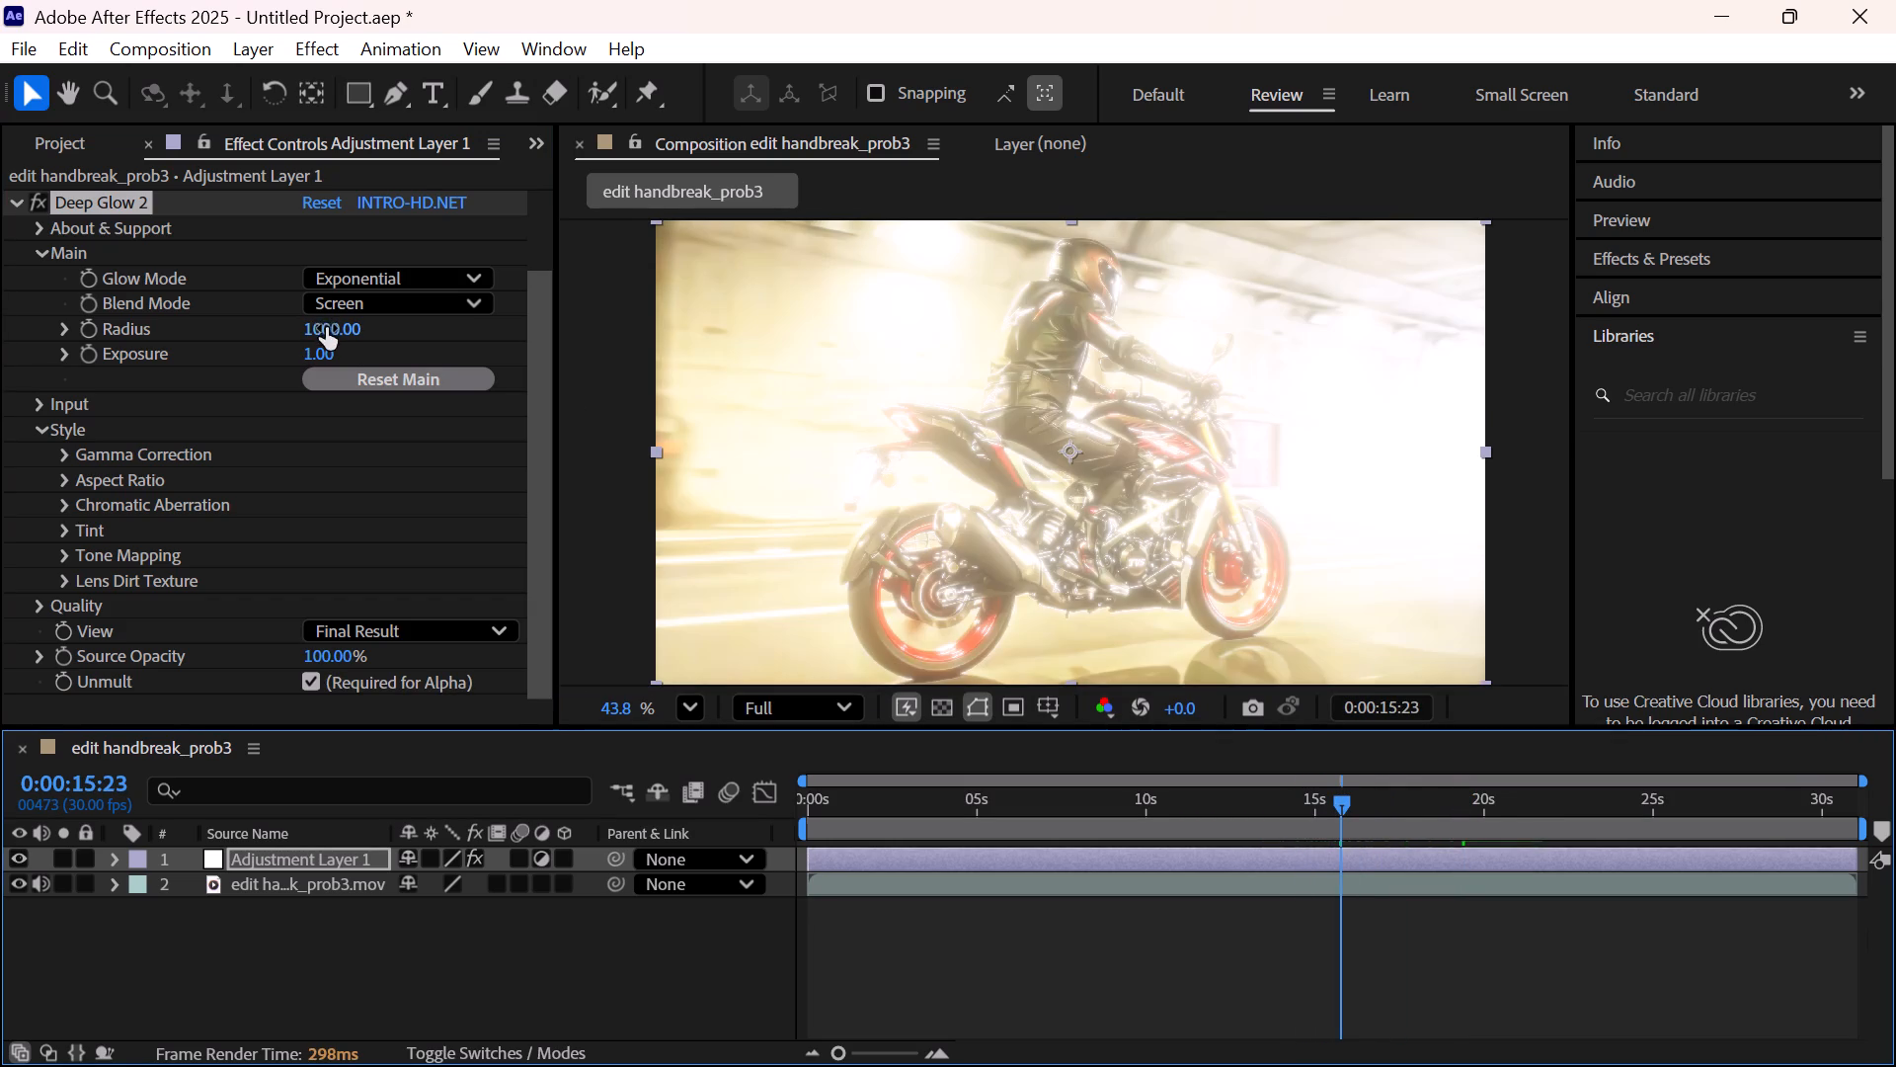
{"action": "left_click_drag", "start_coordinate": [325, 328], "coordinate": [235, 329]}
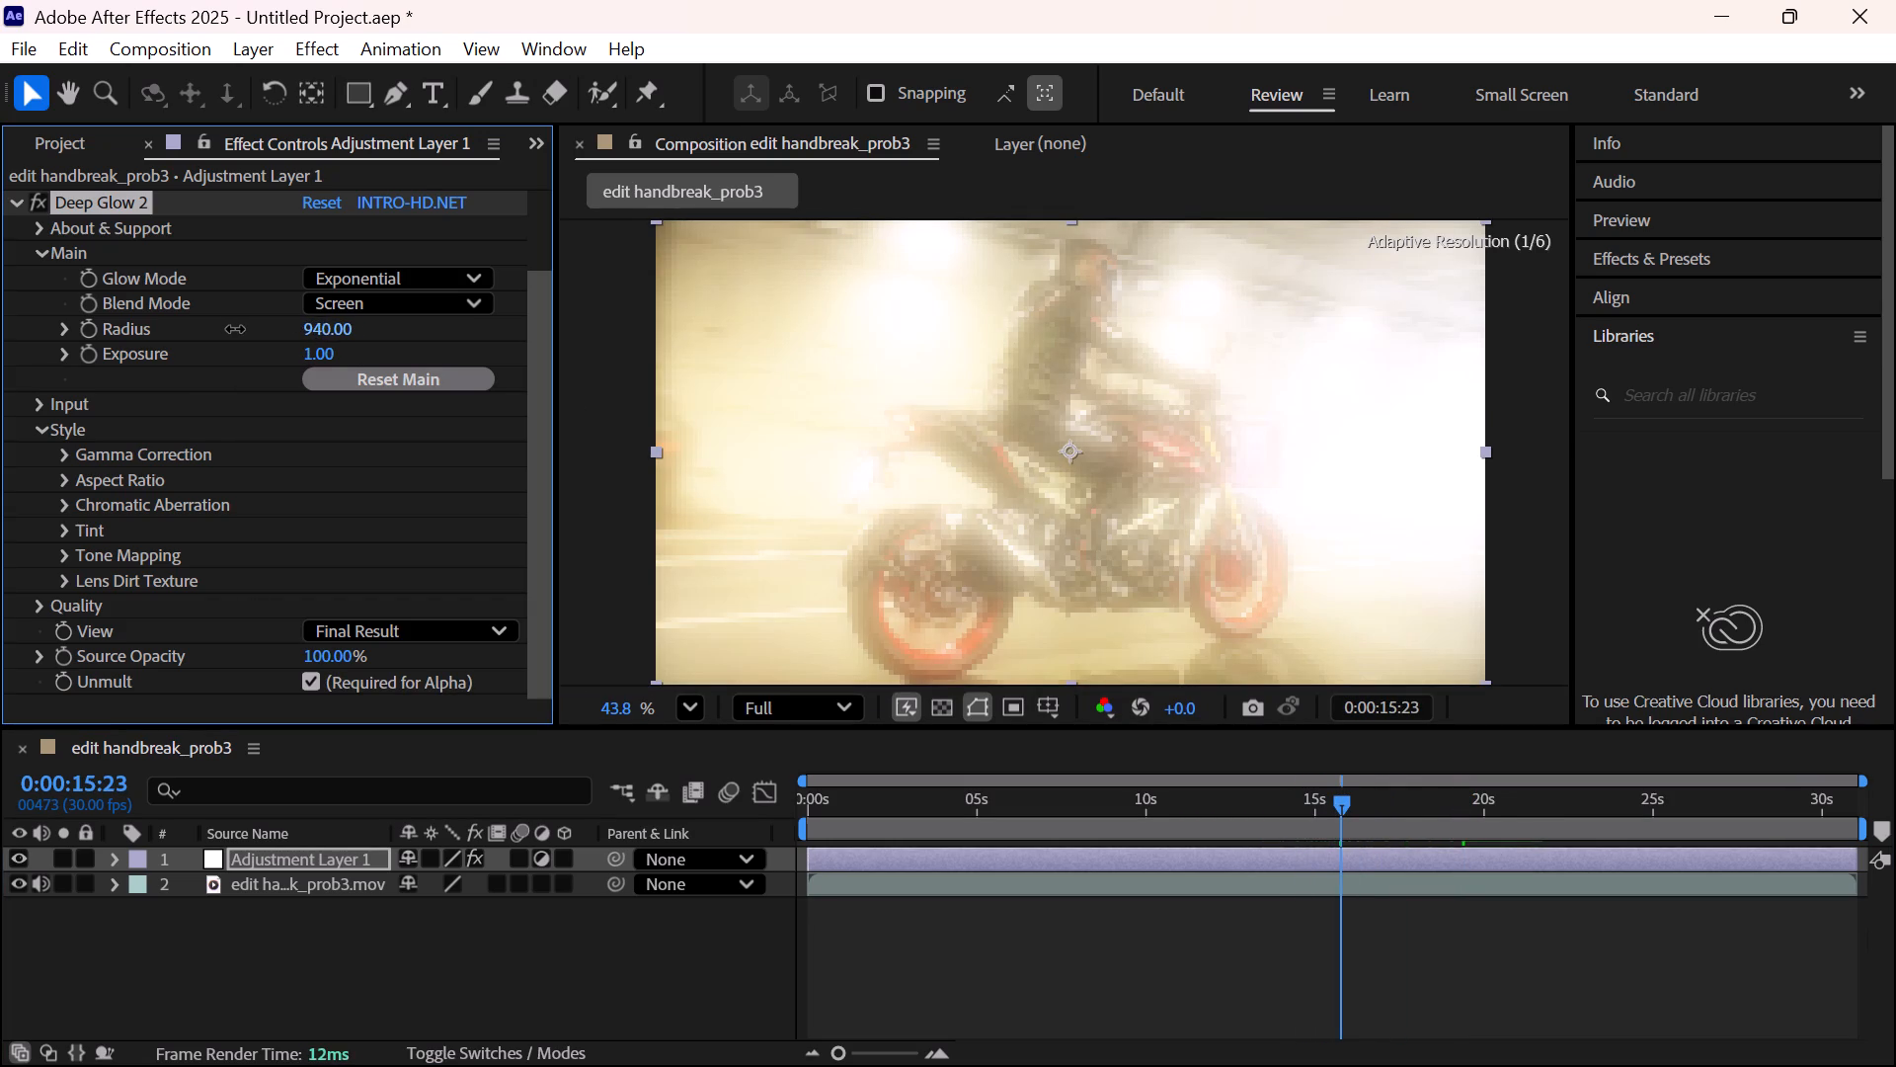
{"action": "left_click_drag", "start_coordinate": [235, 329], "coordinate": [40, 329]}
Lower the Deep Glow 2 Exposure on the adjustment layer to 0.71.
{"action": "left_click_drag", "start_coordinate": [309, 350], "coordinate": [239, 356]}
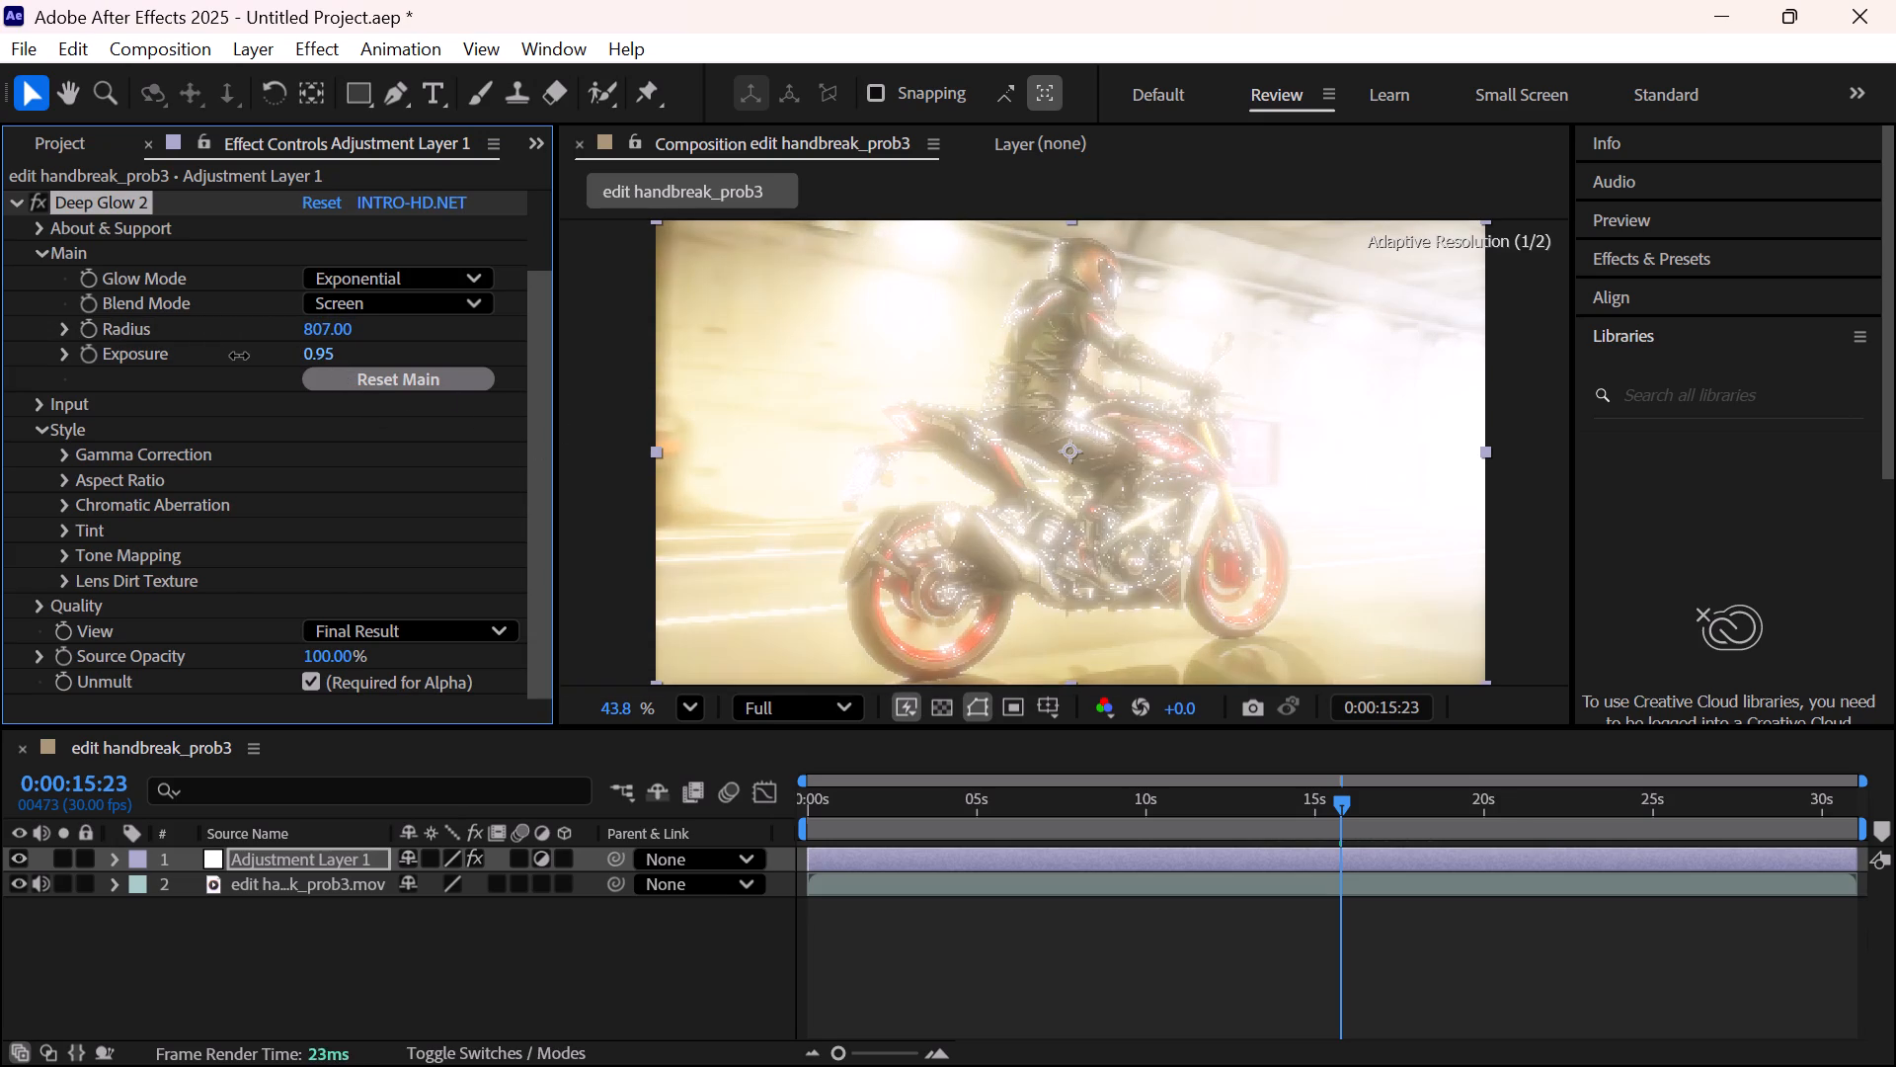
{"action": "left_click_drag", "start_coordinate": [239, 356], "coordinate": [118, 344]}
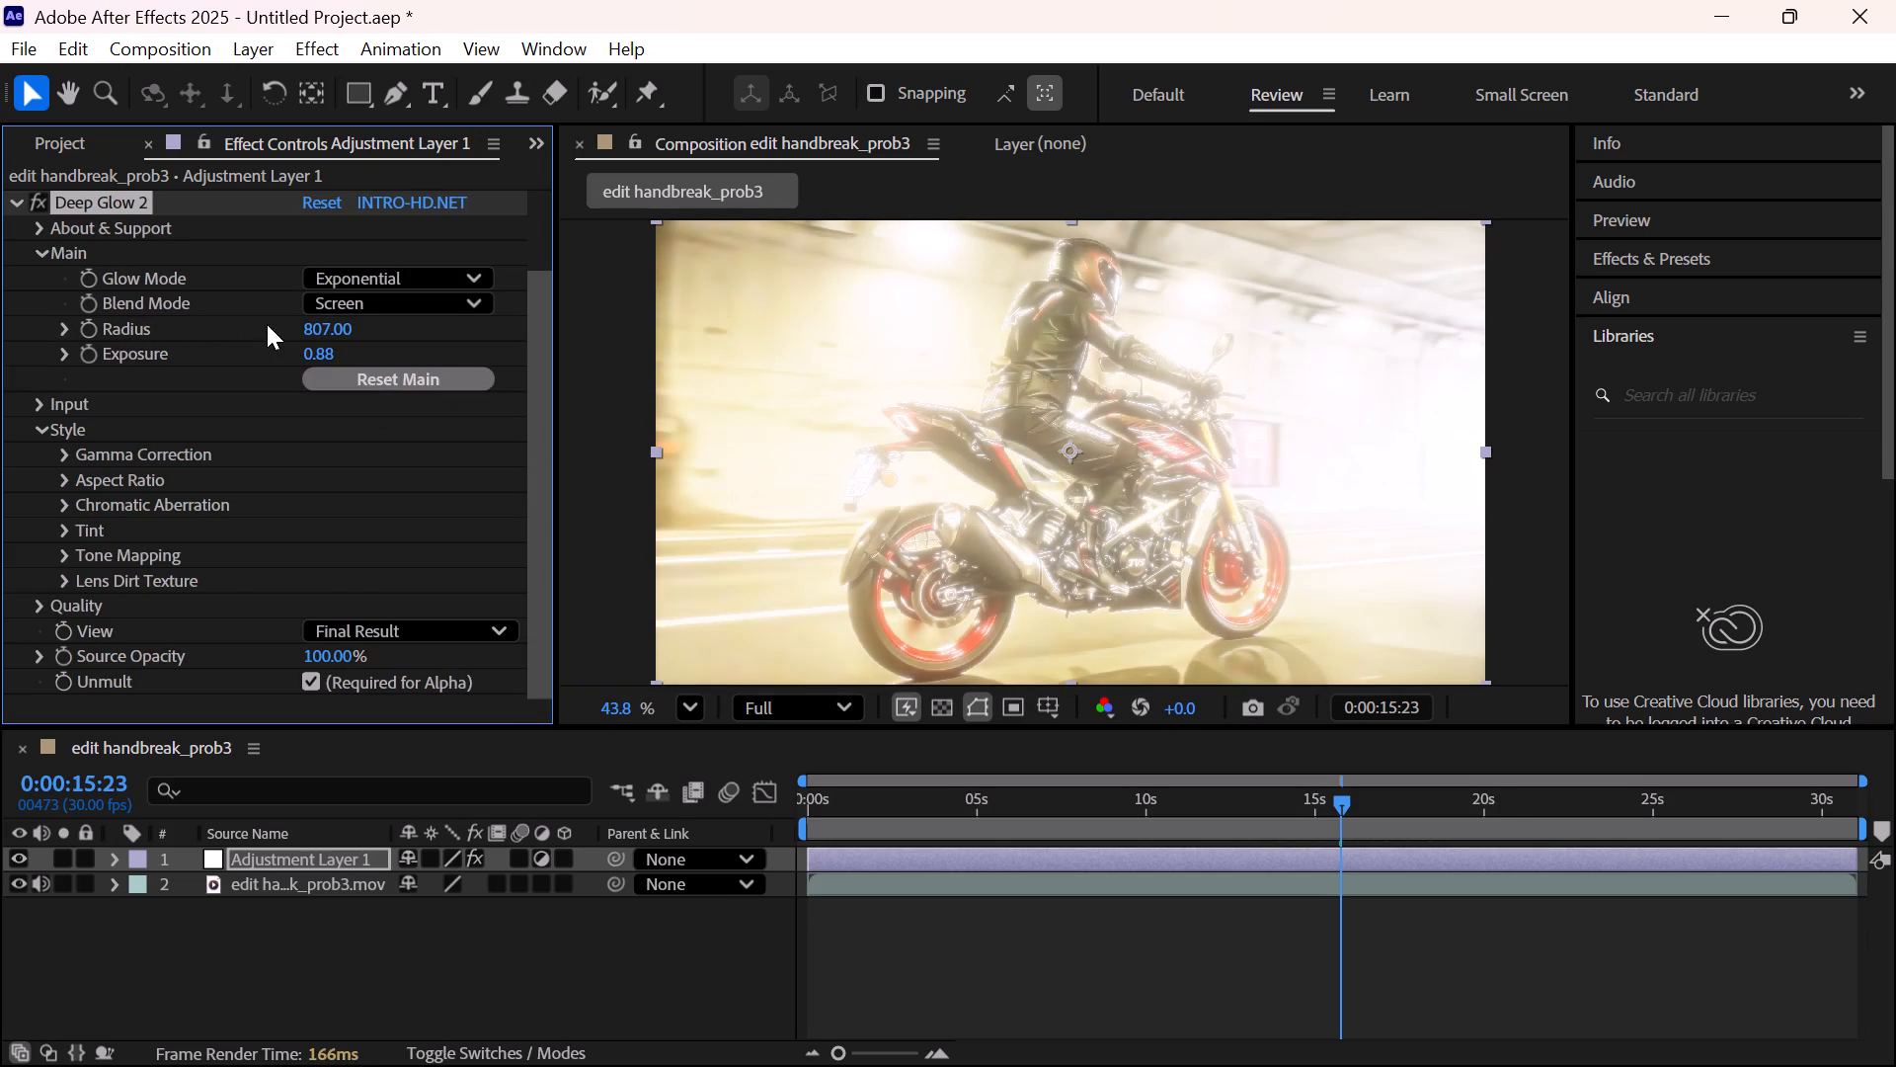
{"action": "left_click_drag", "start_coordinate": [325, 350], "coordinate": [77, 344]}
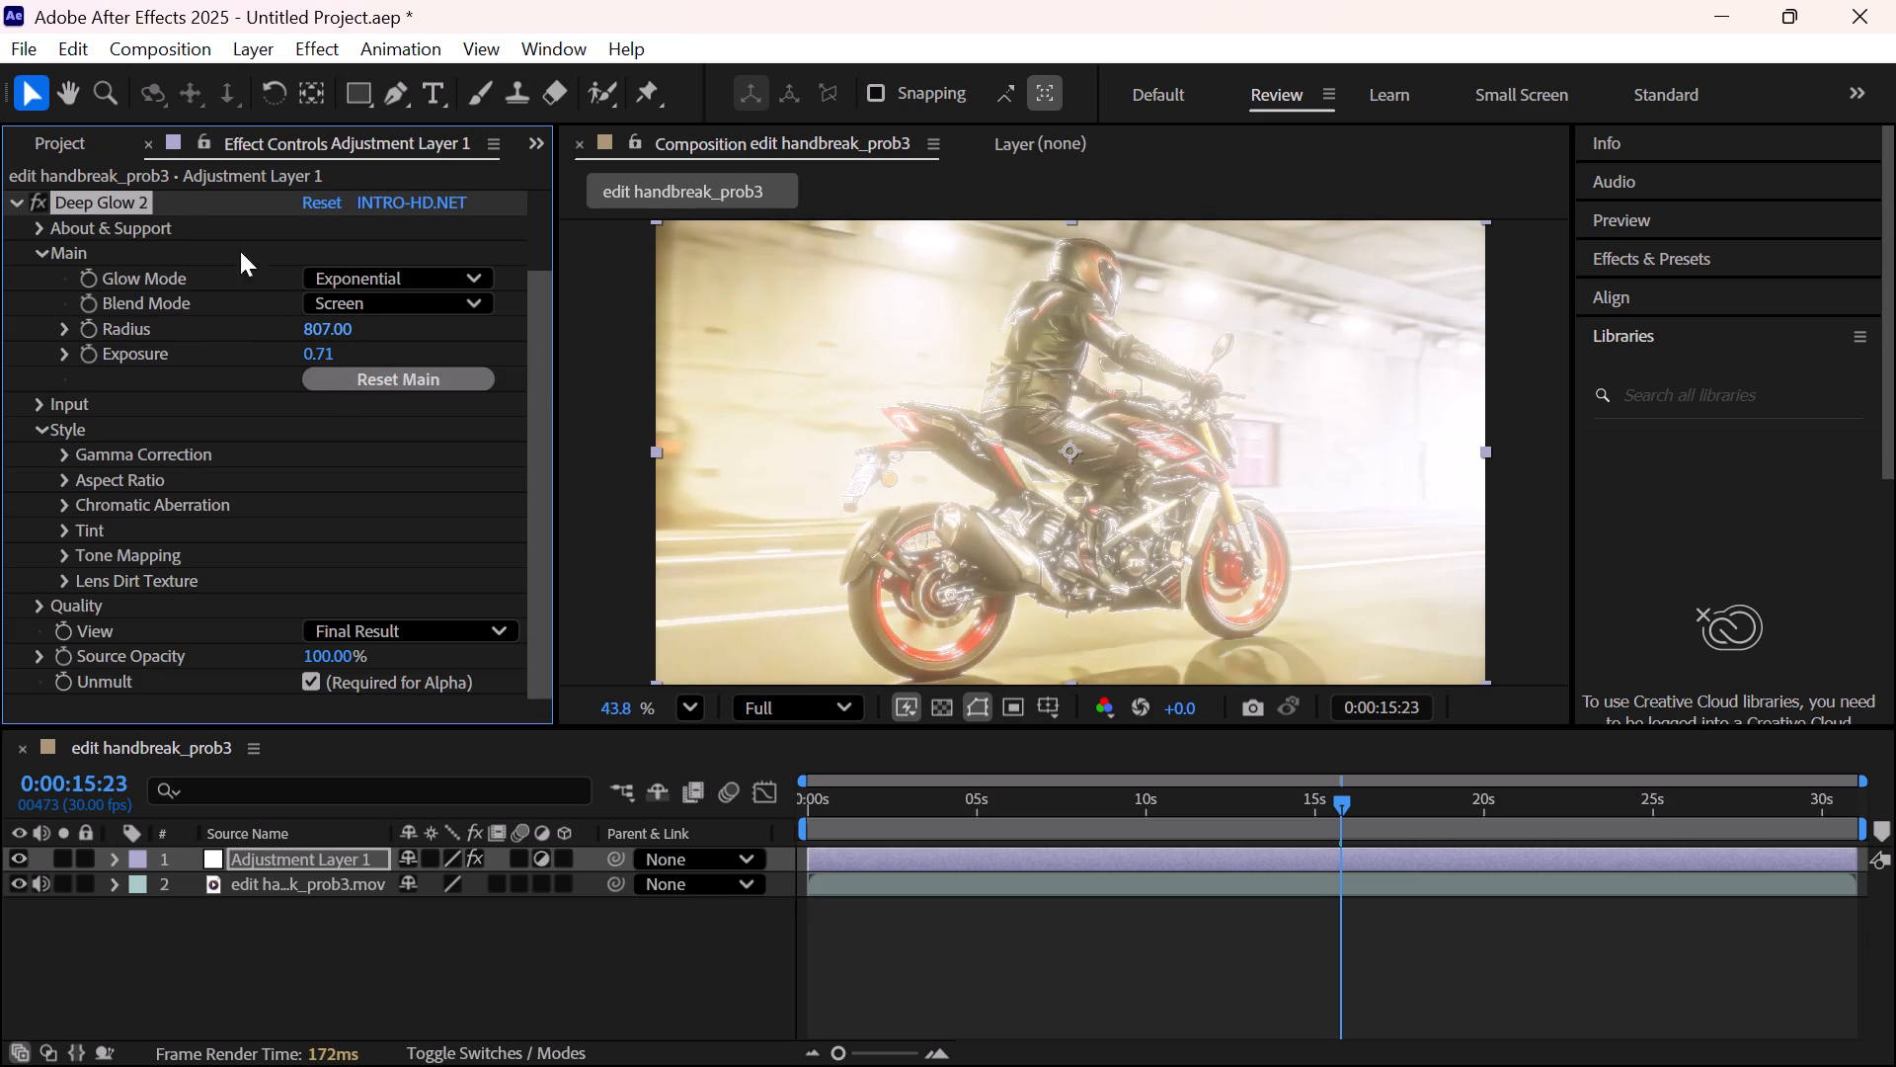
Delete the Deep Glow 2 effect from the adjustment layer.
{"action": "key", "text": "Delete"}
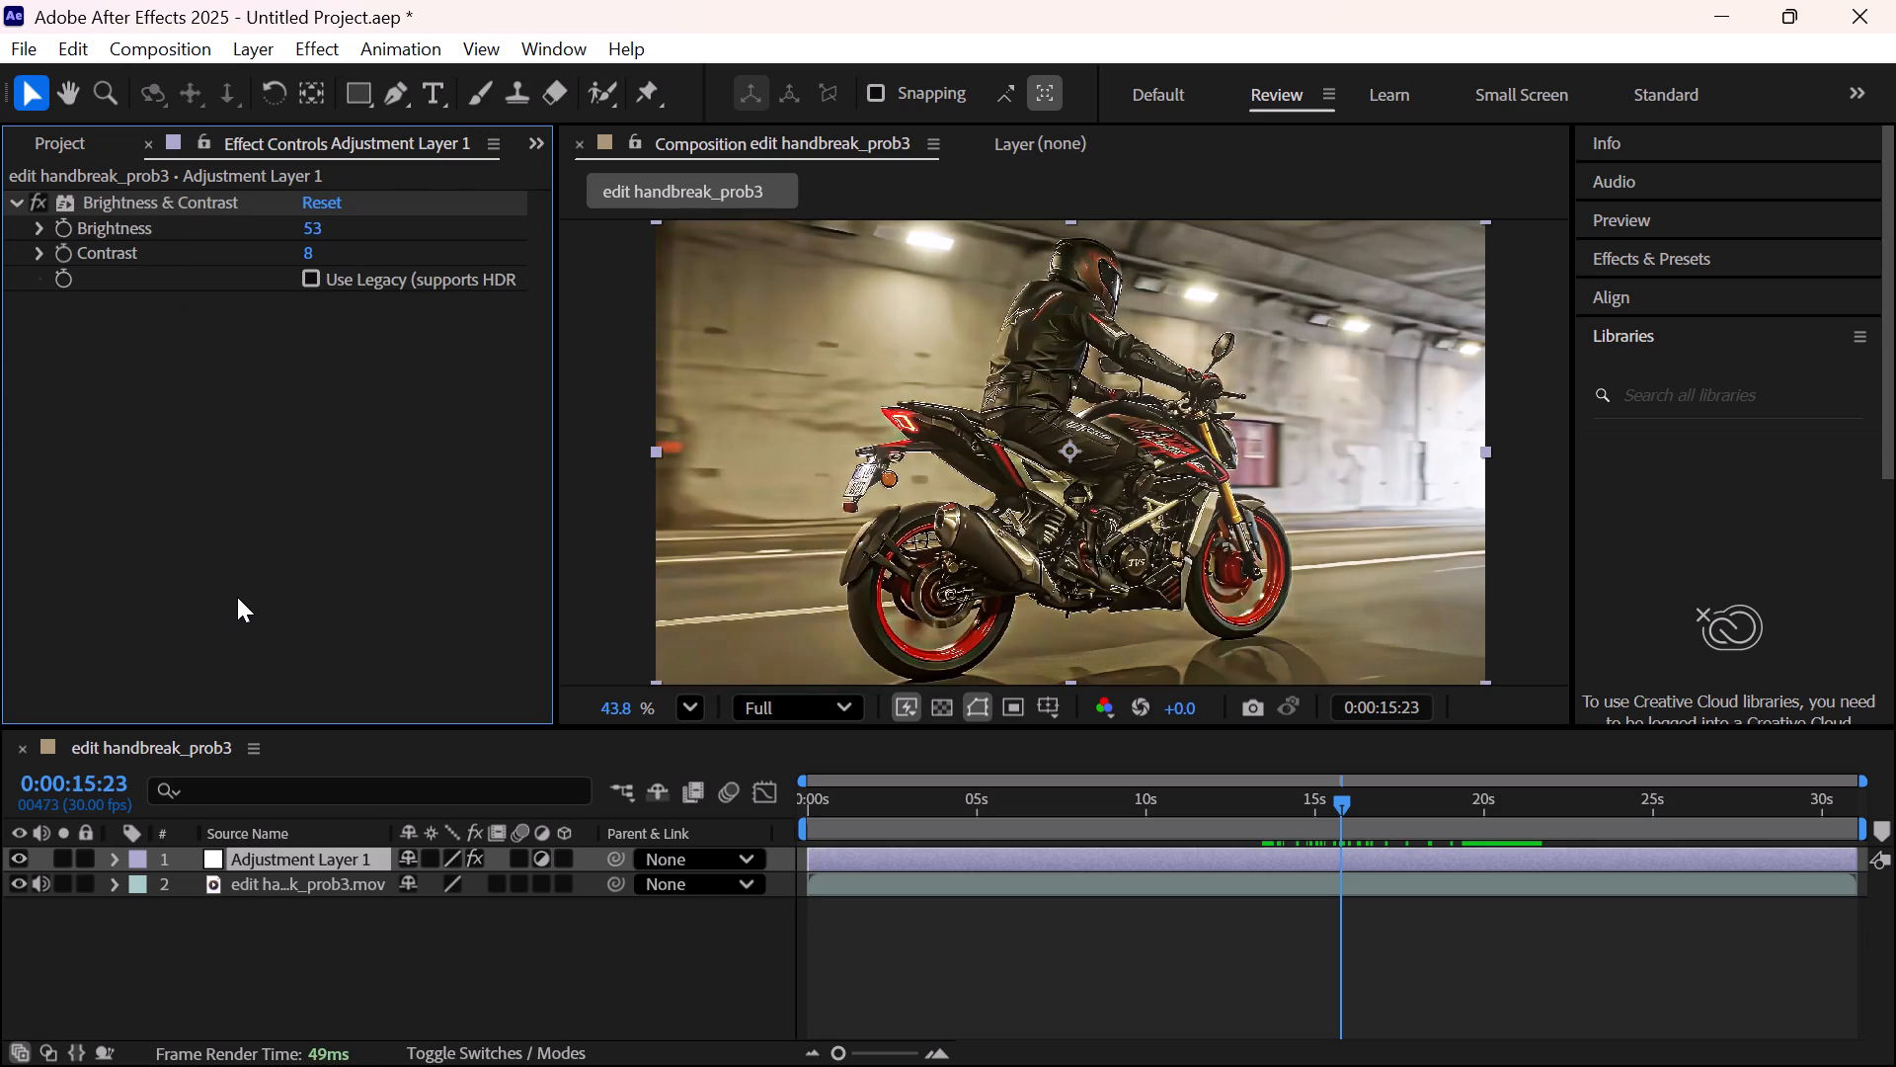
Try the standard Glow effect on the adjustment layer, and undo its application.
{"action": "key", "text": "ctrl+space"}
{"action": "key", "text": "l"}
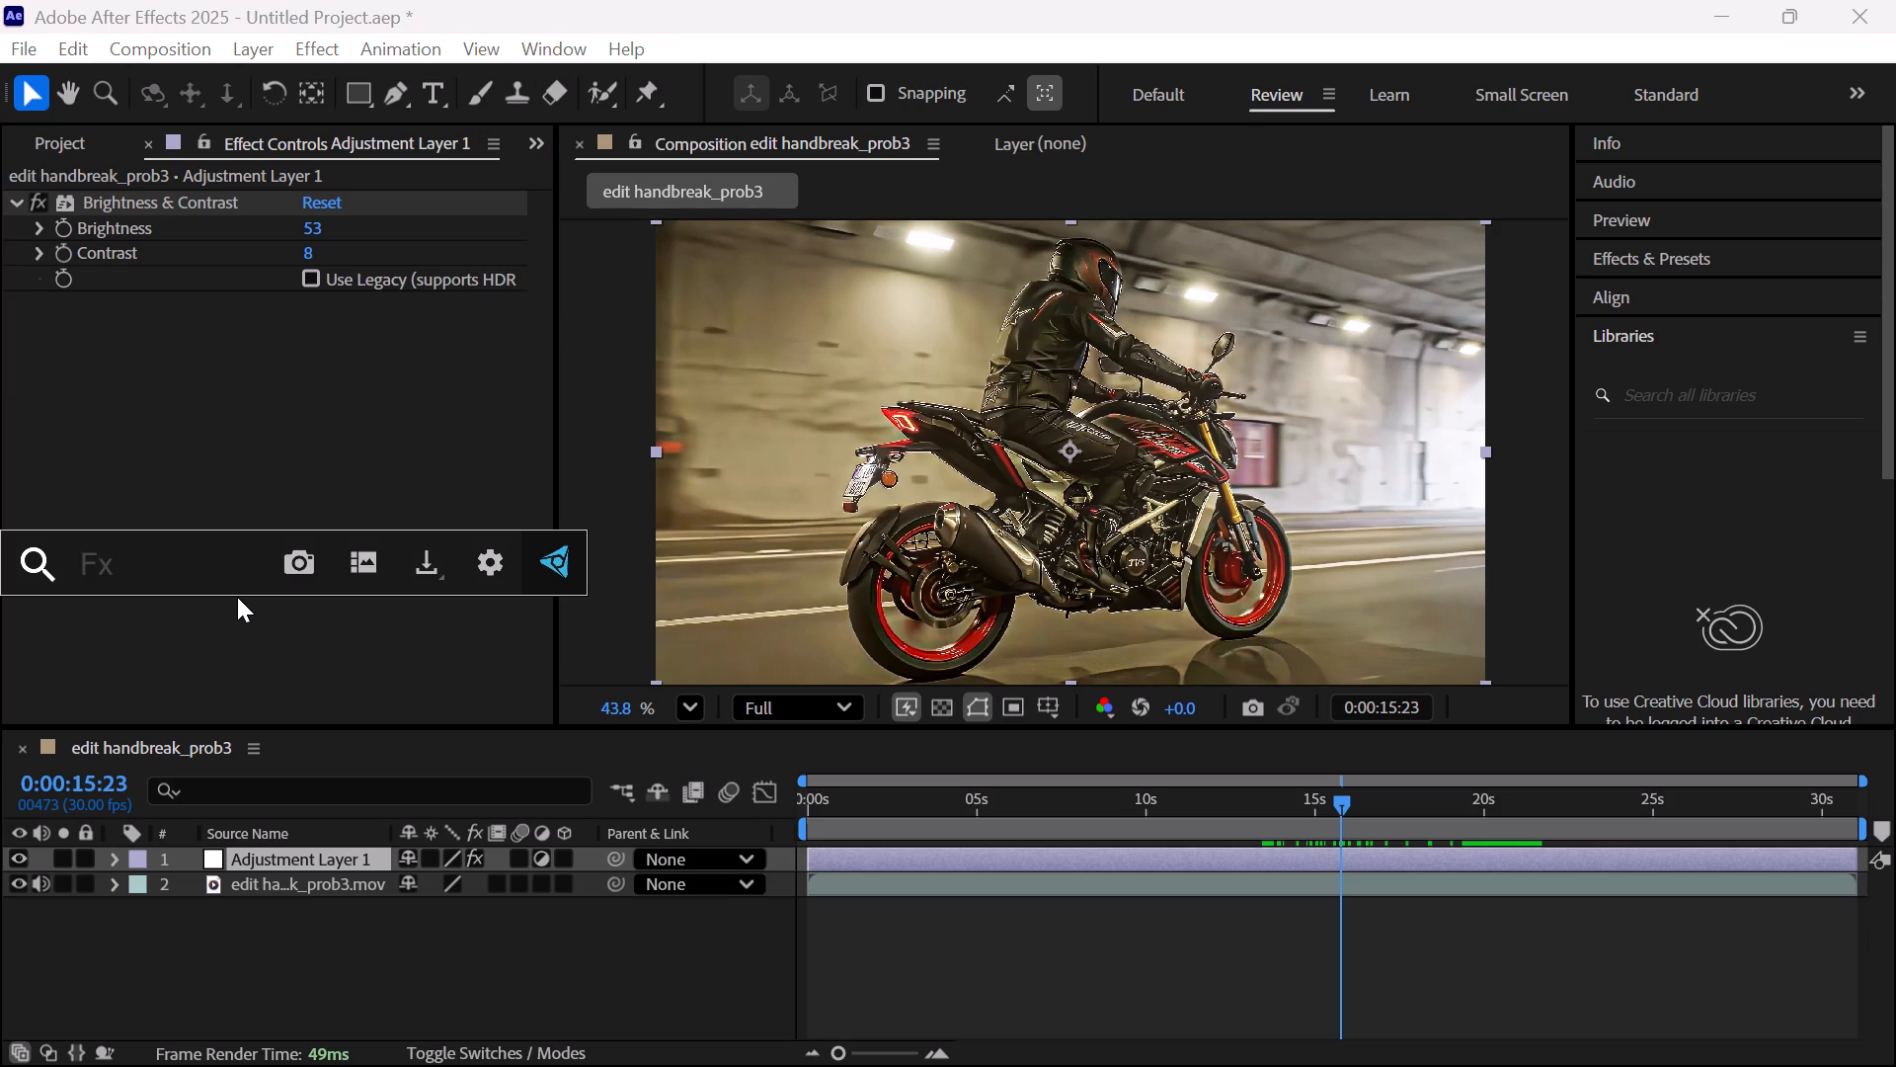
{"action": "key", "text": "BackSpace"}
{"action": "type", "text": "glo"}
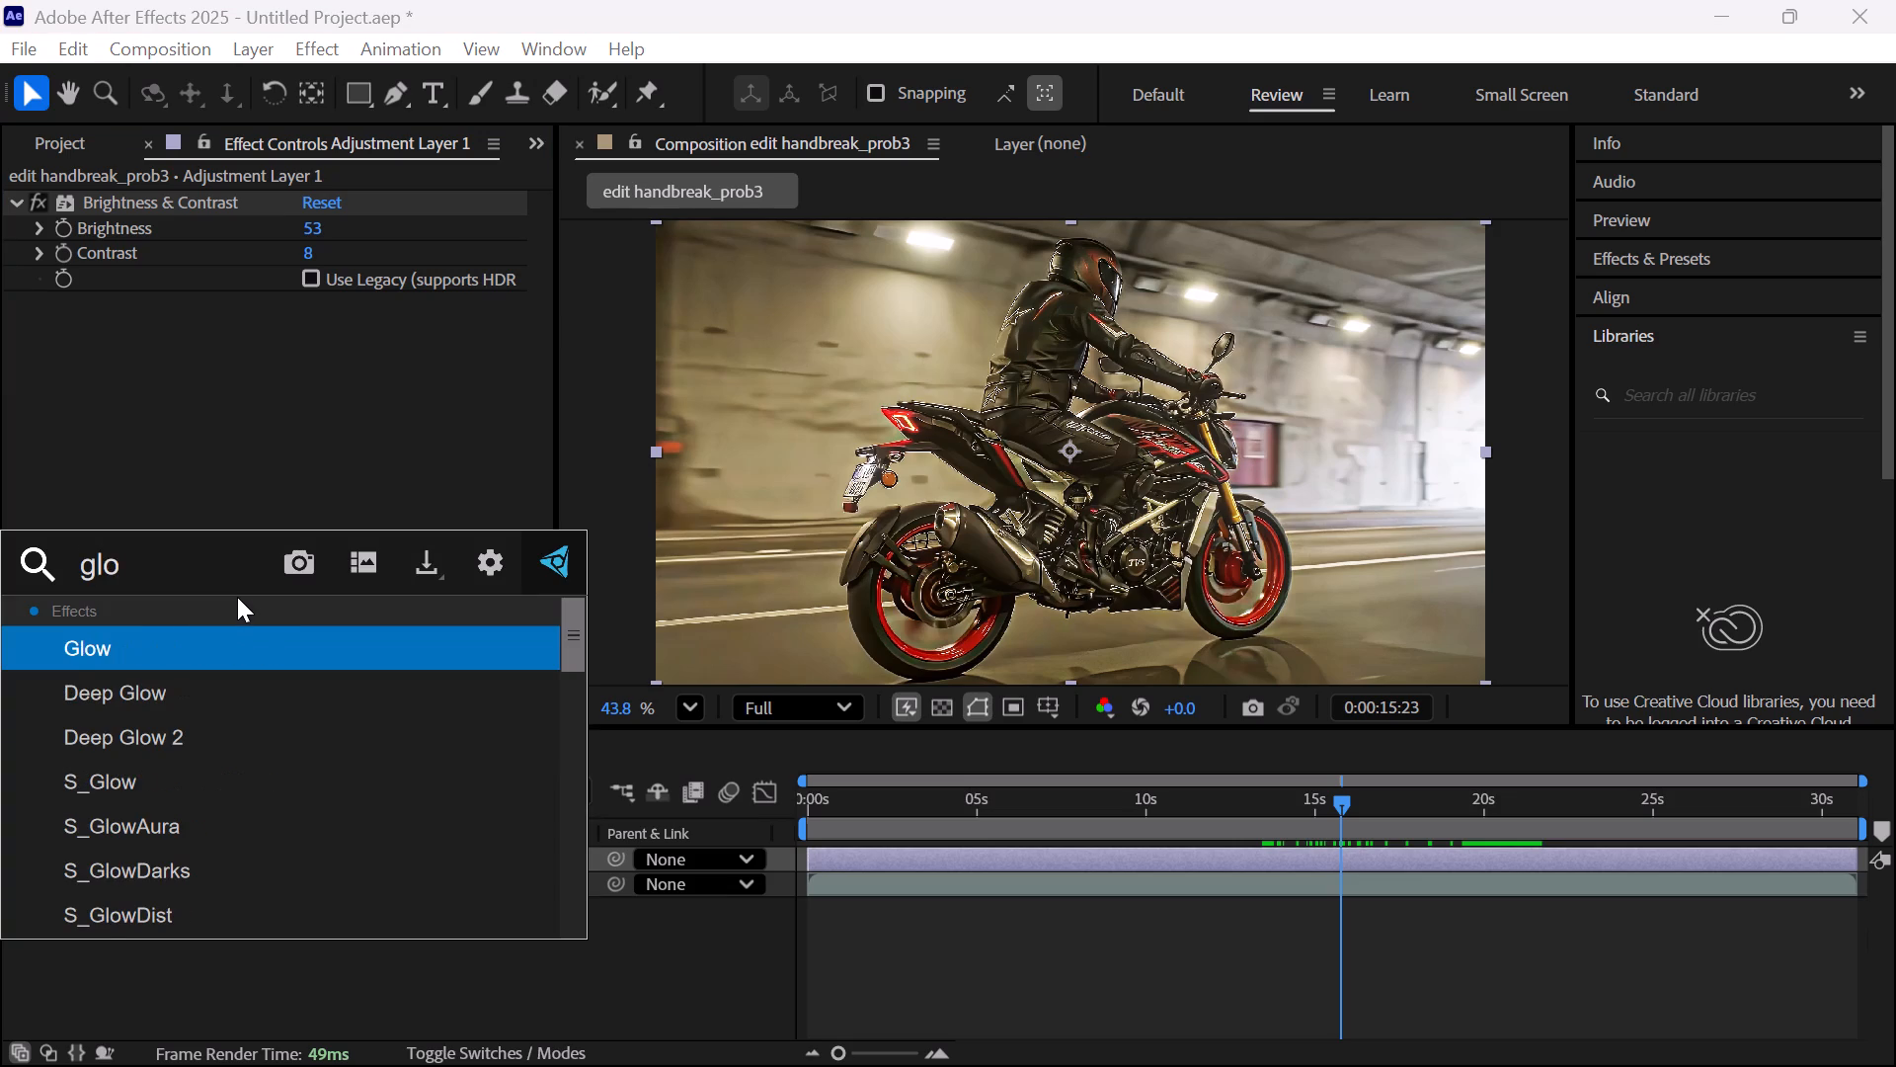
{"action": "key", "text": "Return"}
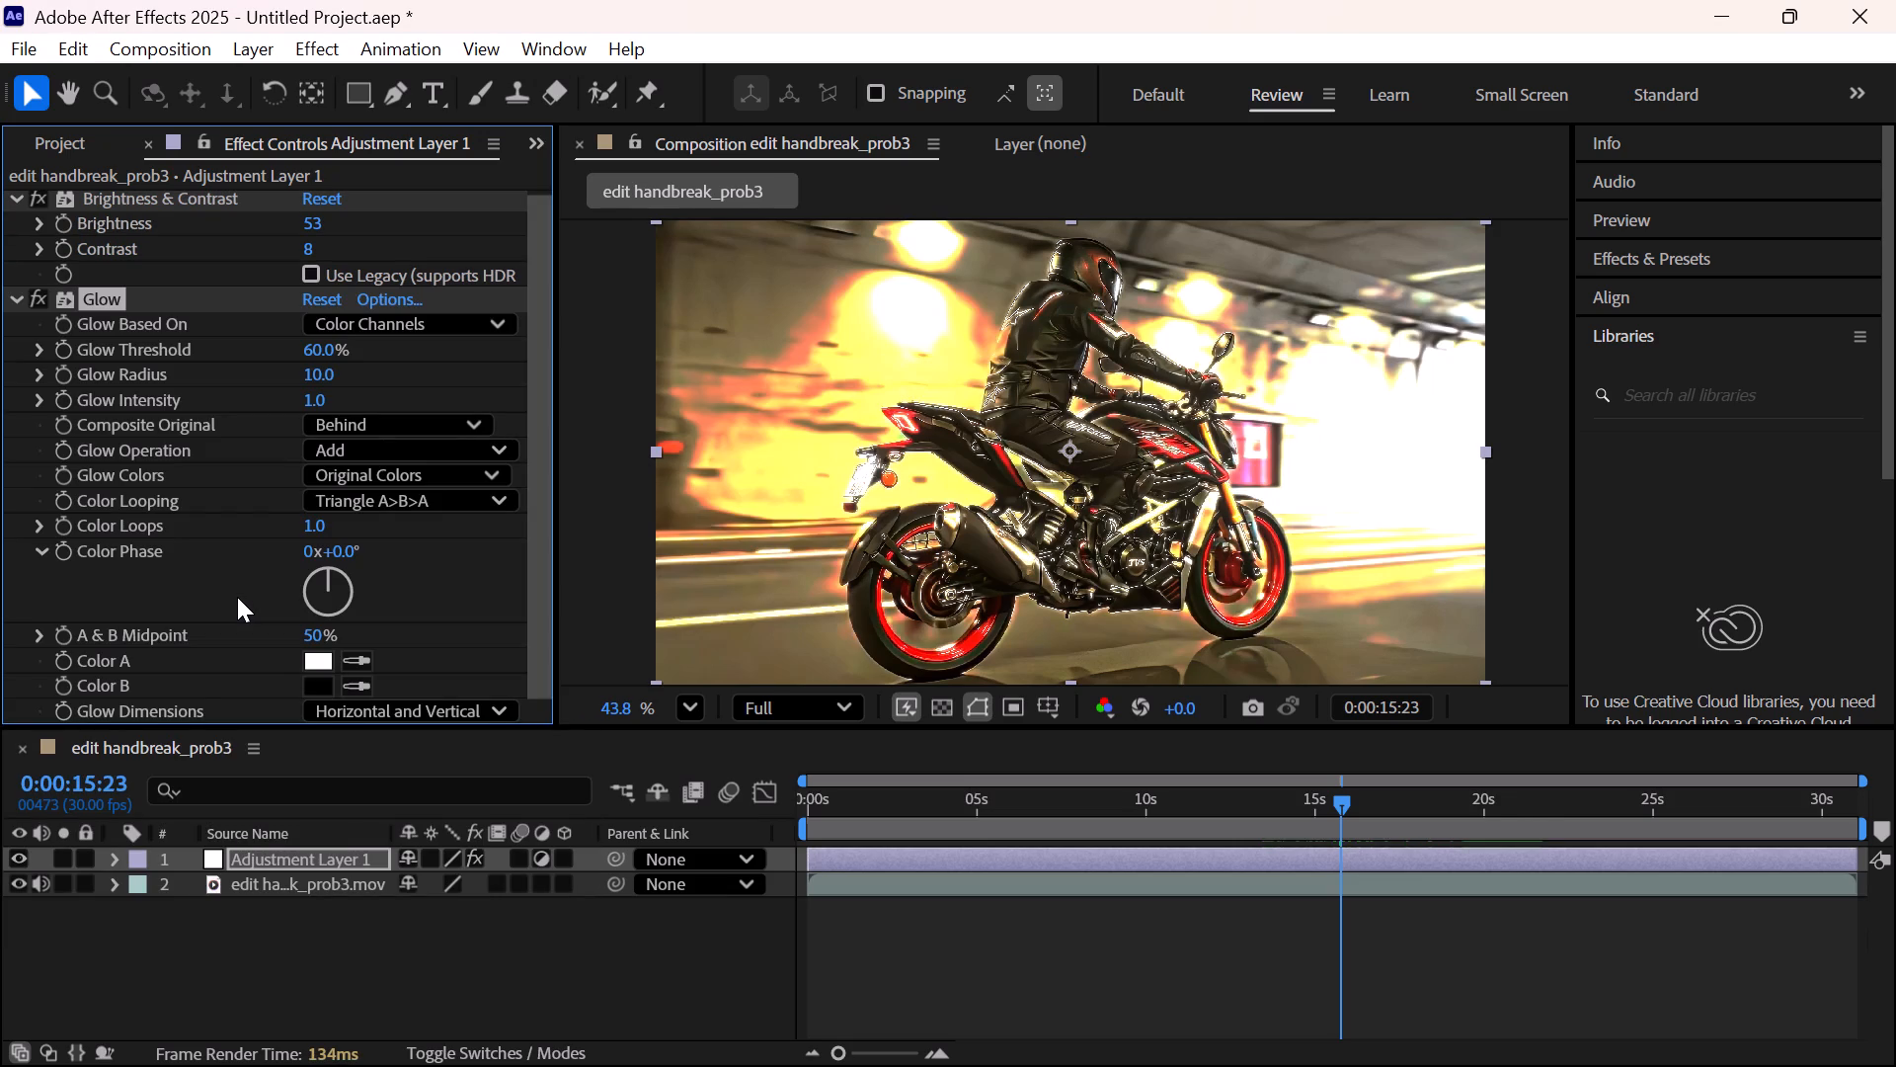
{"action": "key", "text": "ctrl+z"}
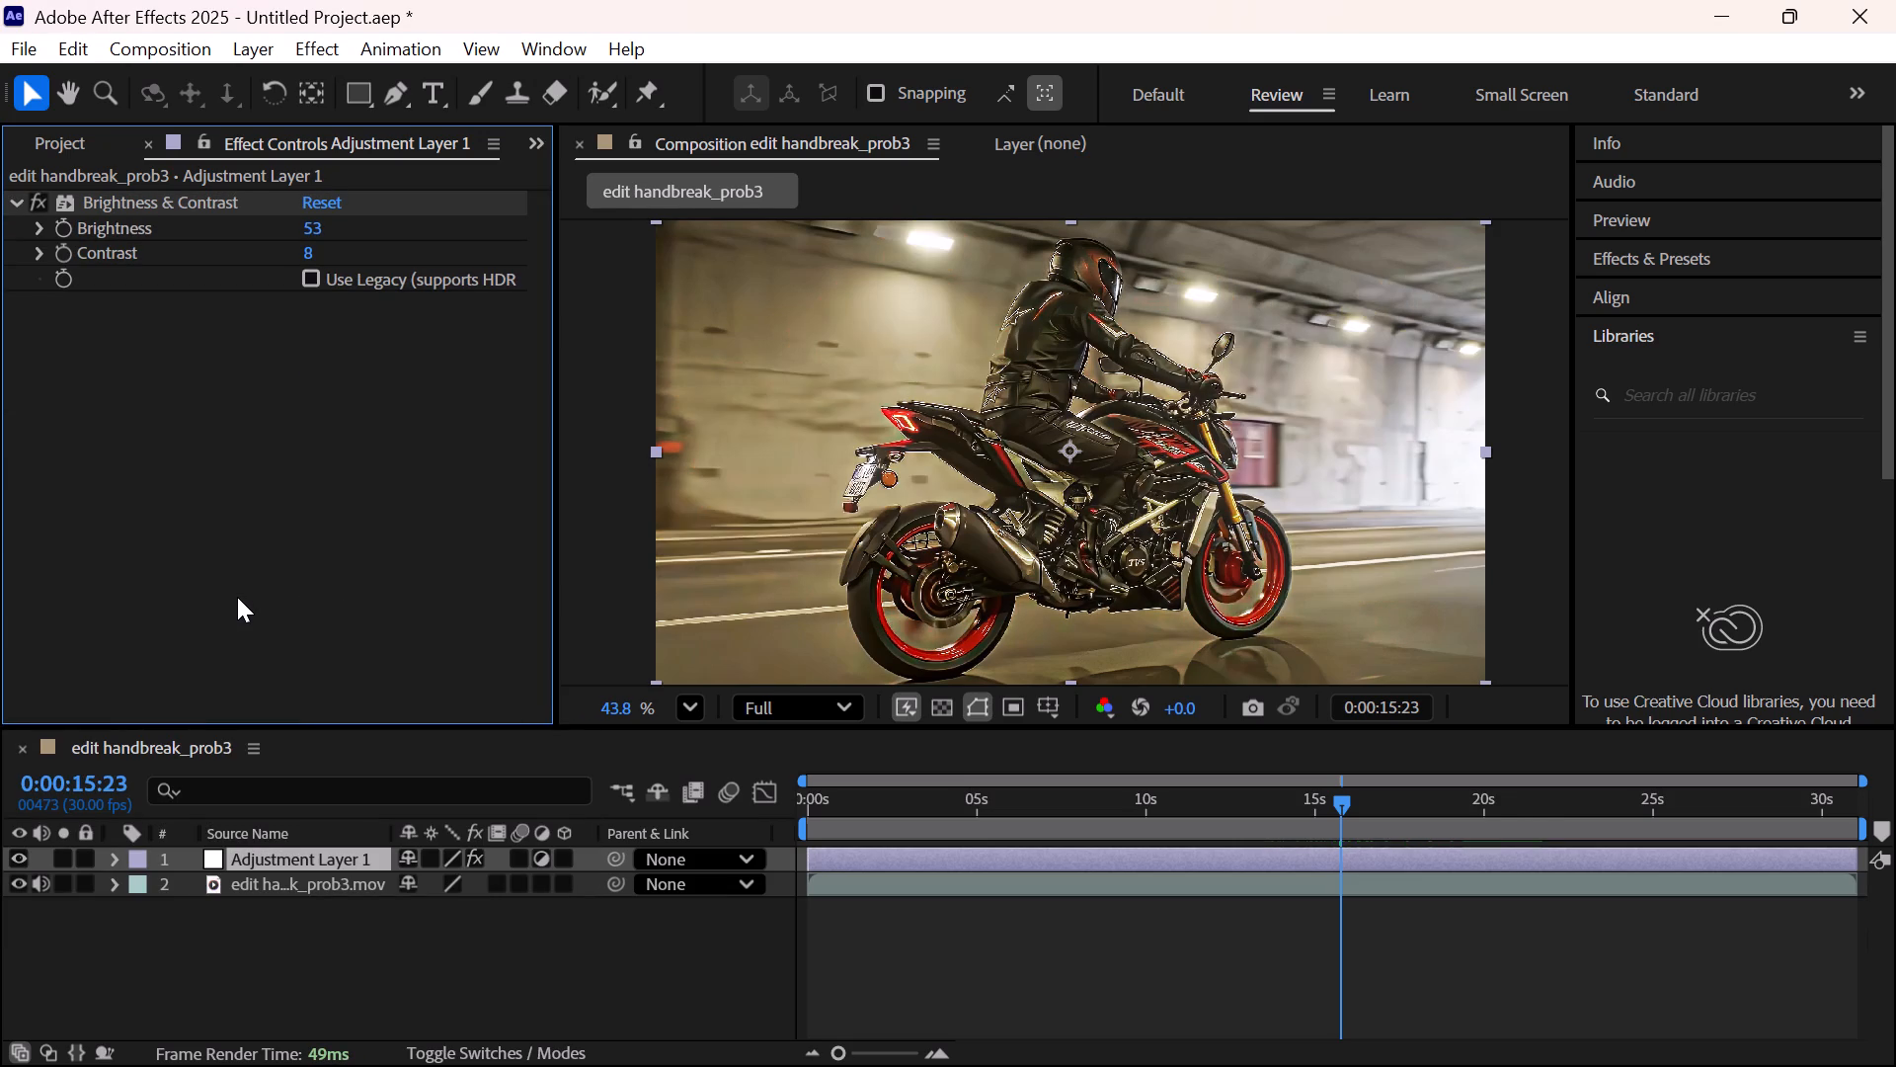
Search the effects for glow and apply the original Deep Glow to the adjustment layer.
{"action": "key", "text": "ctrl+space"}
{"action": "type", "text": "glow"}
{"action": "key", "text": "Down"}
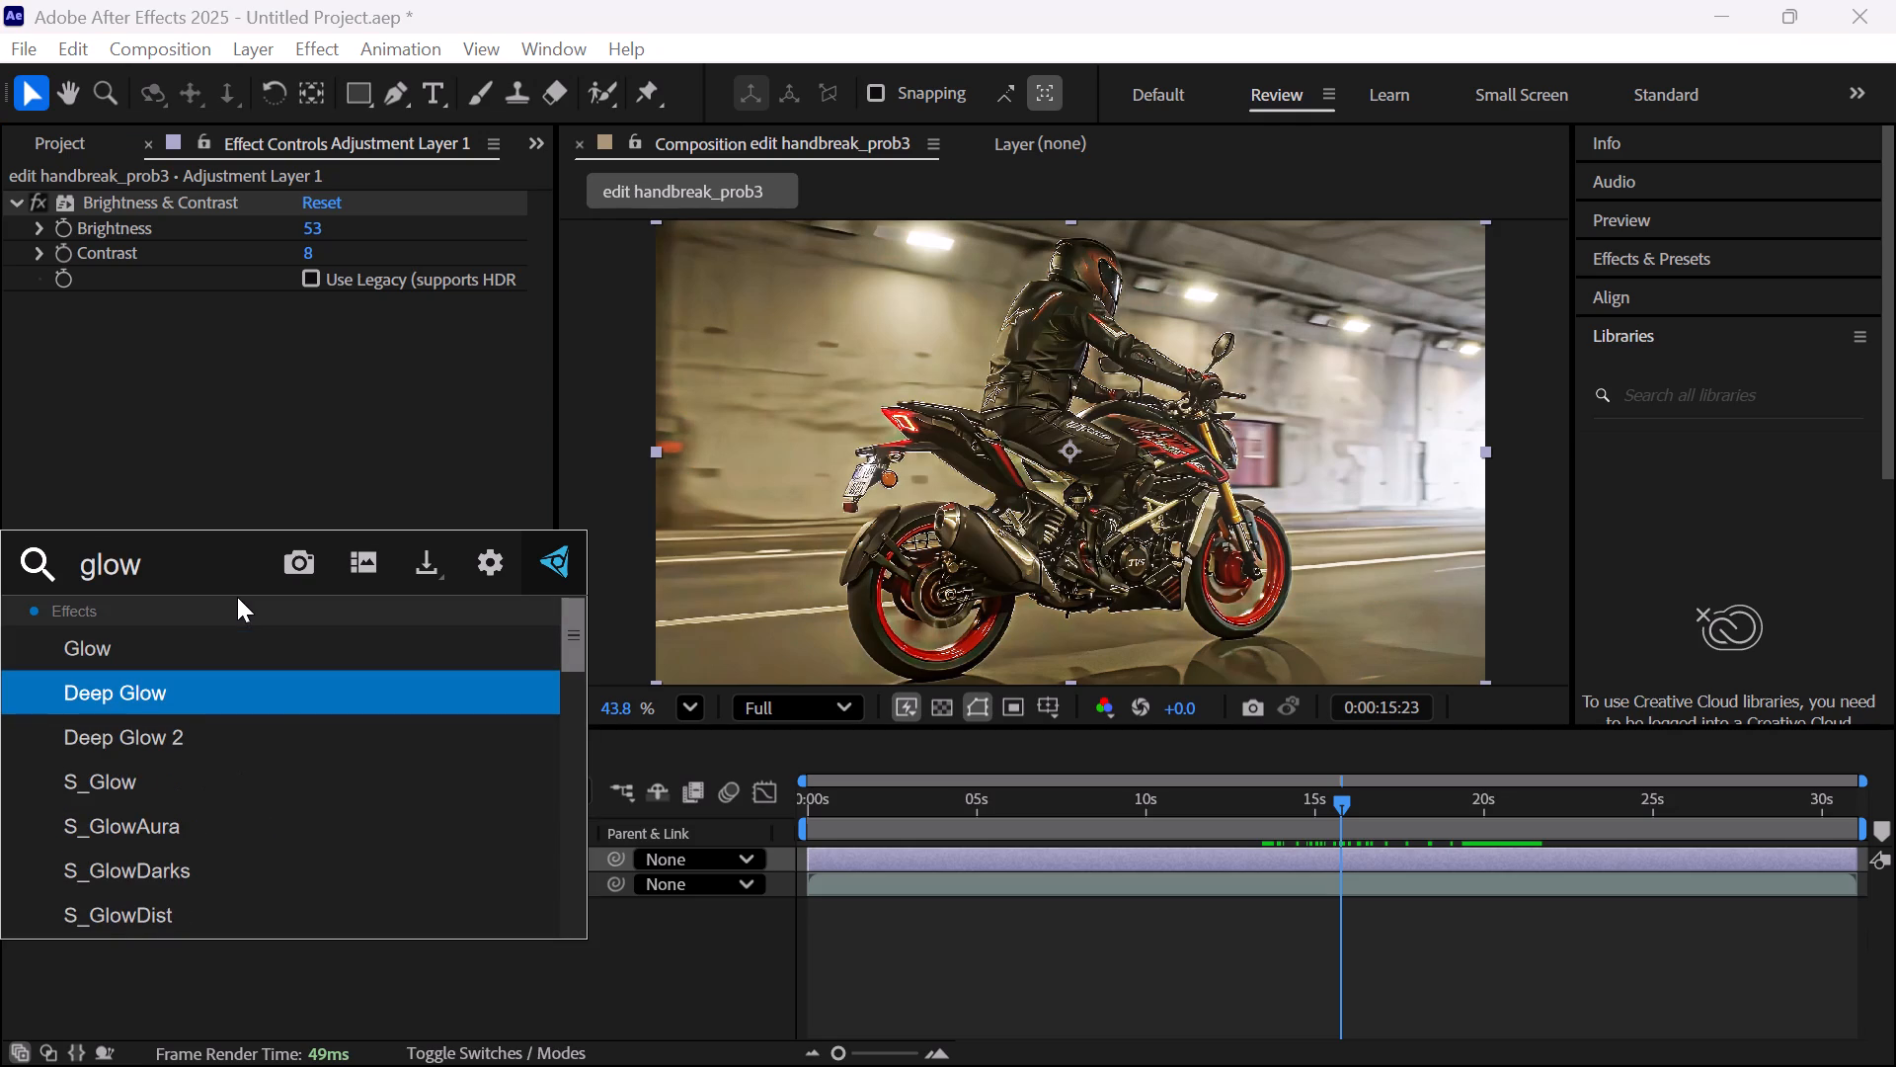
{"action": "key", "text": "Return"}
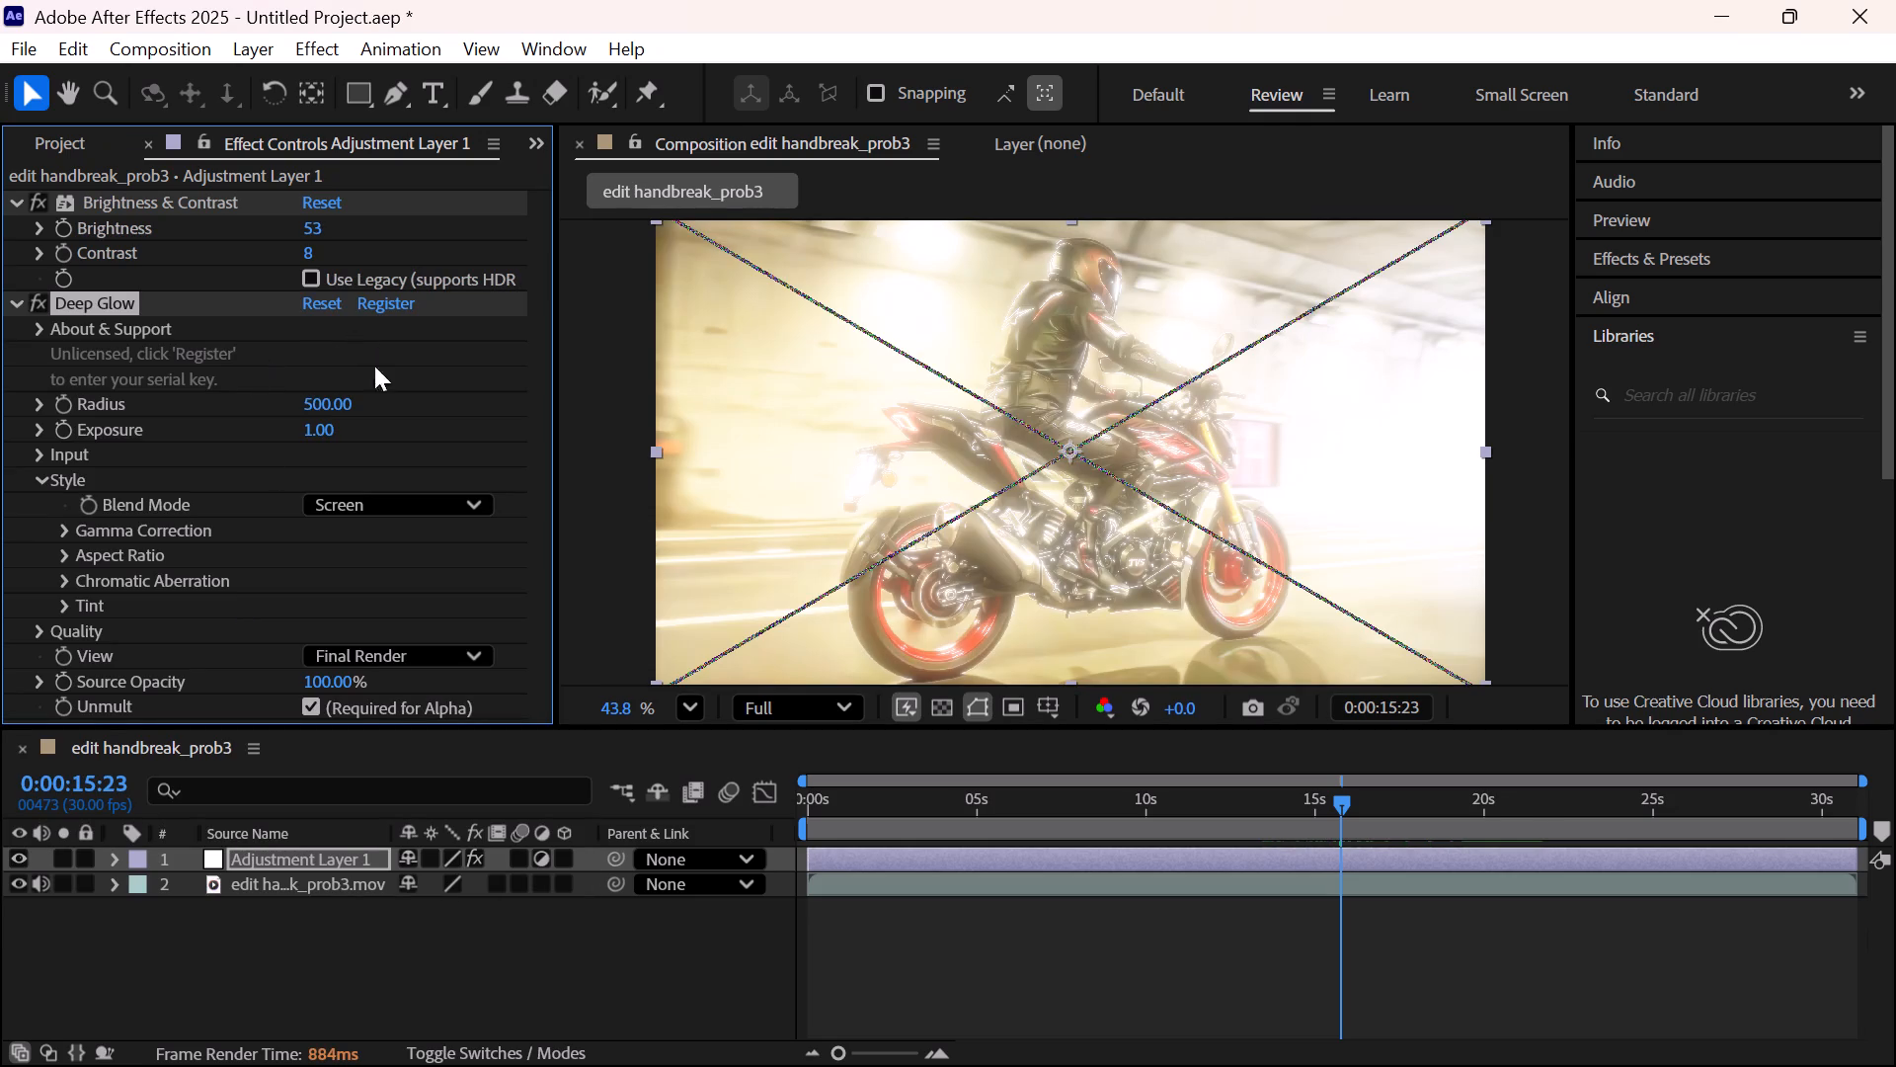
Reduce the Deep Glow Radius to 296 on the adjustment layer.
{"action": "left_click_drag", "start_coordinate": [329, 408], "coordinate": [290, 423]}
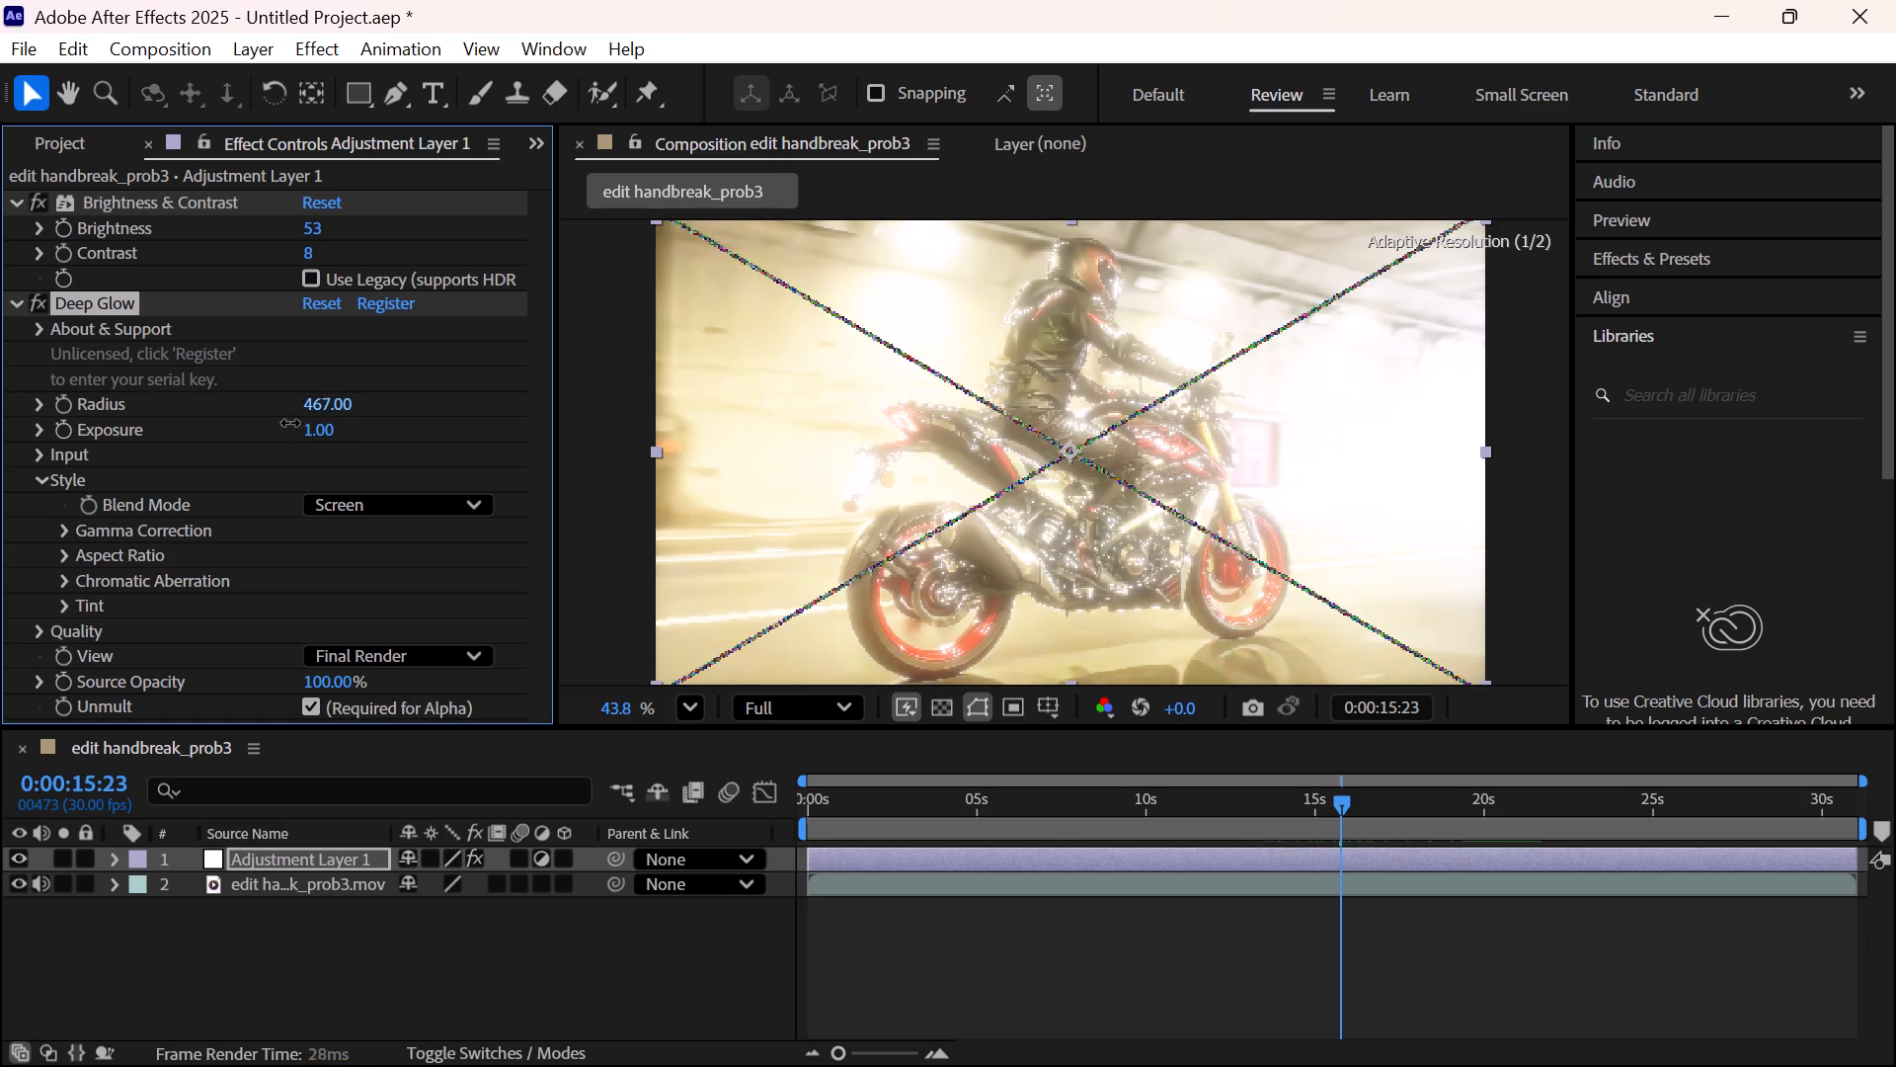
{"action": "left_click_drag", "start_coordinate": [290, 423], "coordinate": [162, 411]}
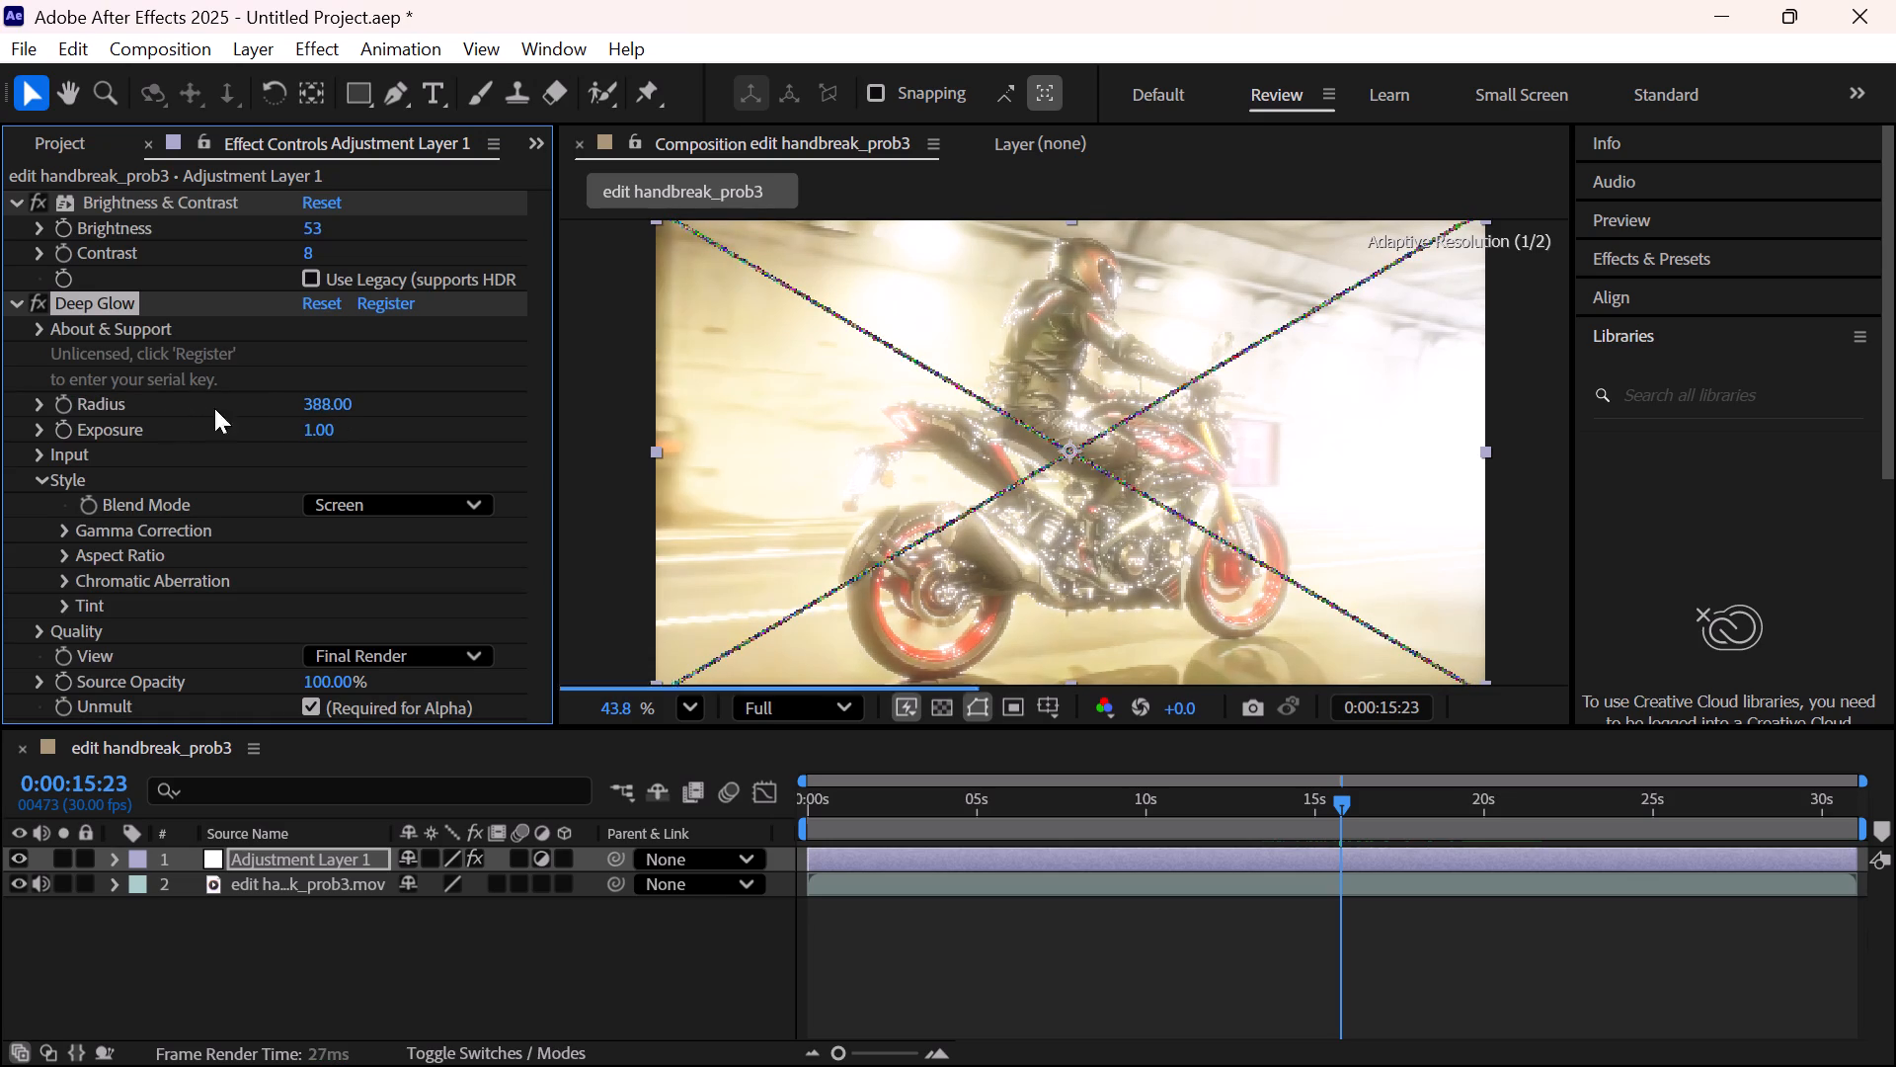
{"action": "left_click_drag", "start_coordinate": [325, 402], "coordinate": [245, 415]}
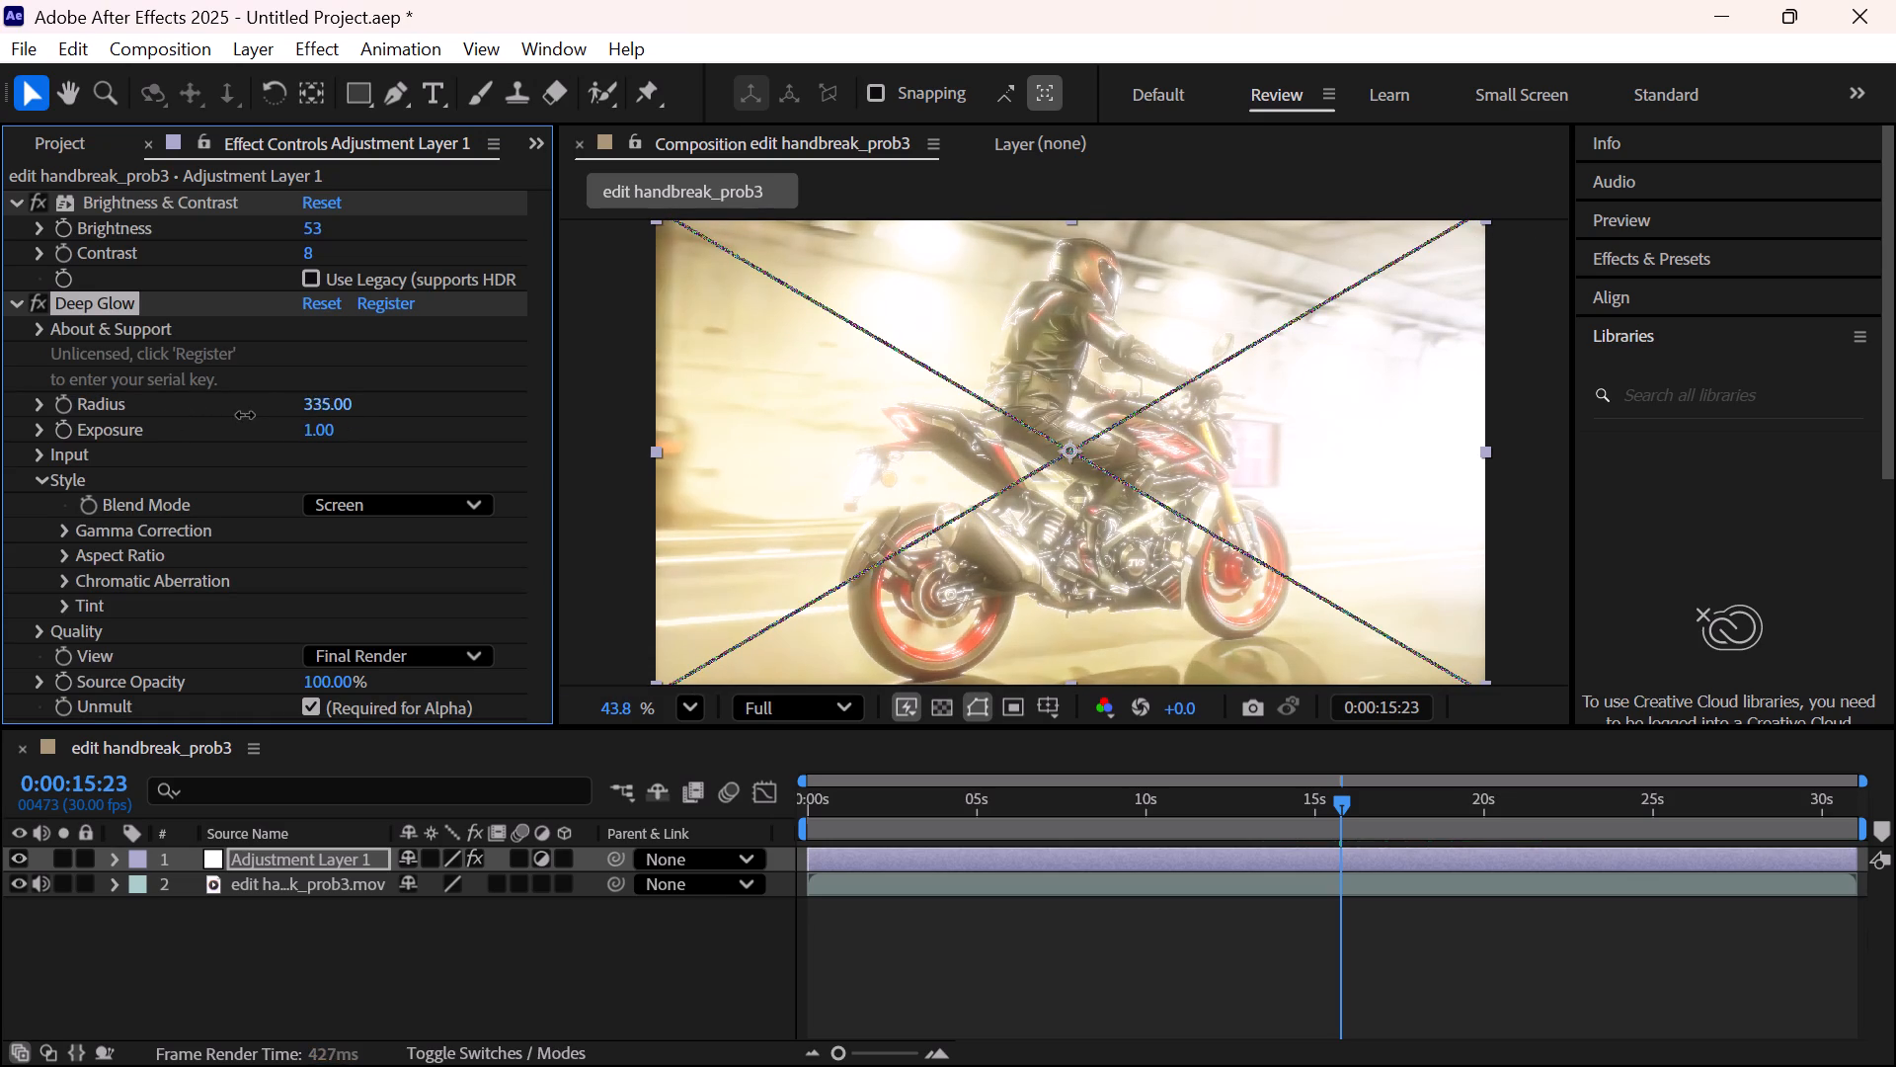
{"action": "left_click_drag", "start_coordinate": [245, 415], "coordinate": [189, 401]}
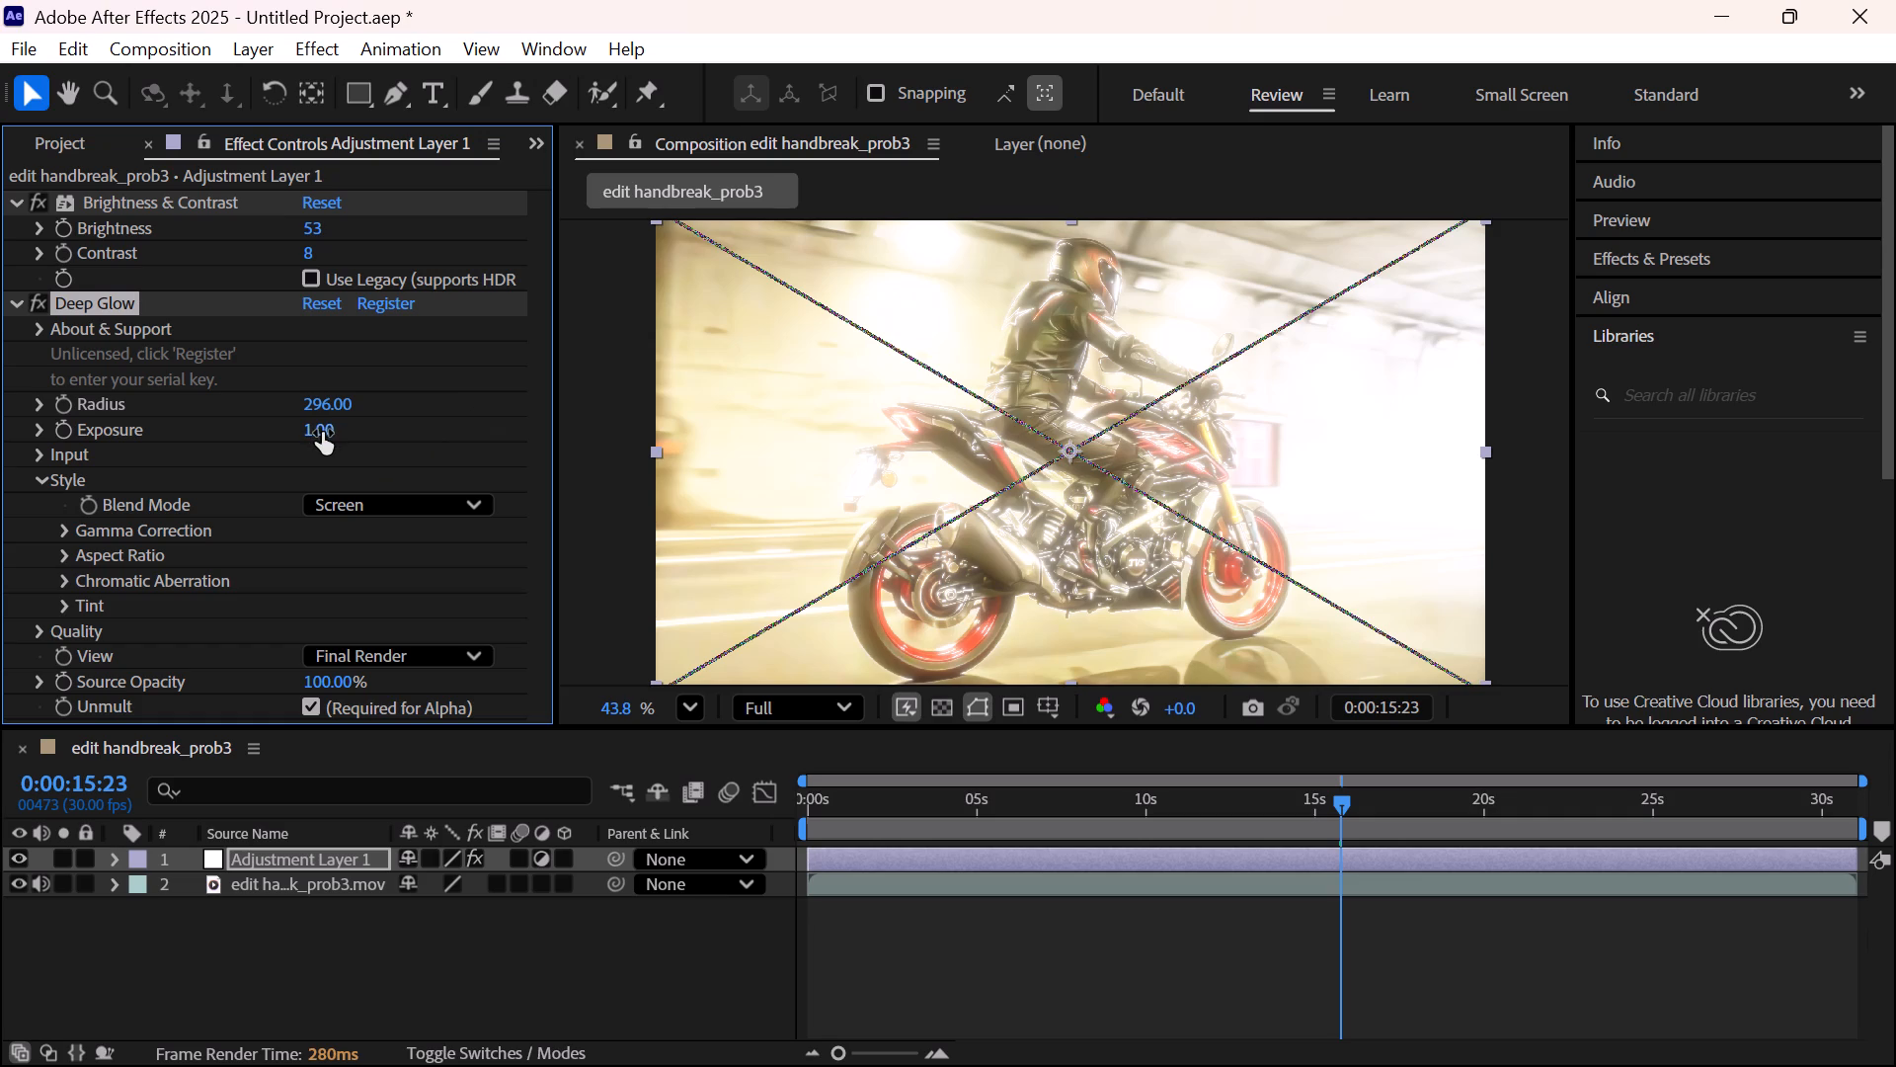
Lower the Deep Glow Exposure to 0.07 for a subtle glow on the tunnel shot.
{"action": "left_click_drag", "start_coordinate": [322, 433], "coordinate": [262, 438]}
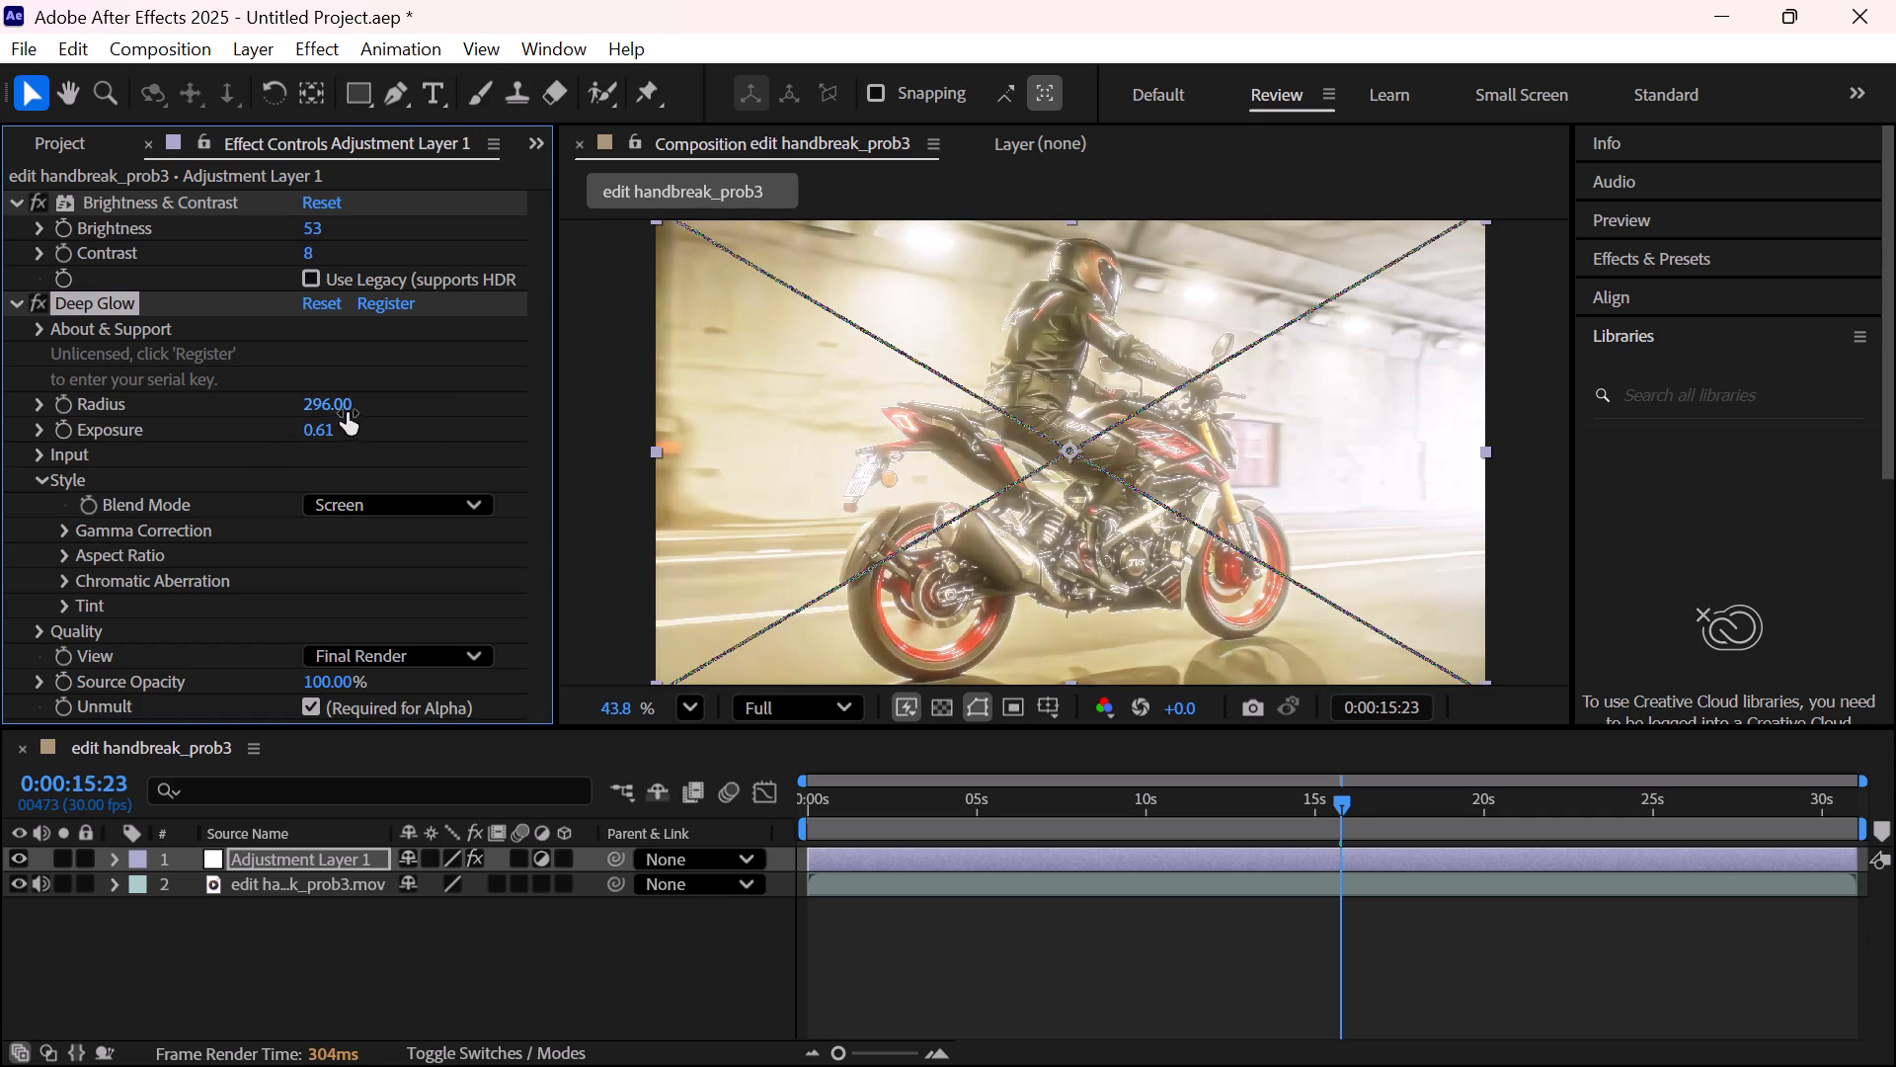
{"action": "left_click_drag", "start_coordinate": [324, 427], "coordinate": [243, 449]}
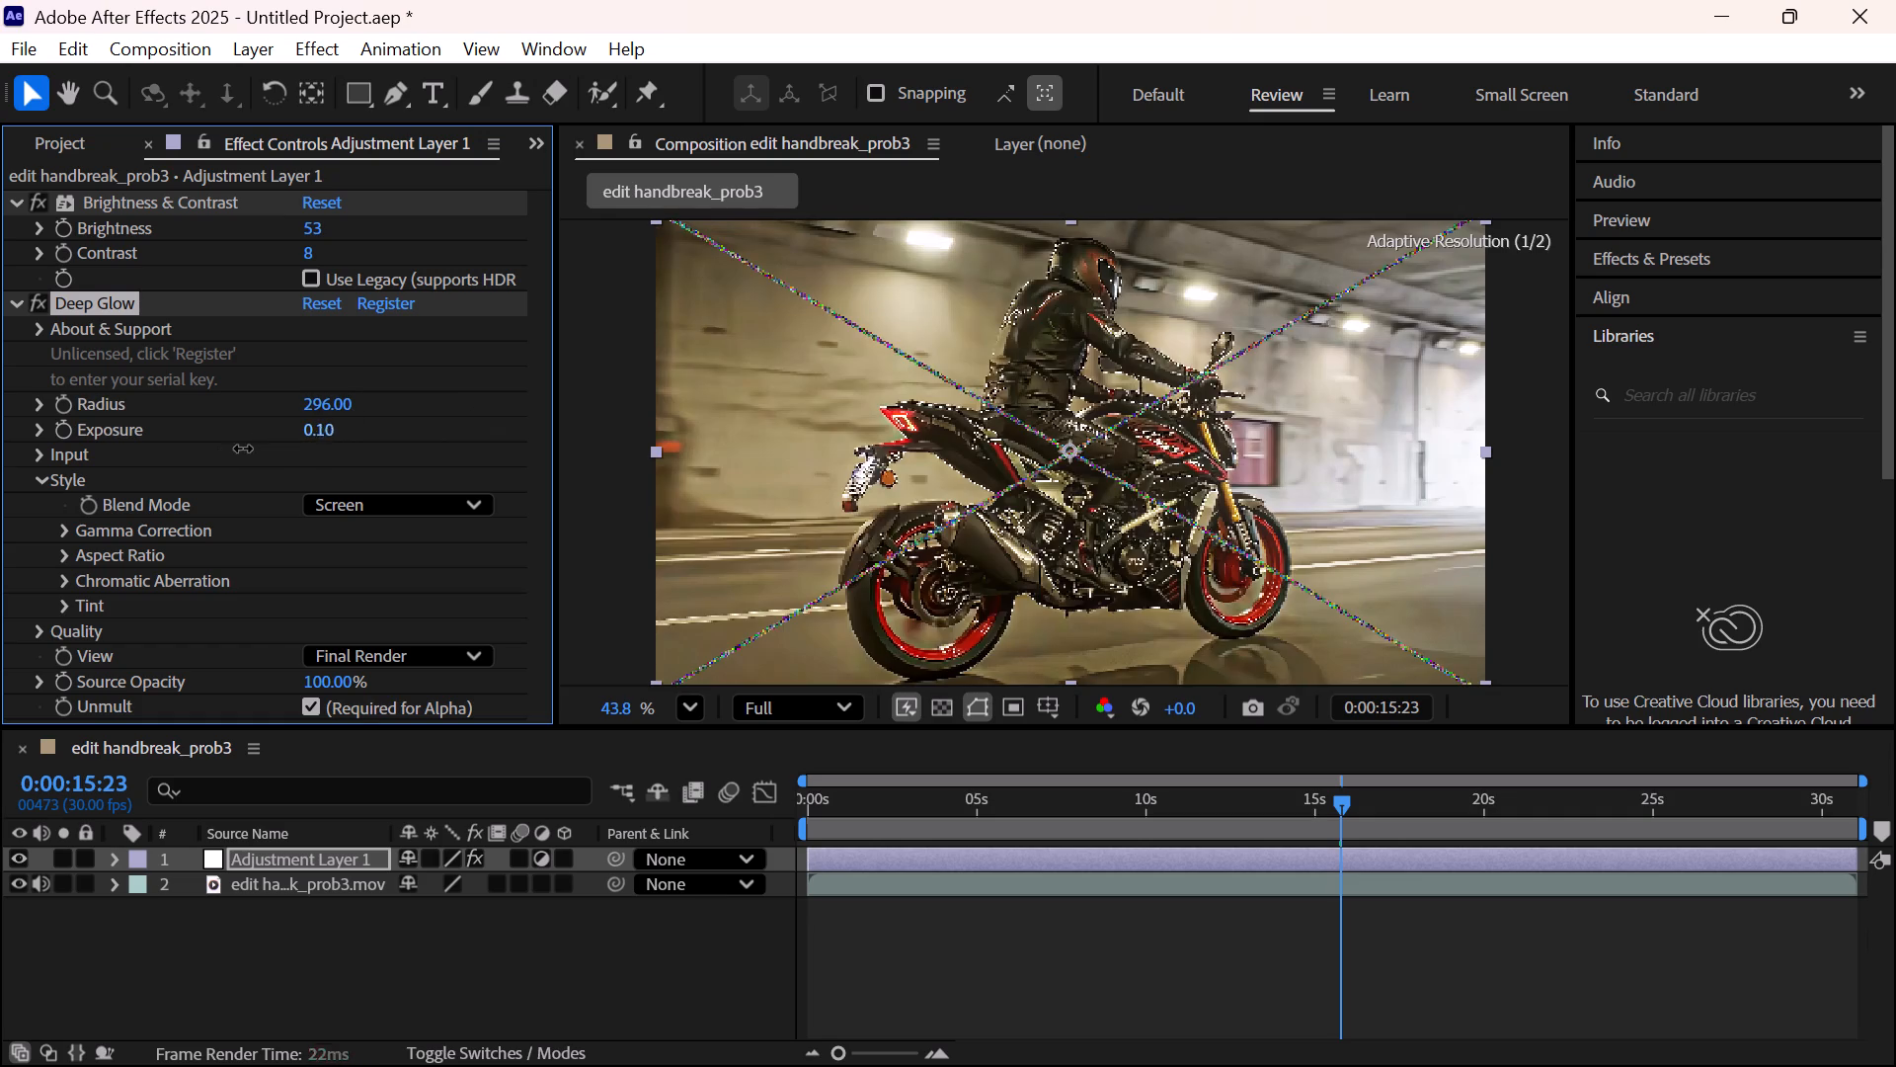
{"action": "left_click_drag", "start_coordinate": [243, 449], "coordinate": [226, 441]}
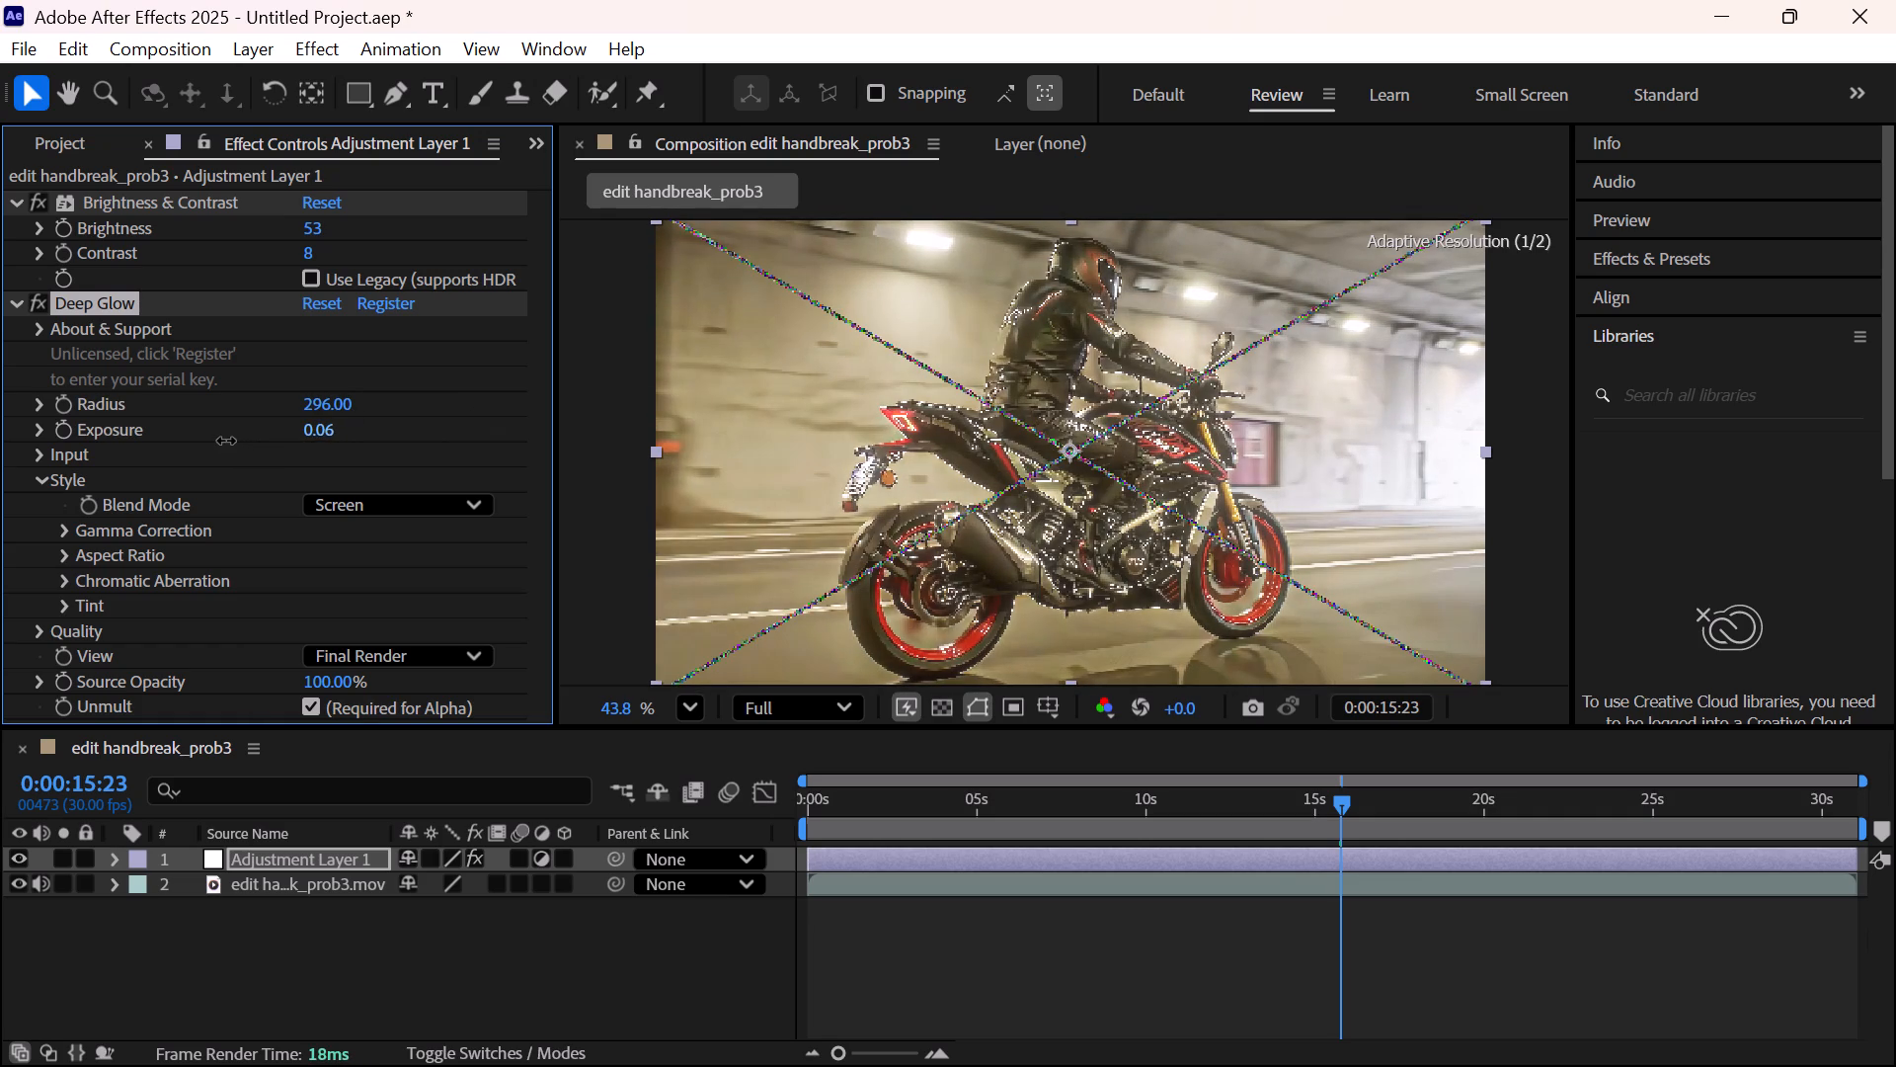
{"action": "left_click_drag", "start_coordinate": [226, 441], "coordinate": [227, 440]}
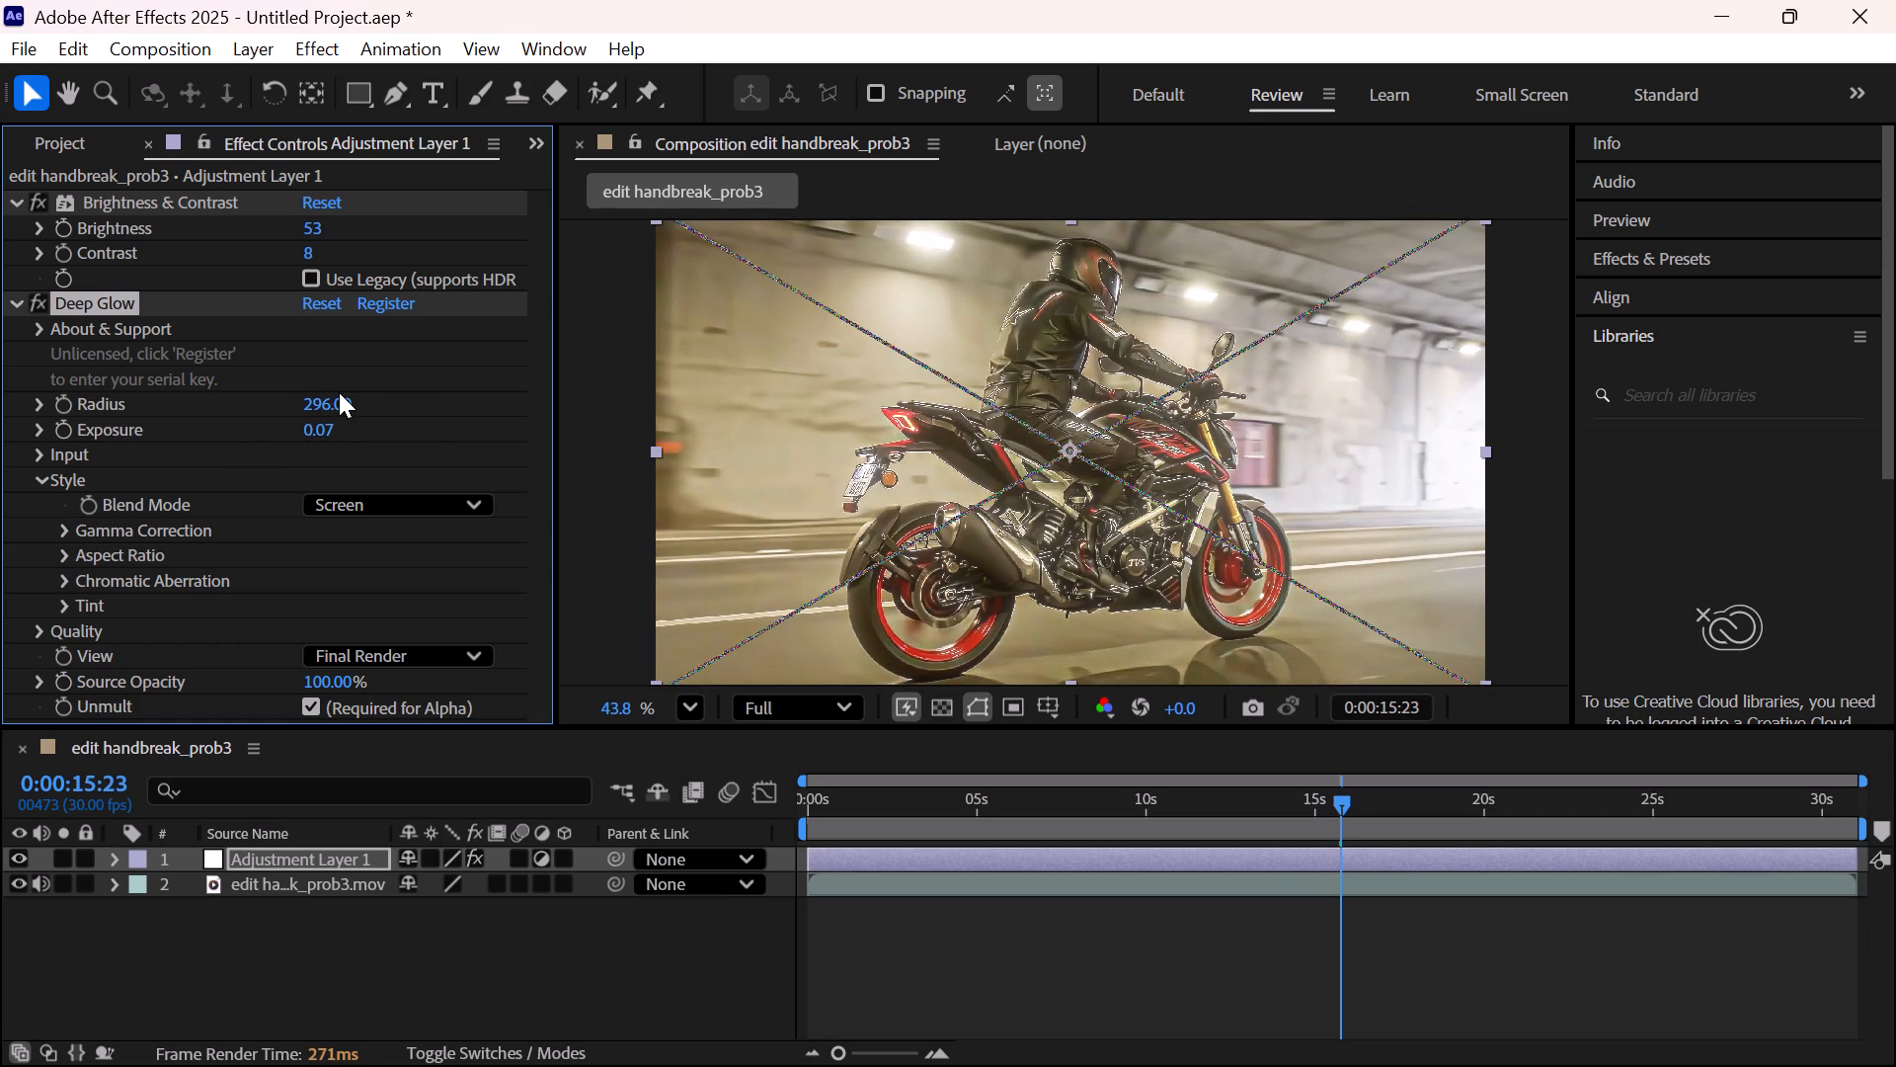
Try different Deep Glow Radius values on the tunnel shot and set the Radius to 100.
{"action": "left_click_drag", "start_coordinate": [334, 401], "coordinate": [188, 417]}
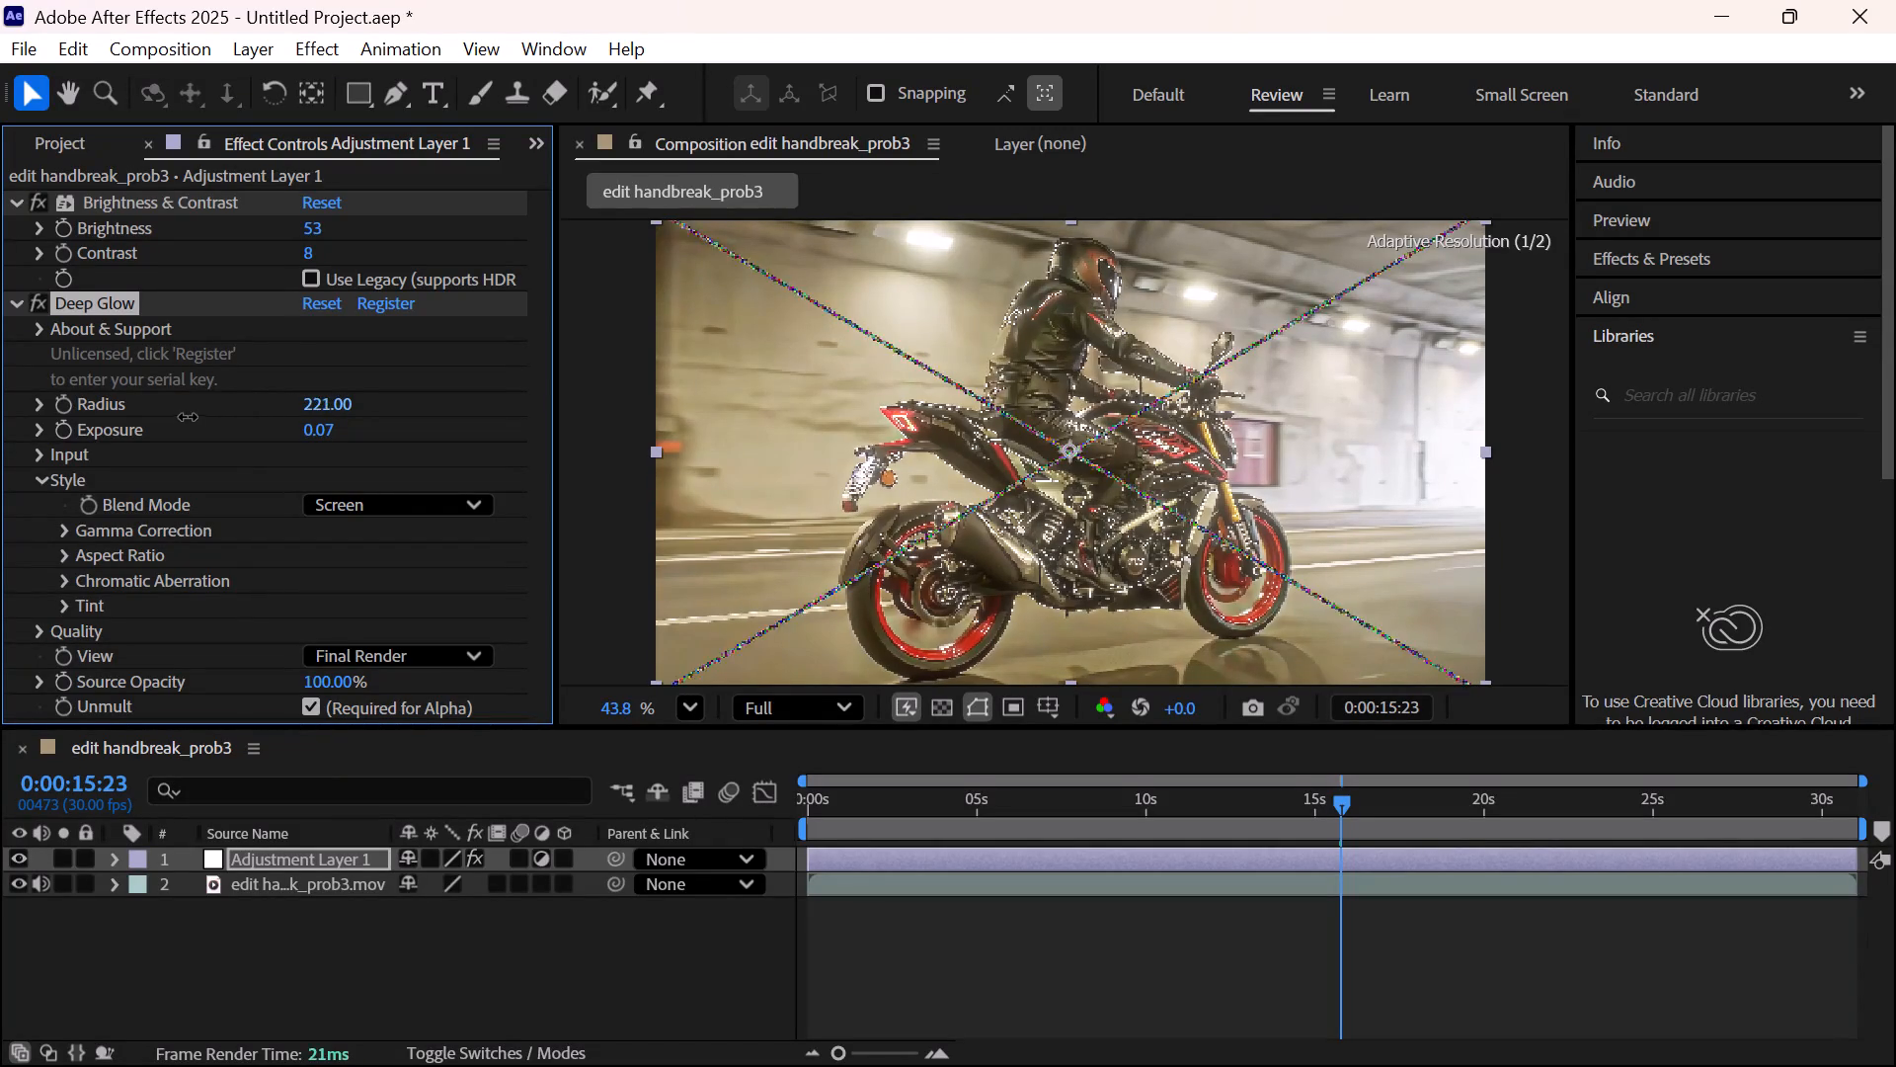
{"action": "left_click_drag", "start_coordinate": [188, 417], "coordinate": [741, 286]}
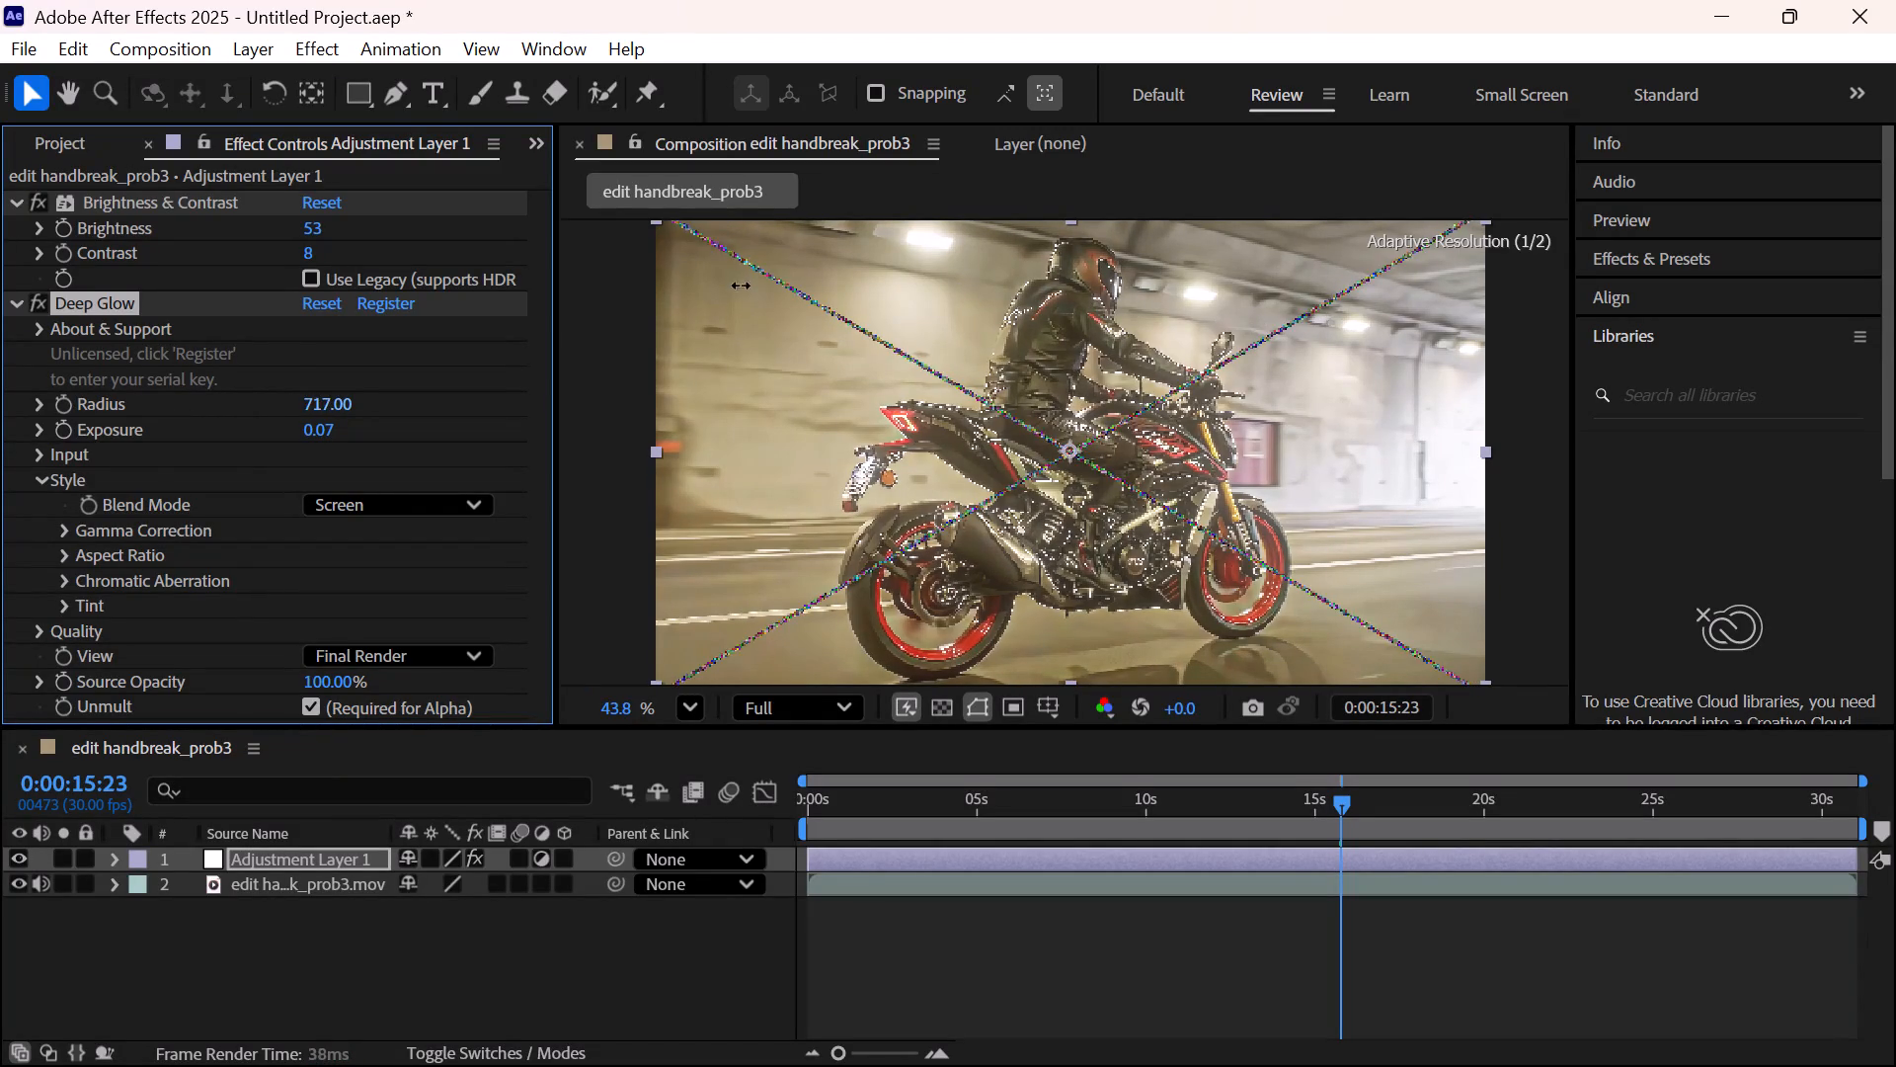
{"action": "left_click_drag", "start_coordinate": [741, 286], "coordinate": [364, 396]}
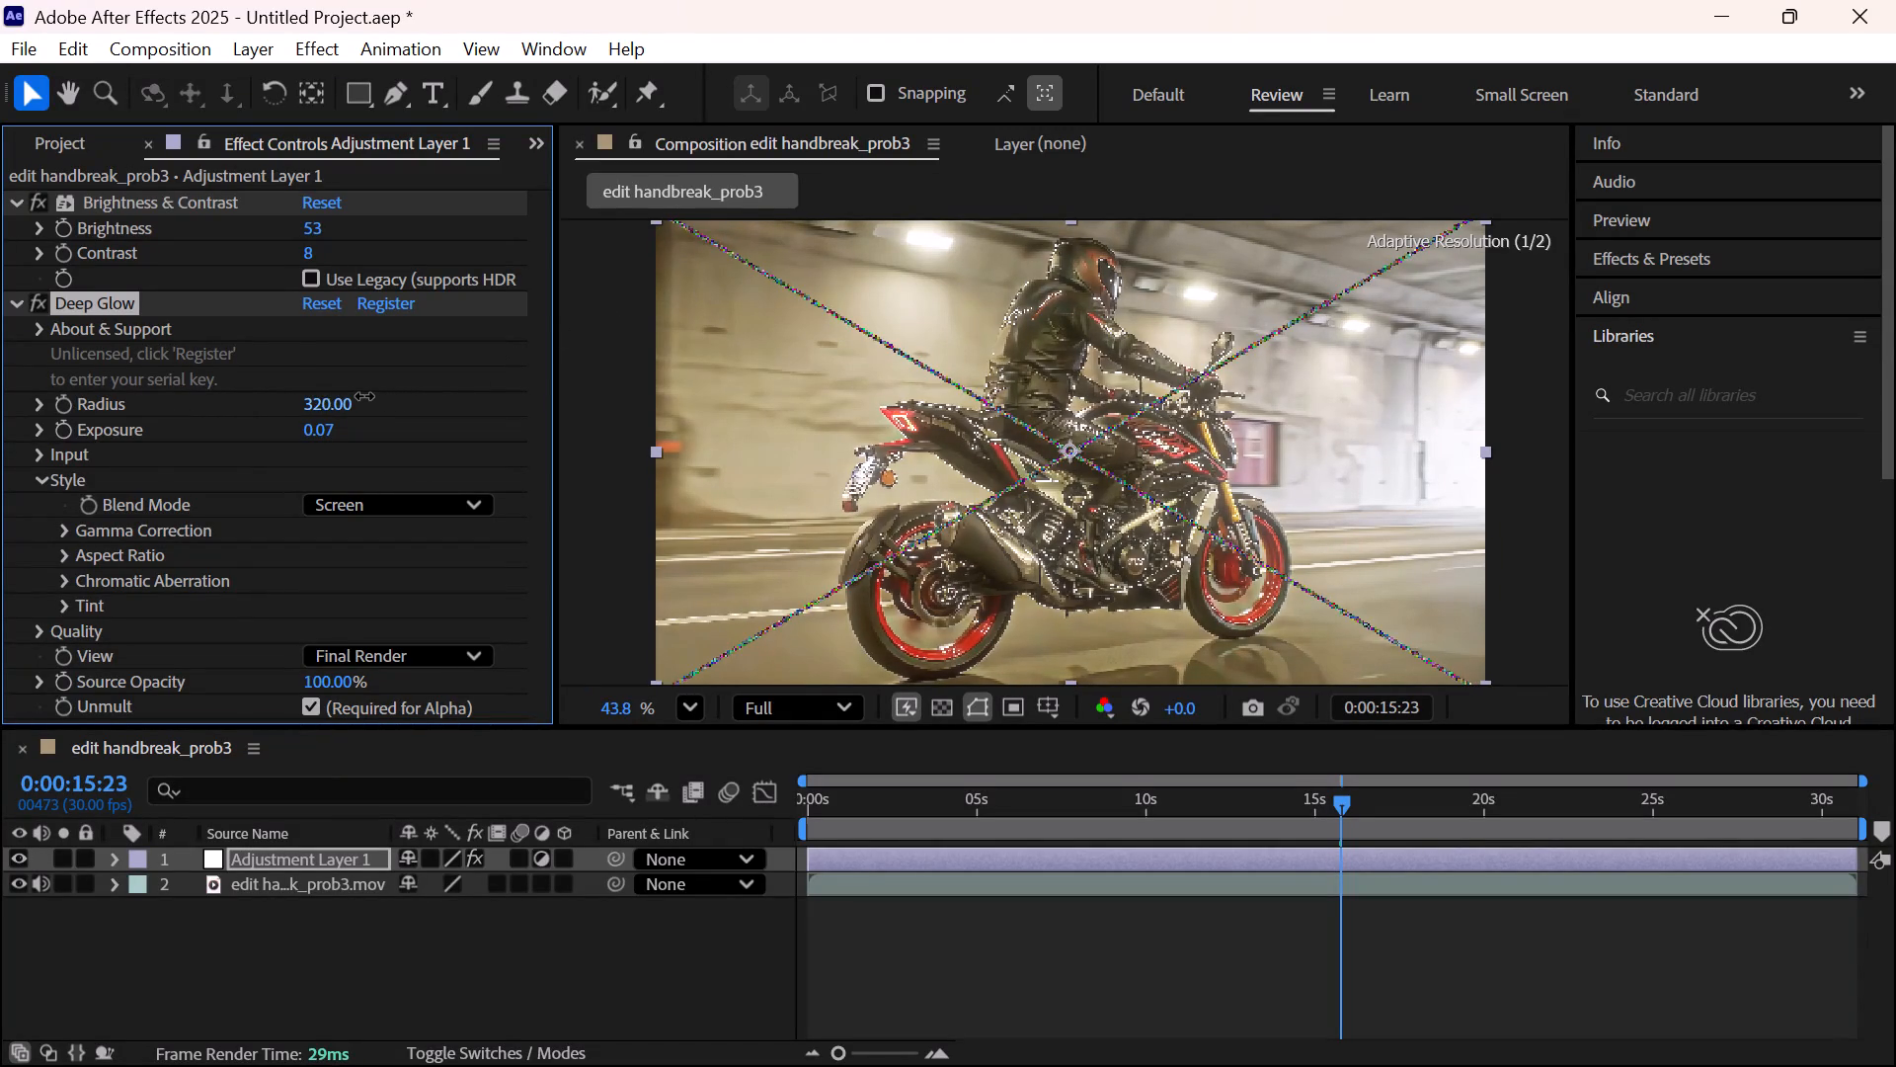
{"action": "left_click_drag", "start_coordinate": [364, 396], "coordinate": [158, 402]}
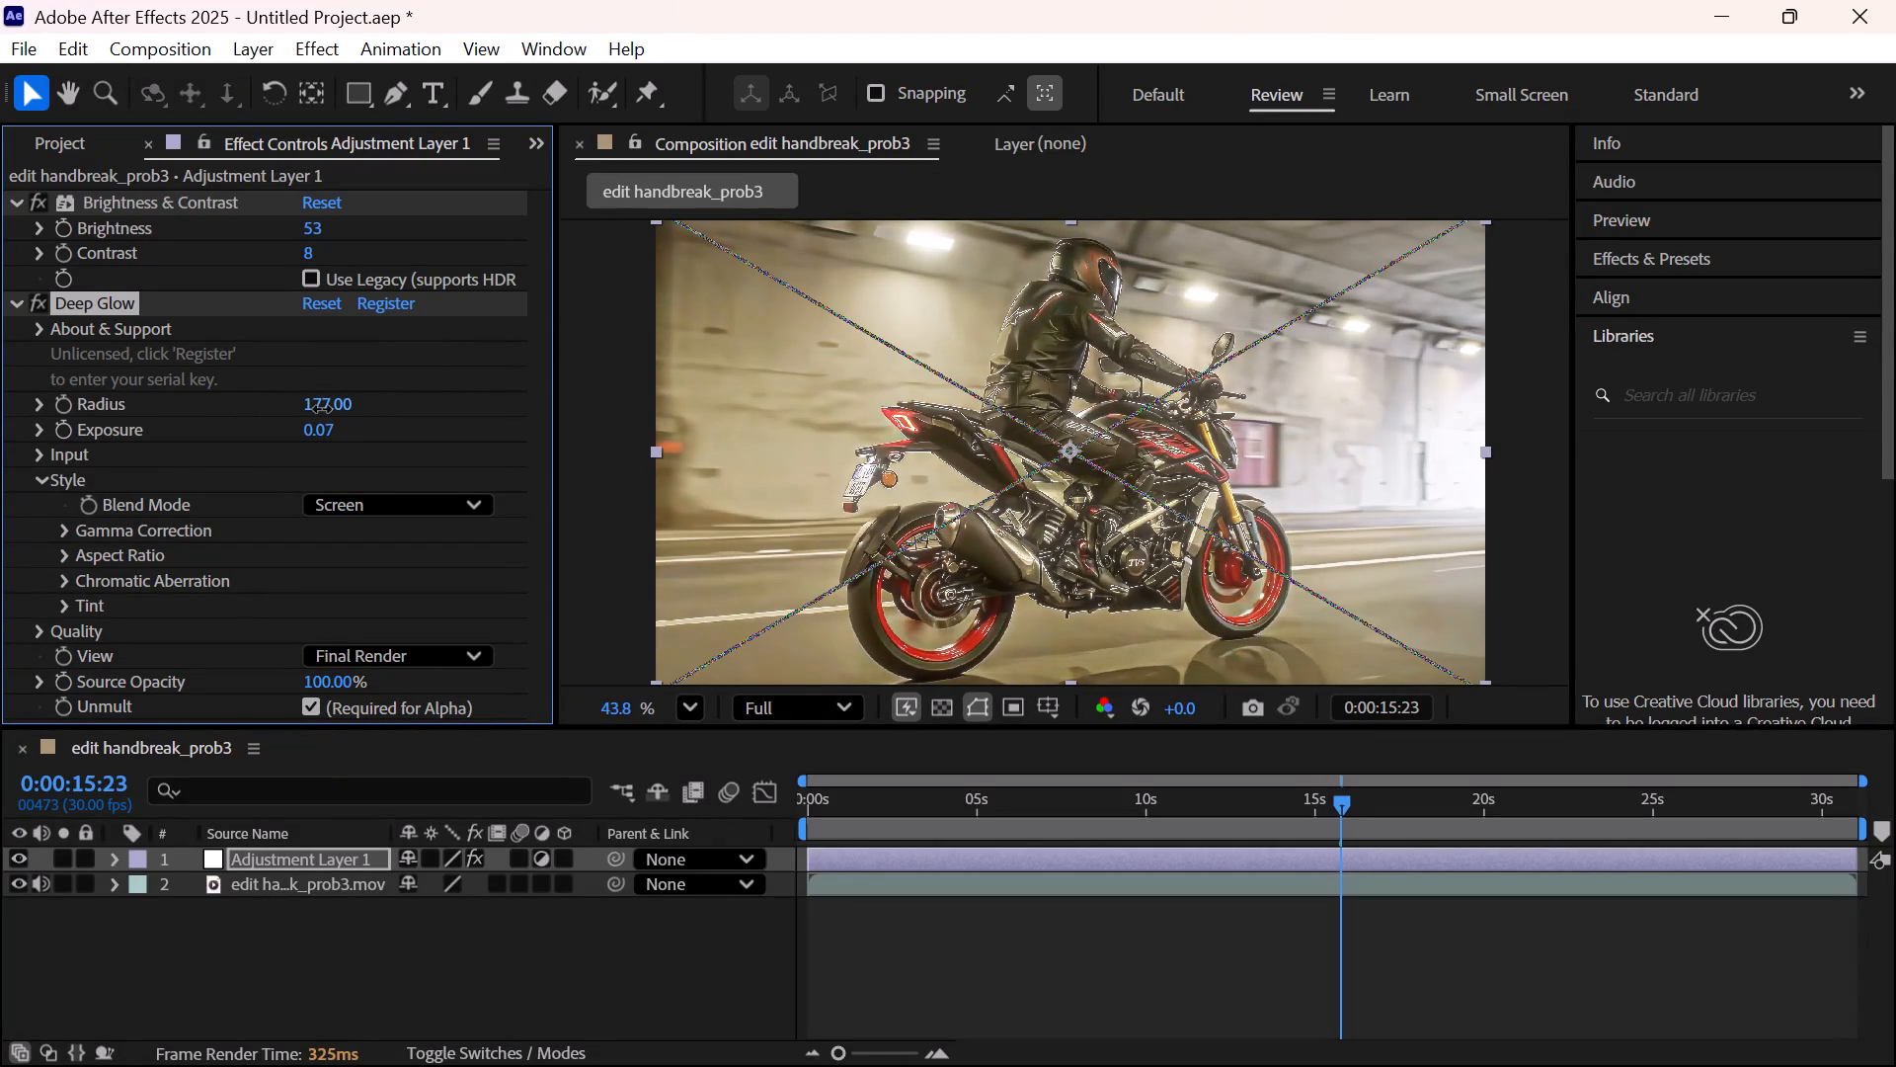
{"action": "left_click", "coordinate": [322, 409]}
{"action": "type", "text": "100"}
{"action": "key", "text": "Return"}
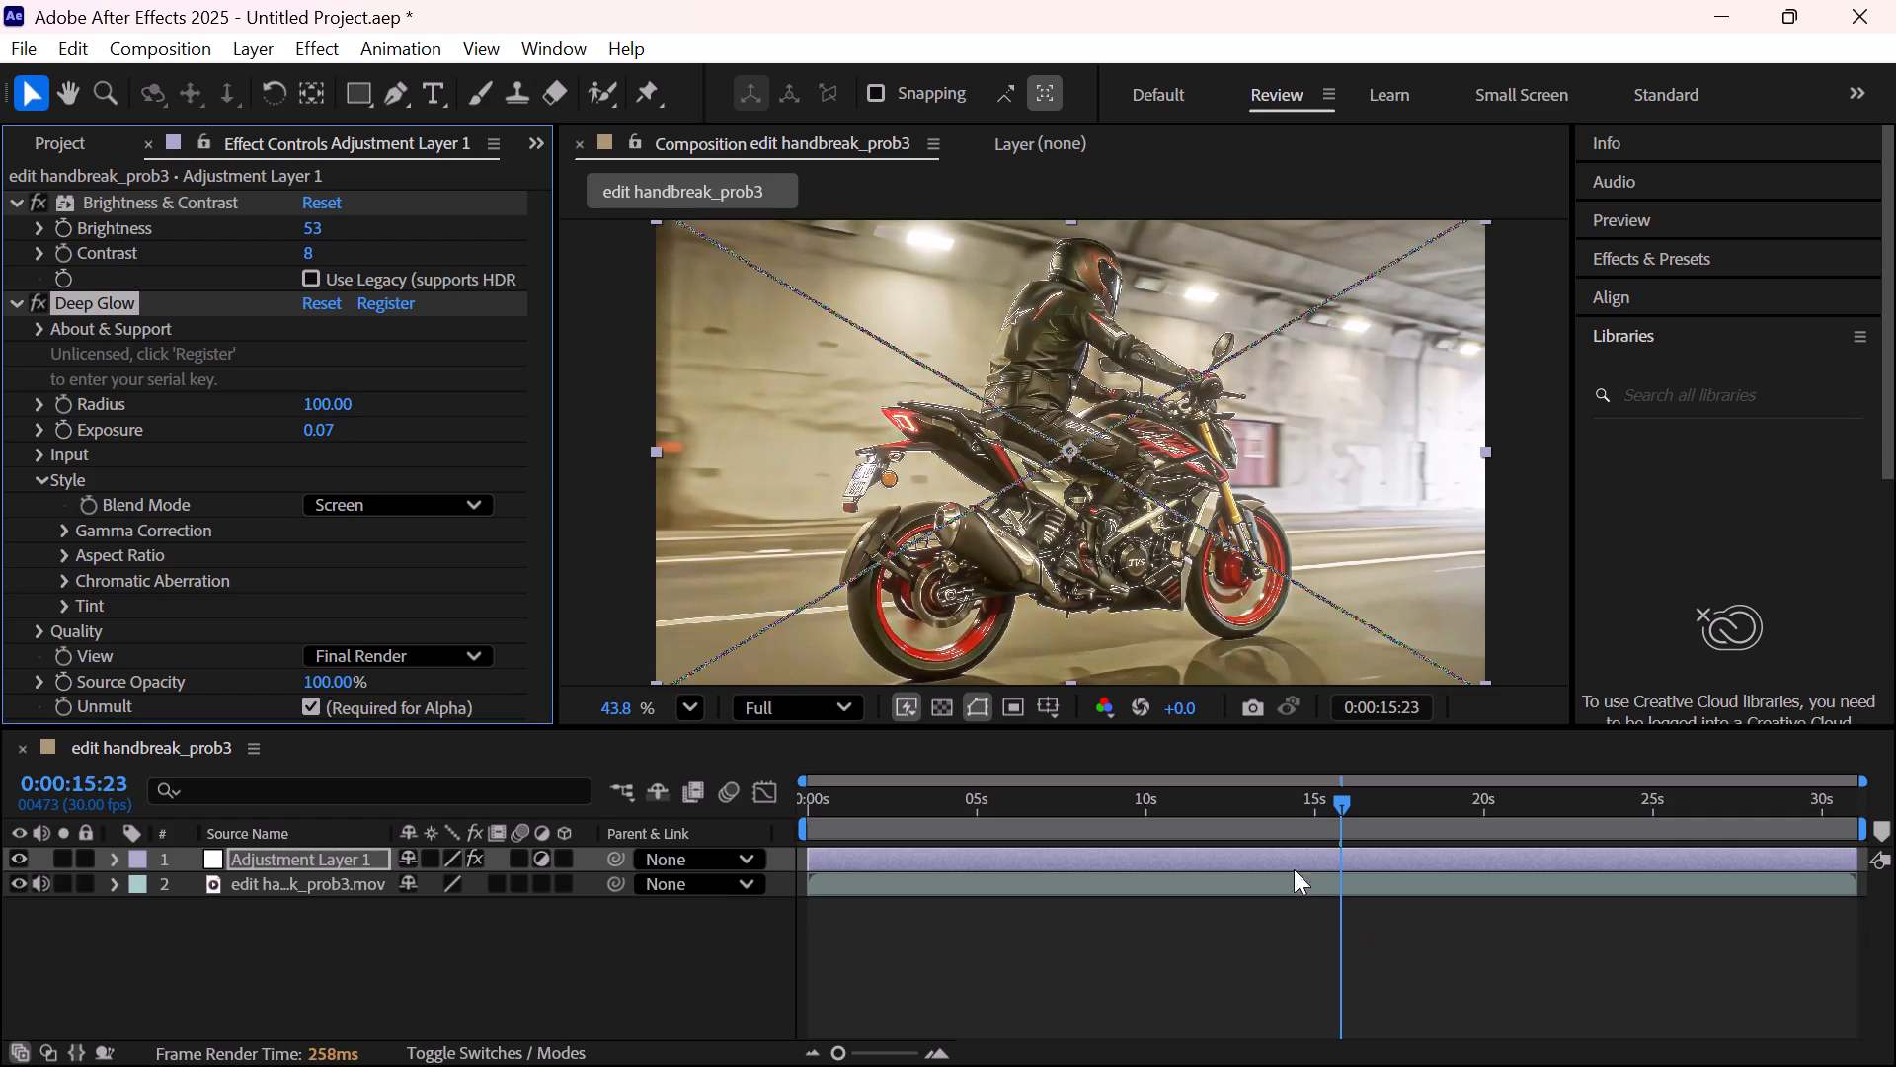
Move to 0:00:00:24 near the composition's start and preview the glow on the train-window shot.
{"action": "left_click_drag", "start_coordinate": [1343, 805], "coordinate": [909, 866]}
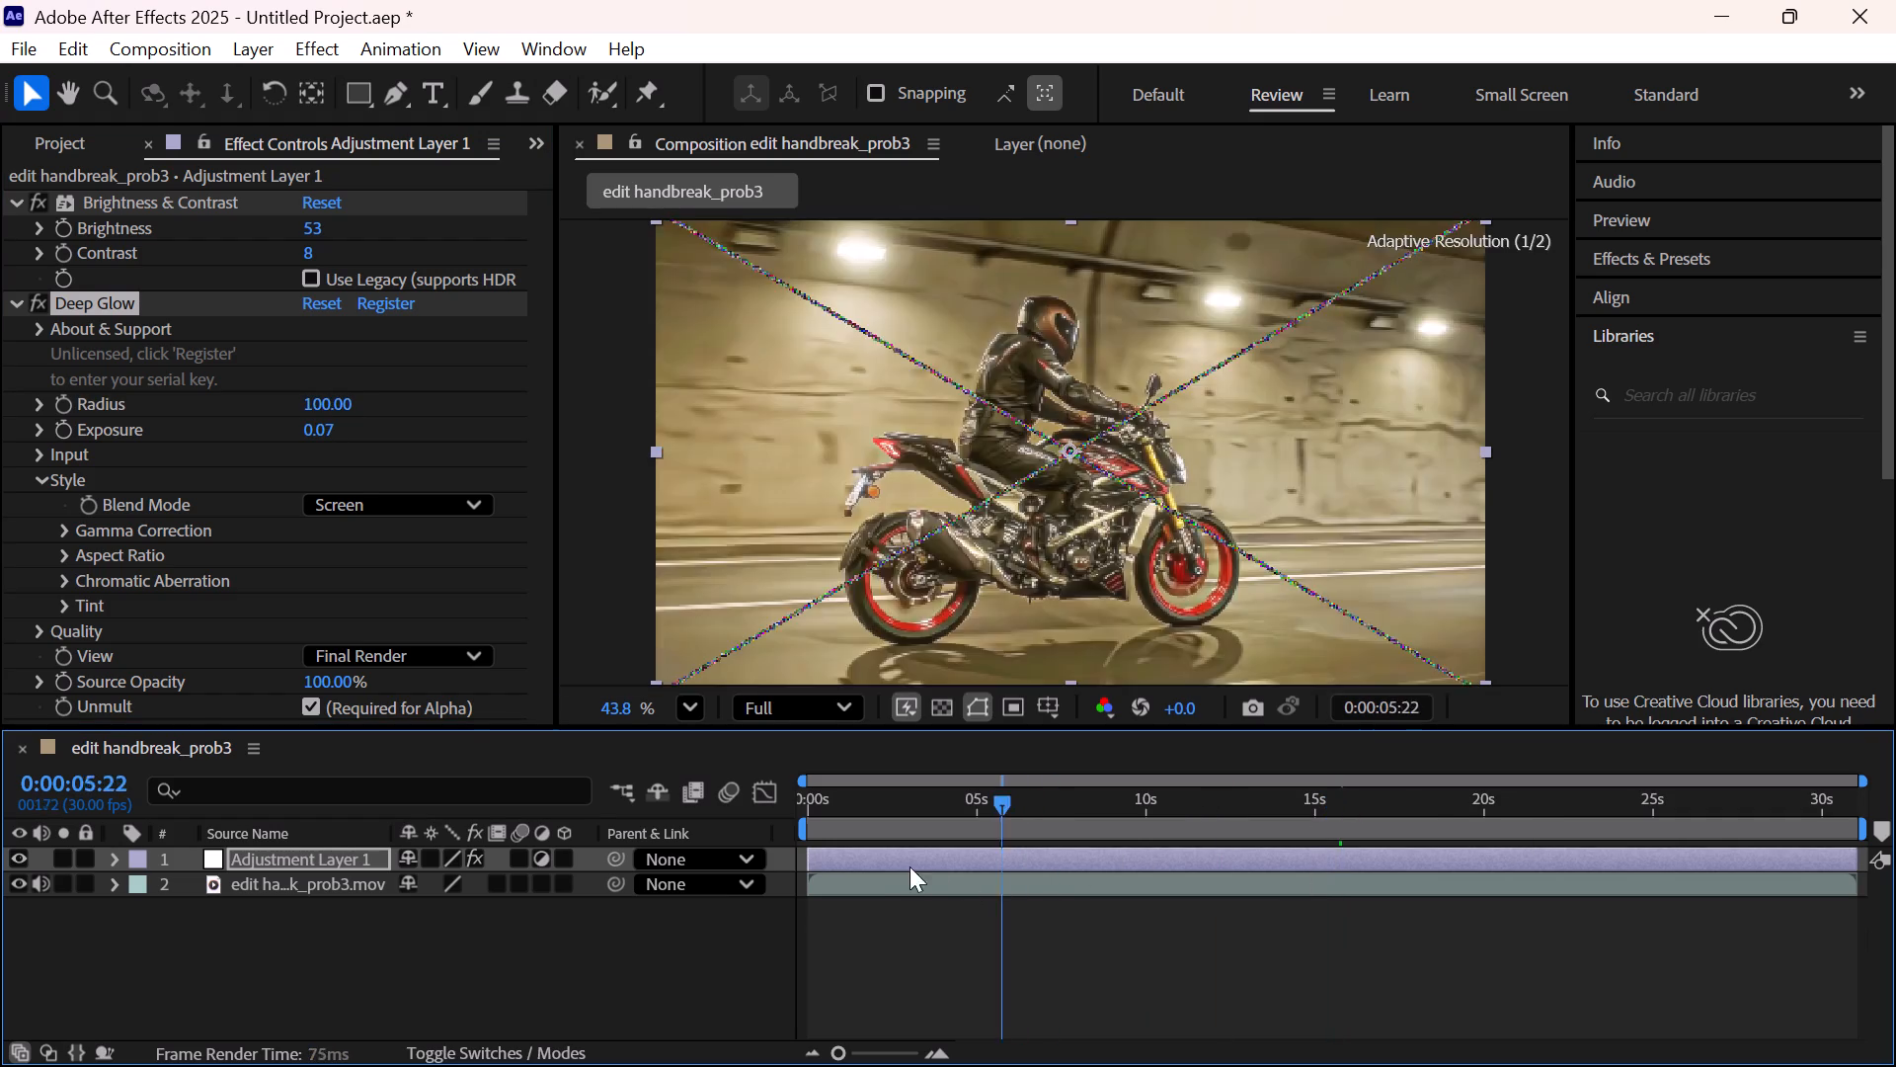
{"action": "left_click_drag", "start_coordinate": [909, 866], "coordinate": [831, 845]}
{"action": "key", "text": "space"}
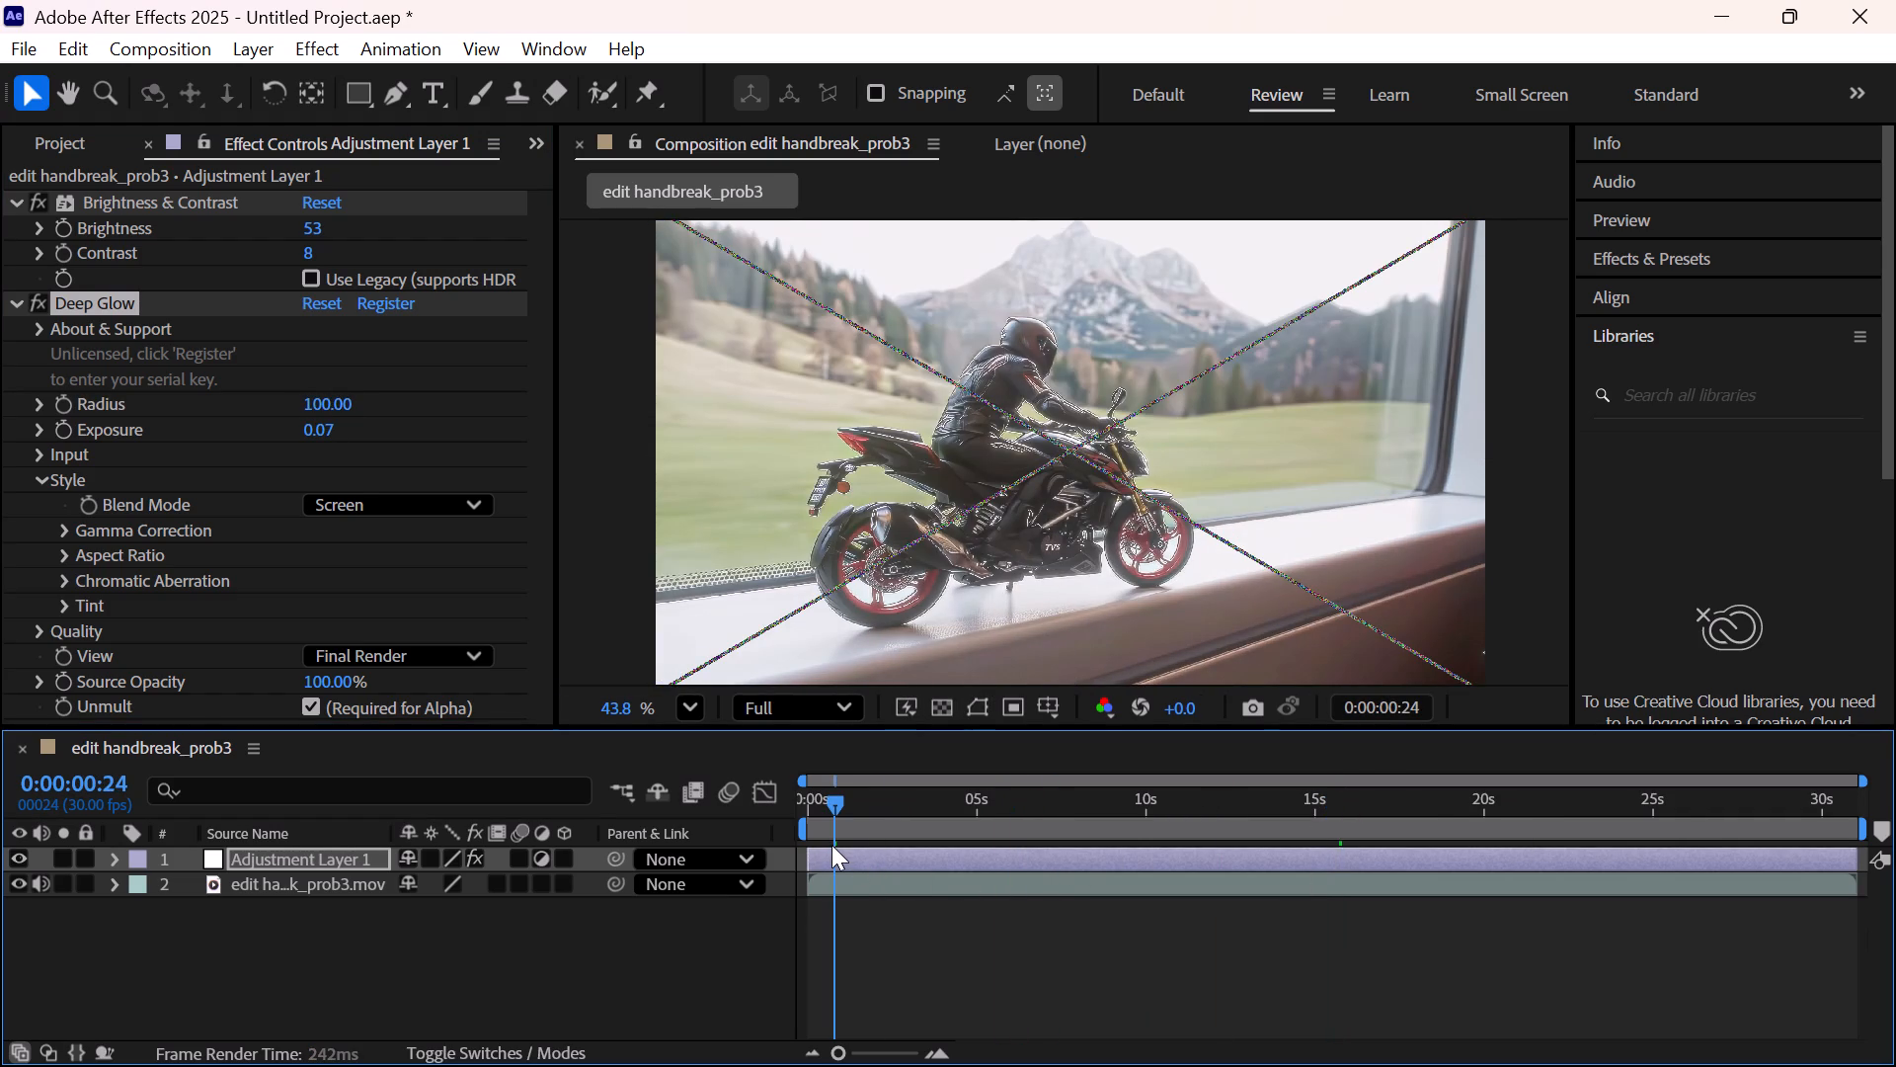
Set the Deep Glow Radius on the adjustment layer to 50.
{"action": "double_click", "coordinate": [321, 407]}
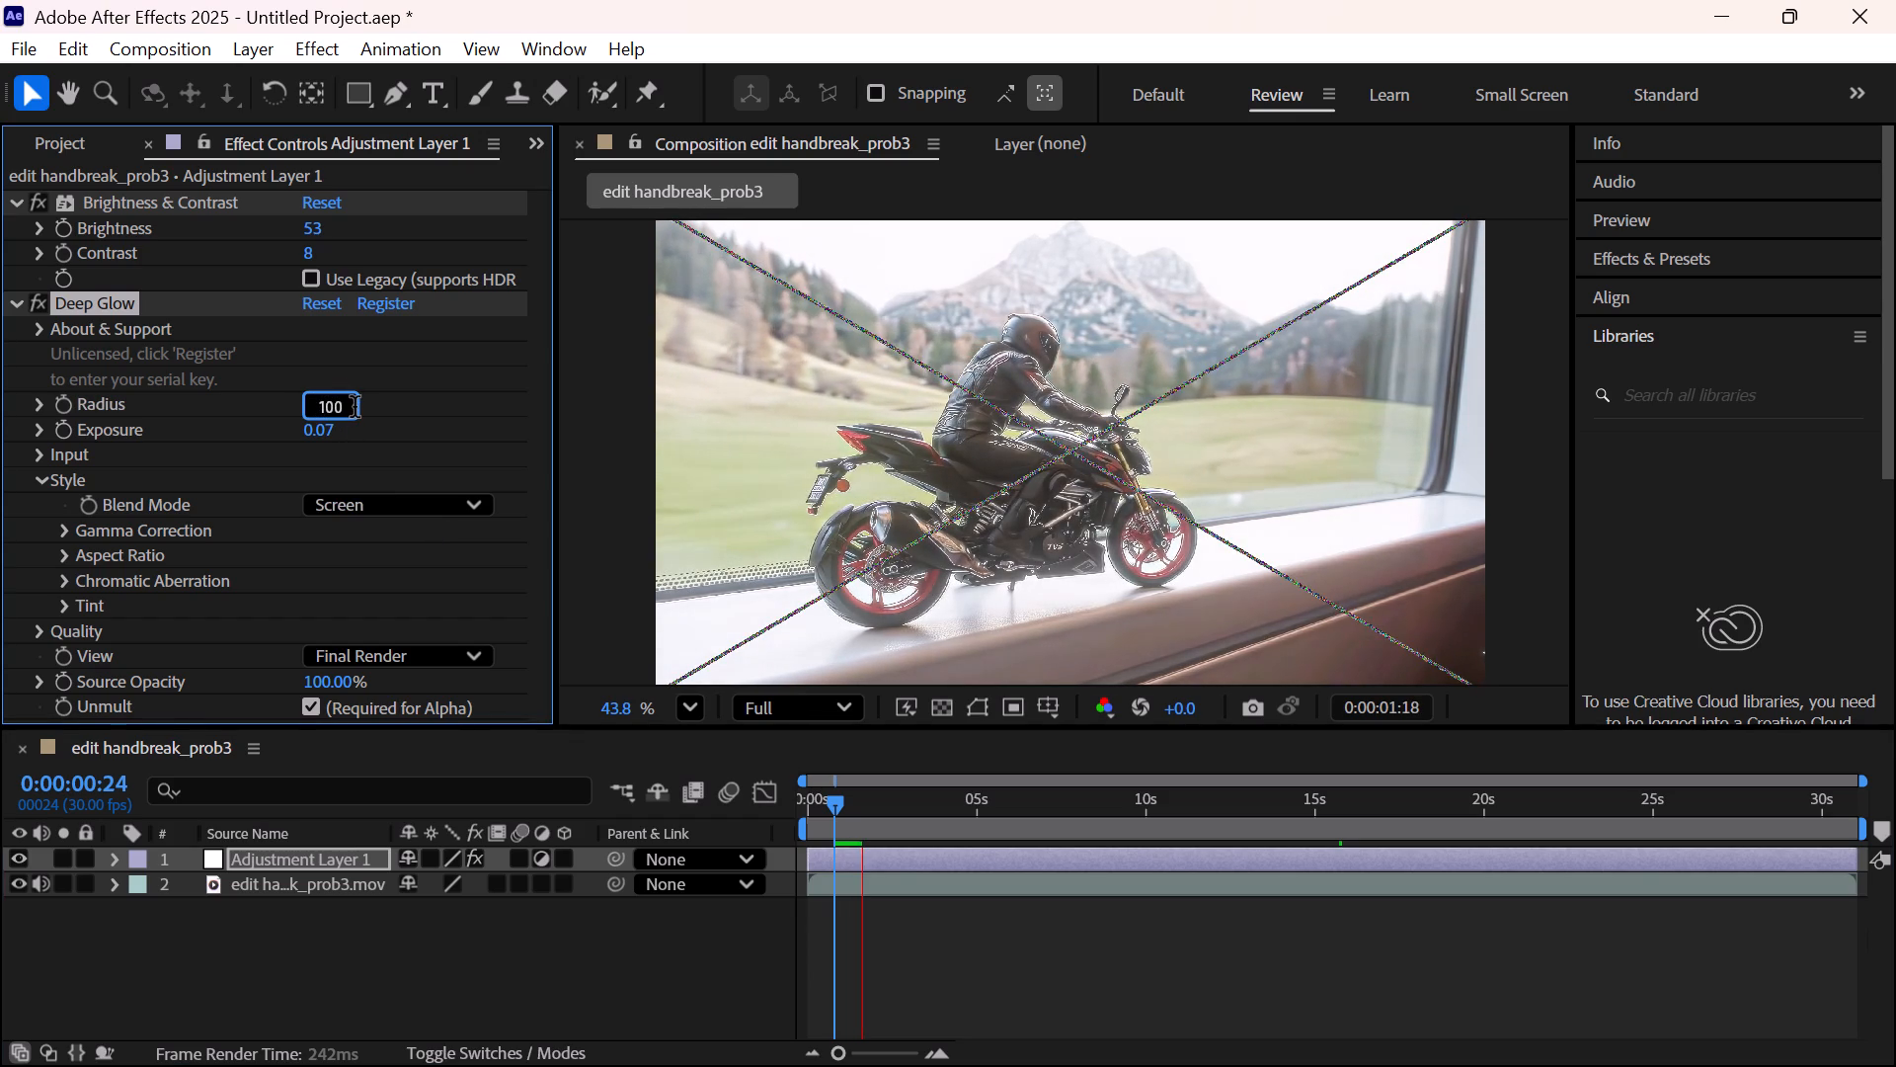
{"action": "left_click_drag", "start_coordinate": [355, 406], "coordinate": [207, 410]}
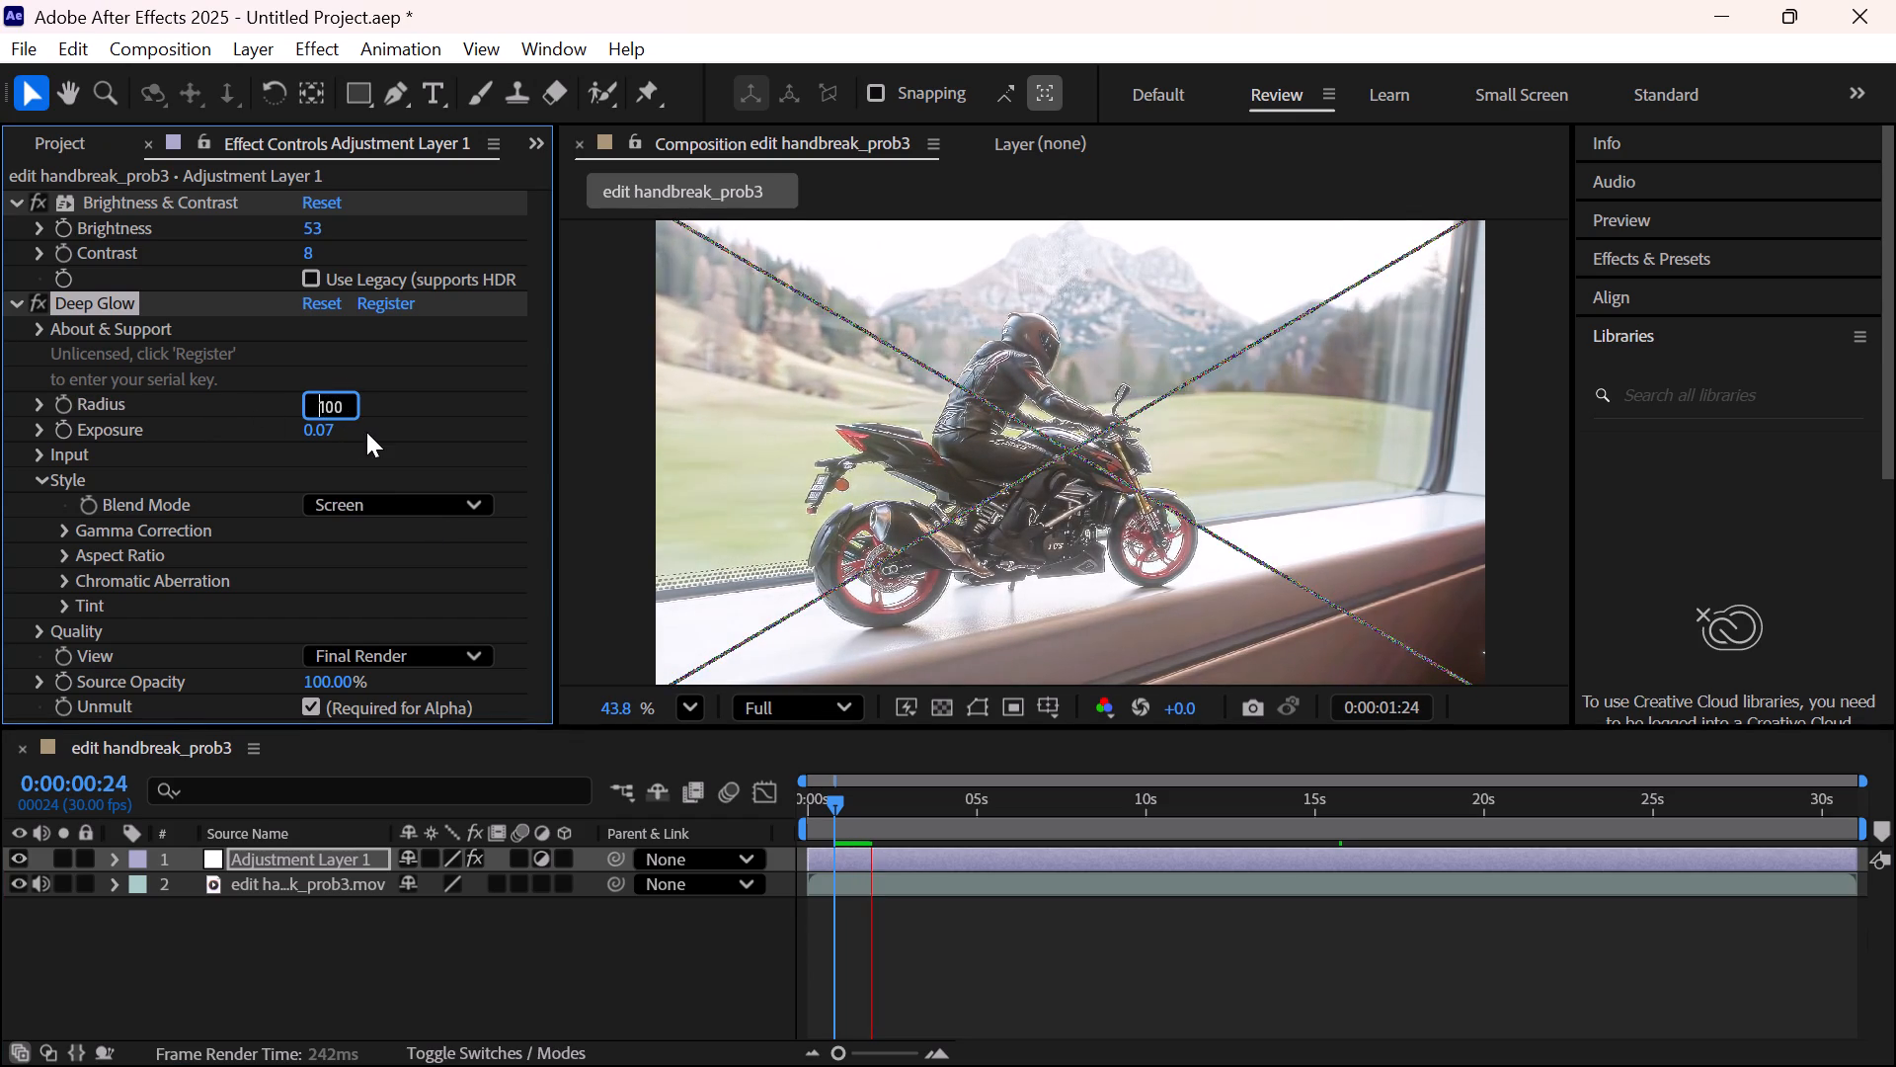
{"action": "key", "text": "Right"}
{"action": "key", "text": "Right"}
{"action": "key", "text": "Right"}
{"action": "key", "text": "Right"}
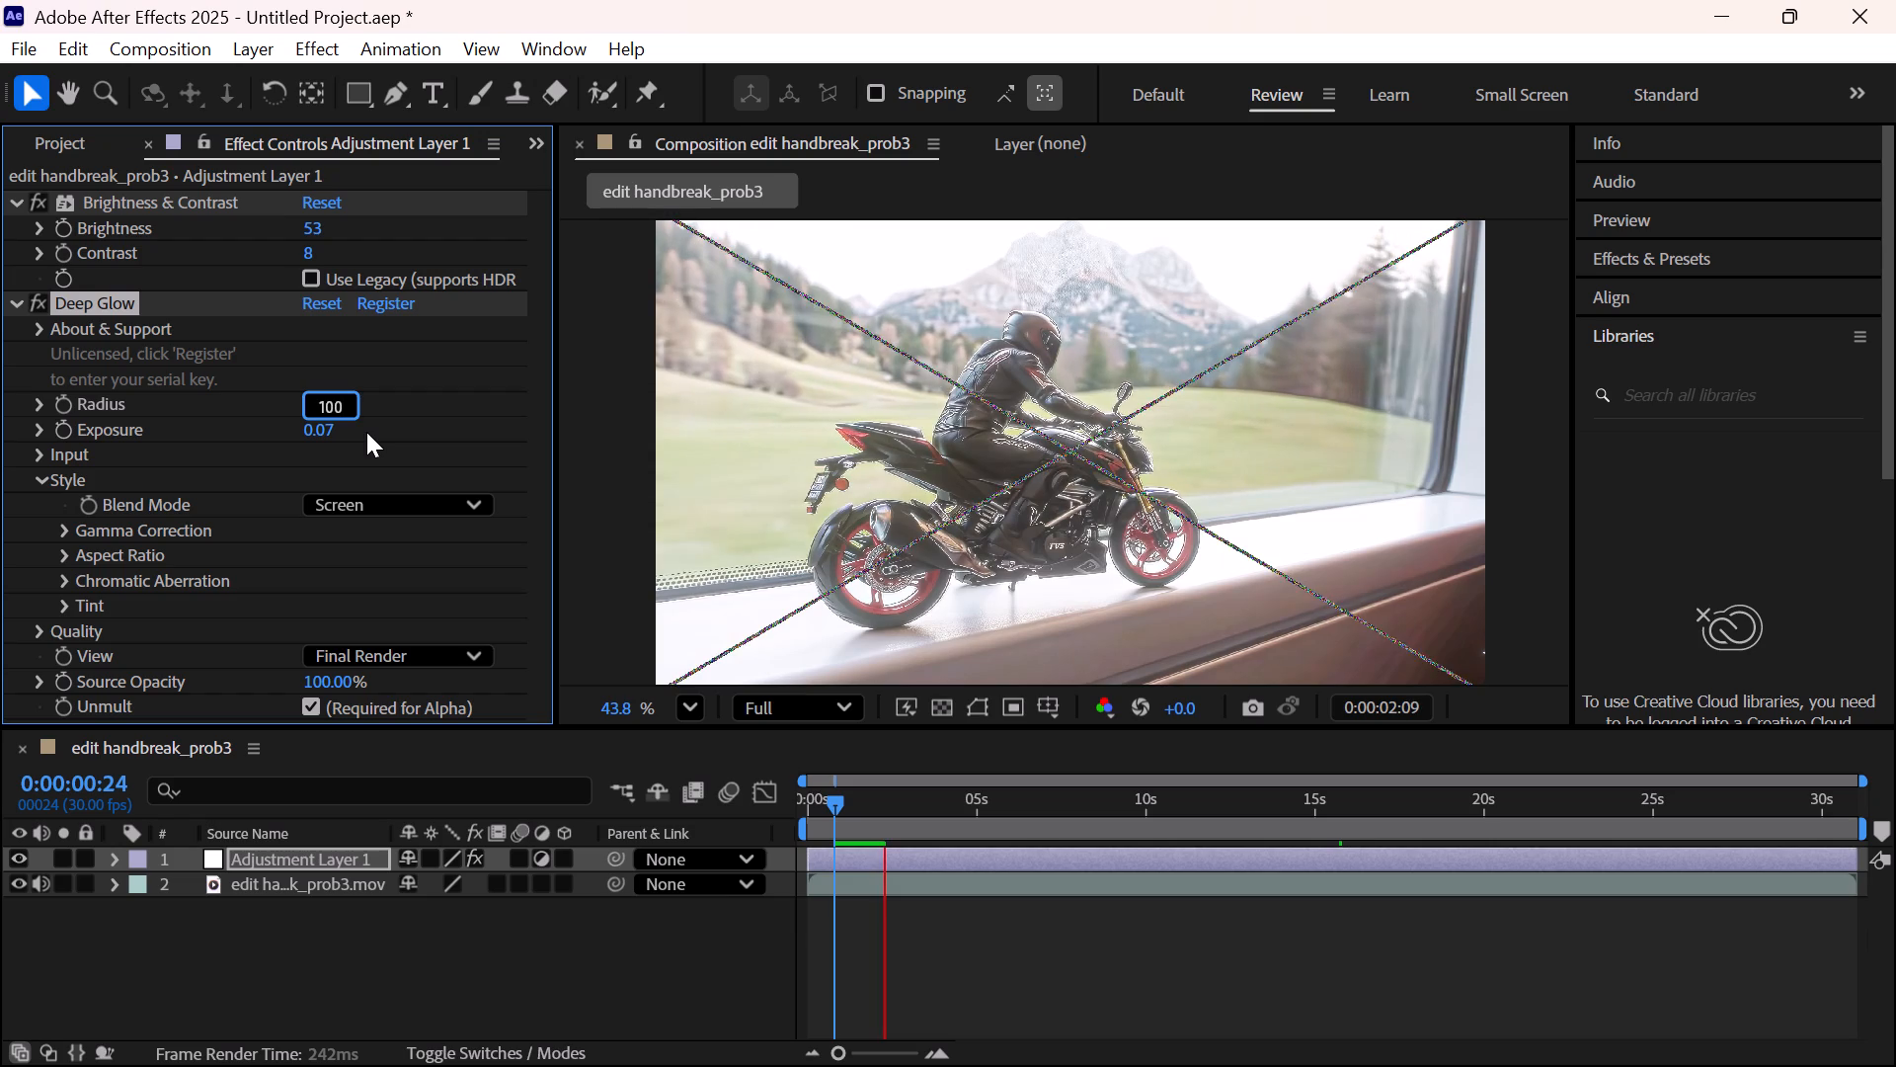
{"action": "key", "text": "BackSpace"}
{"action": "key", "text": "BackSpace"}
{"action": "key", "text": "BackSpace"}
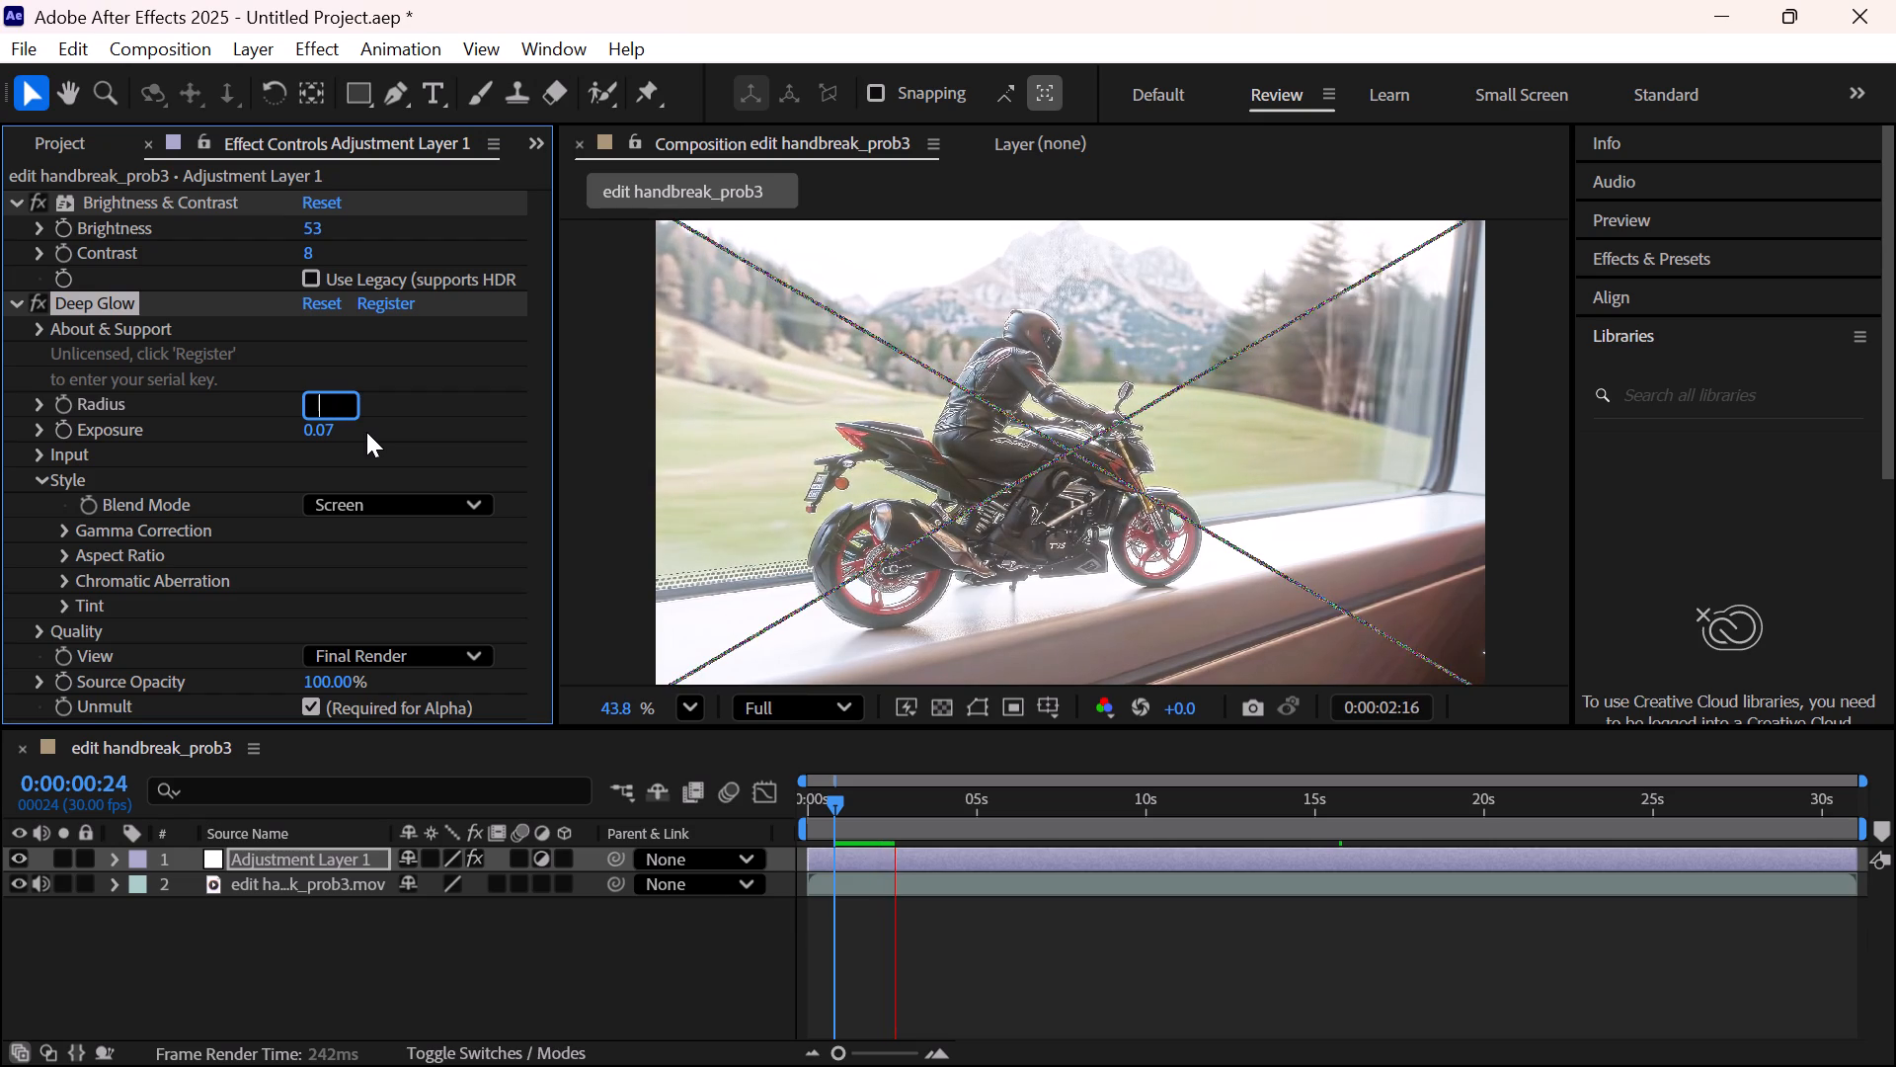
{"action": "key", "text": "1"}
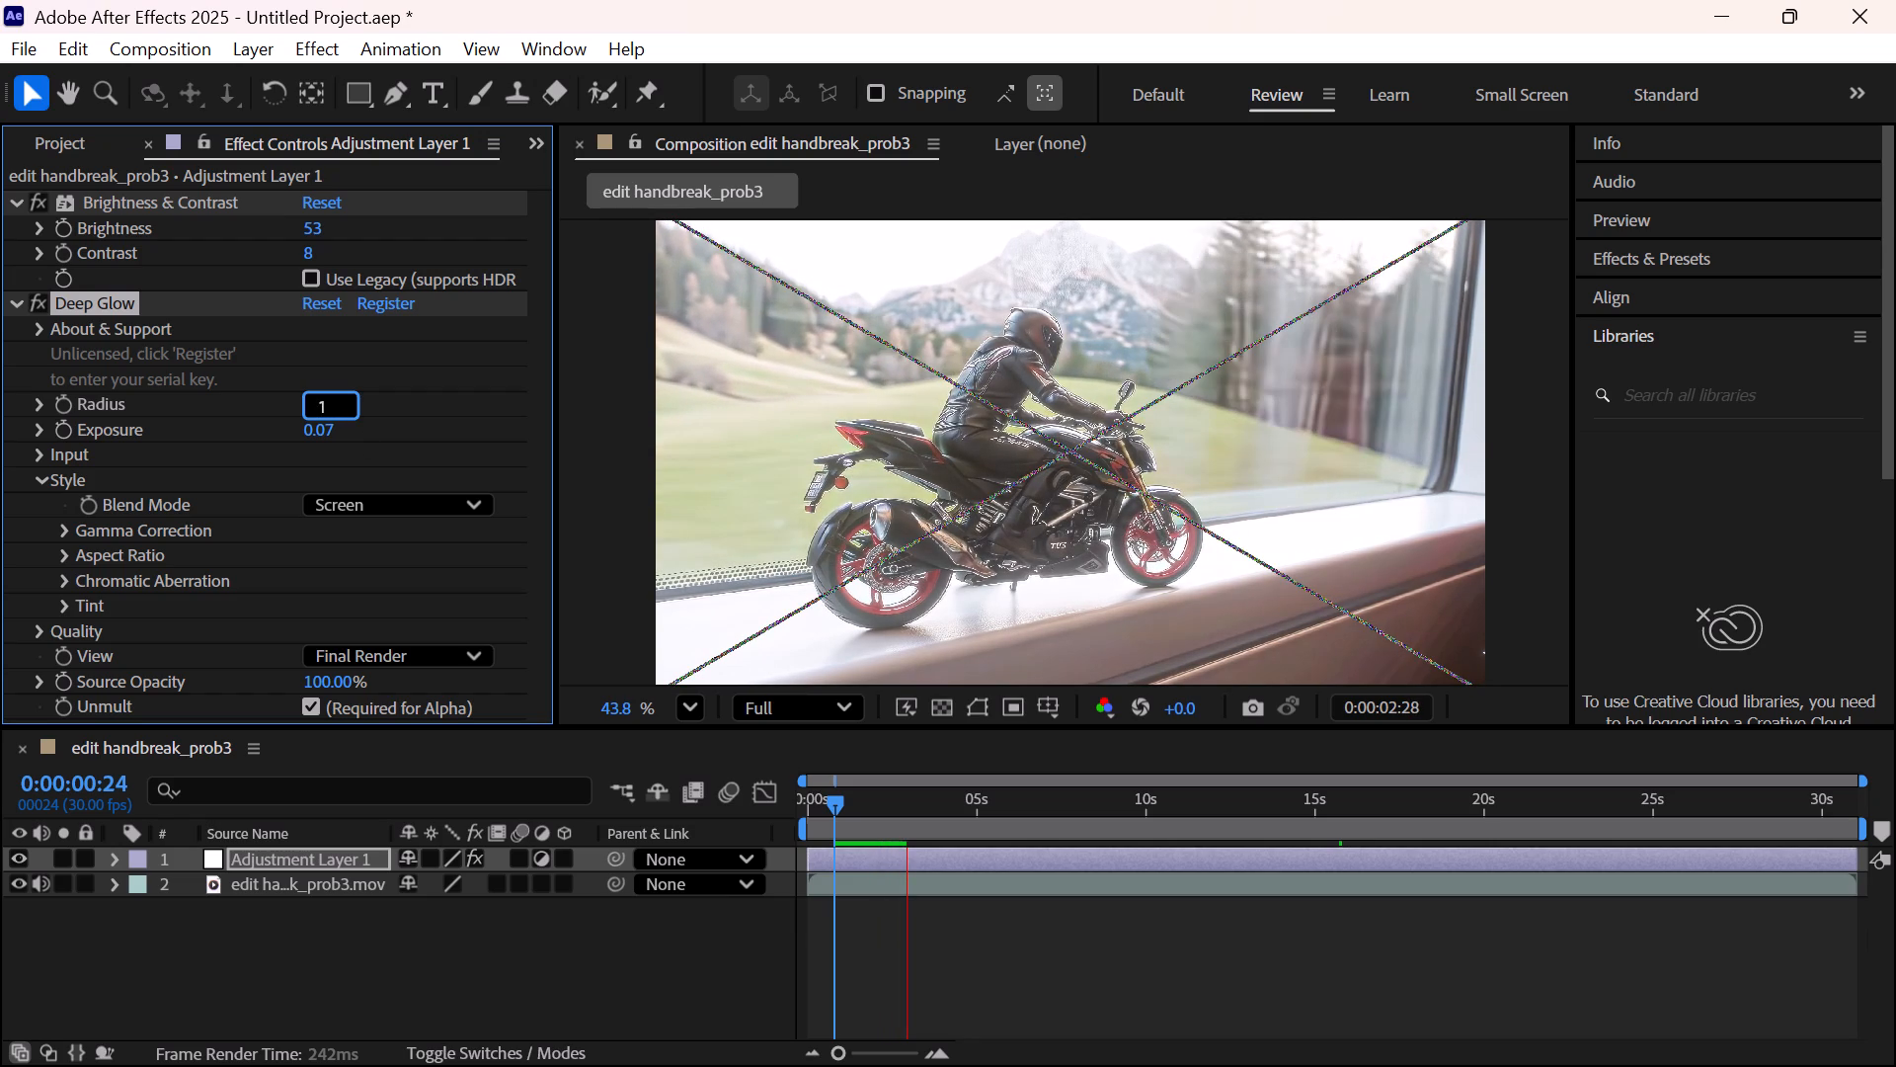
{"action": "key", "text": "BackSpace"}
{"action": "type", "text": "50"}
{"action": "key", "text": "Return"}
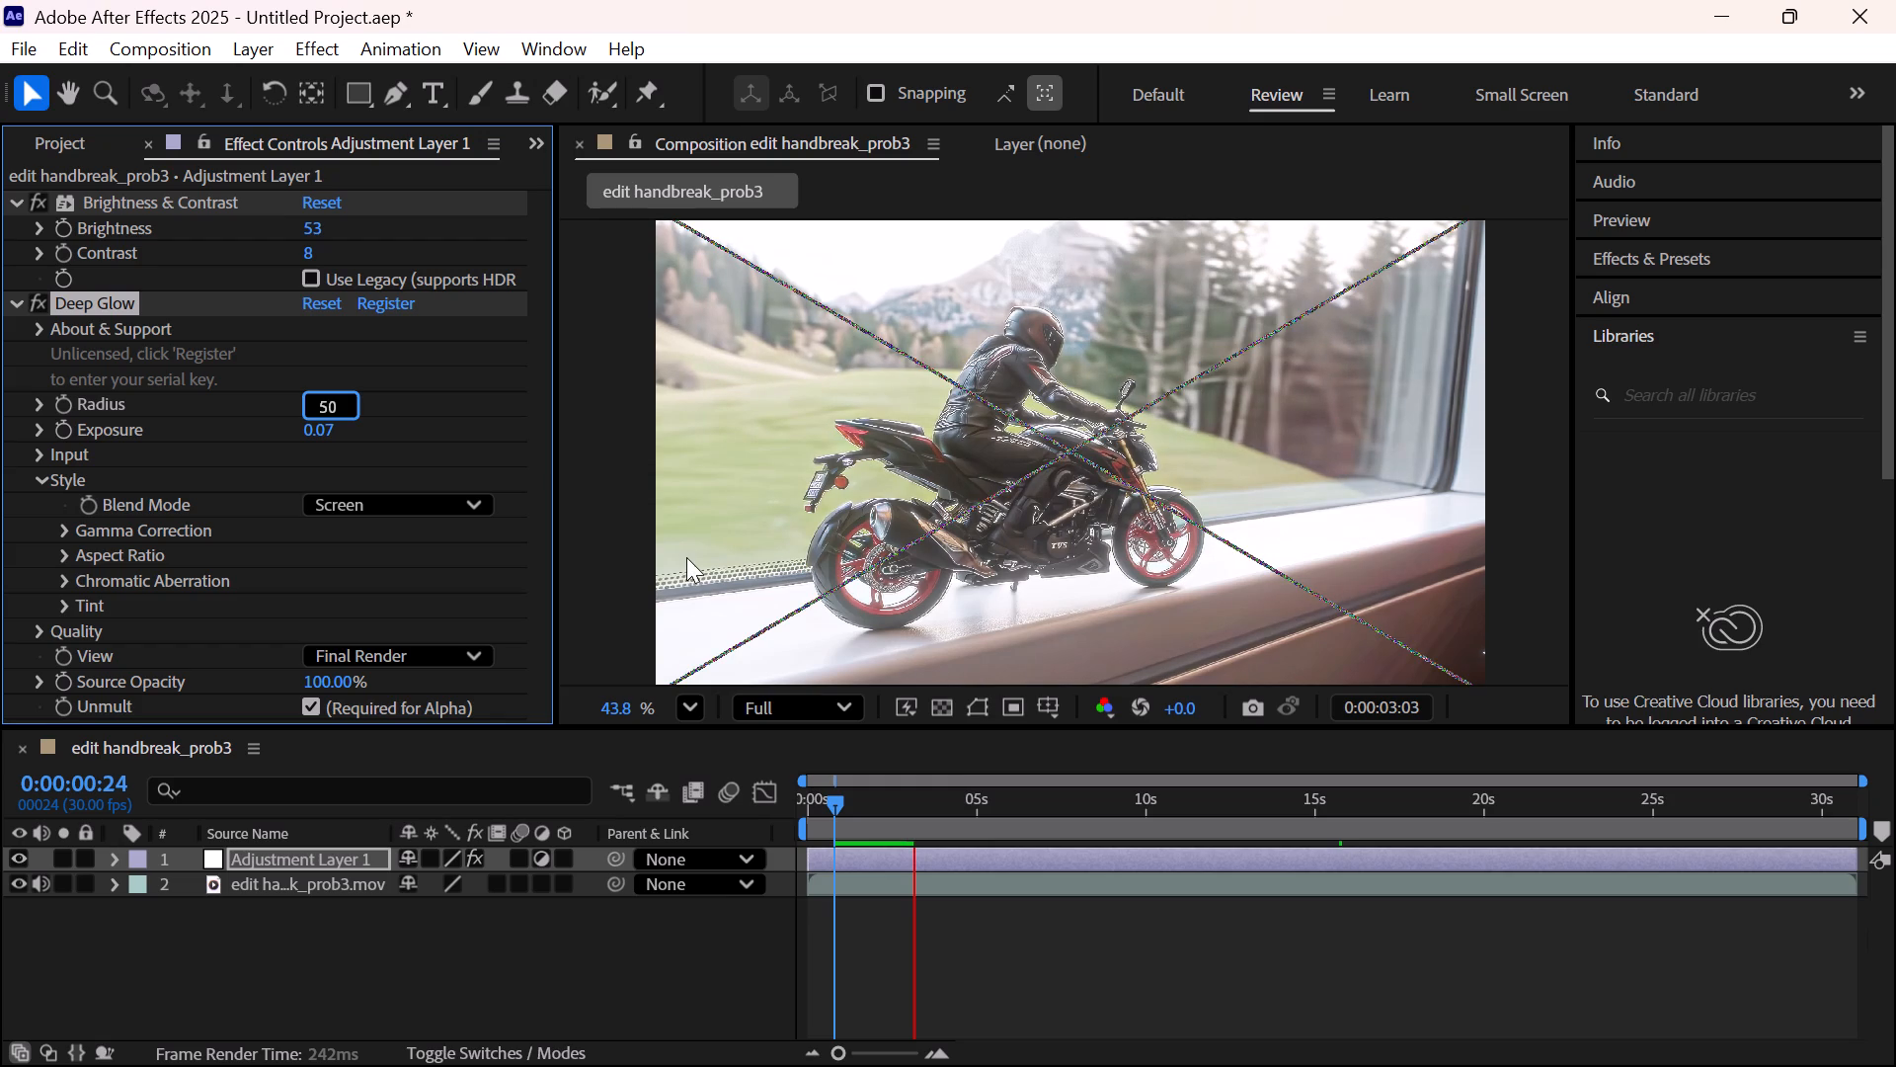
Play the composition from 0:00:00:24 to review the current Deep Glow settings.
{"action": "key", "text": "space"}
{"action": "key", "text": "space"}
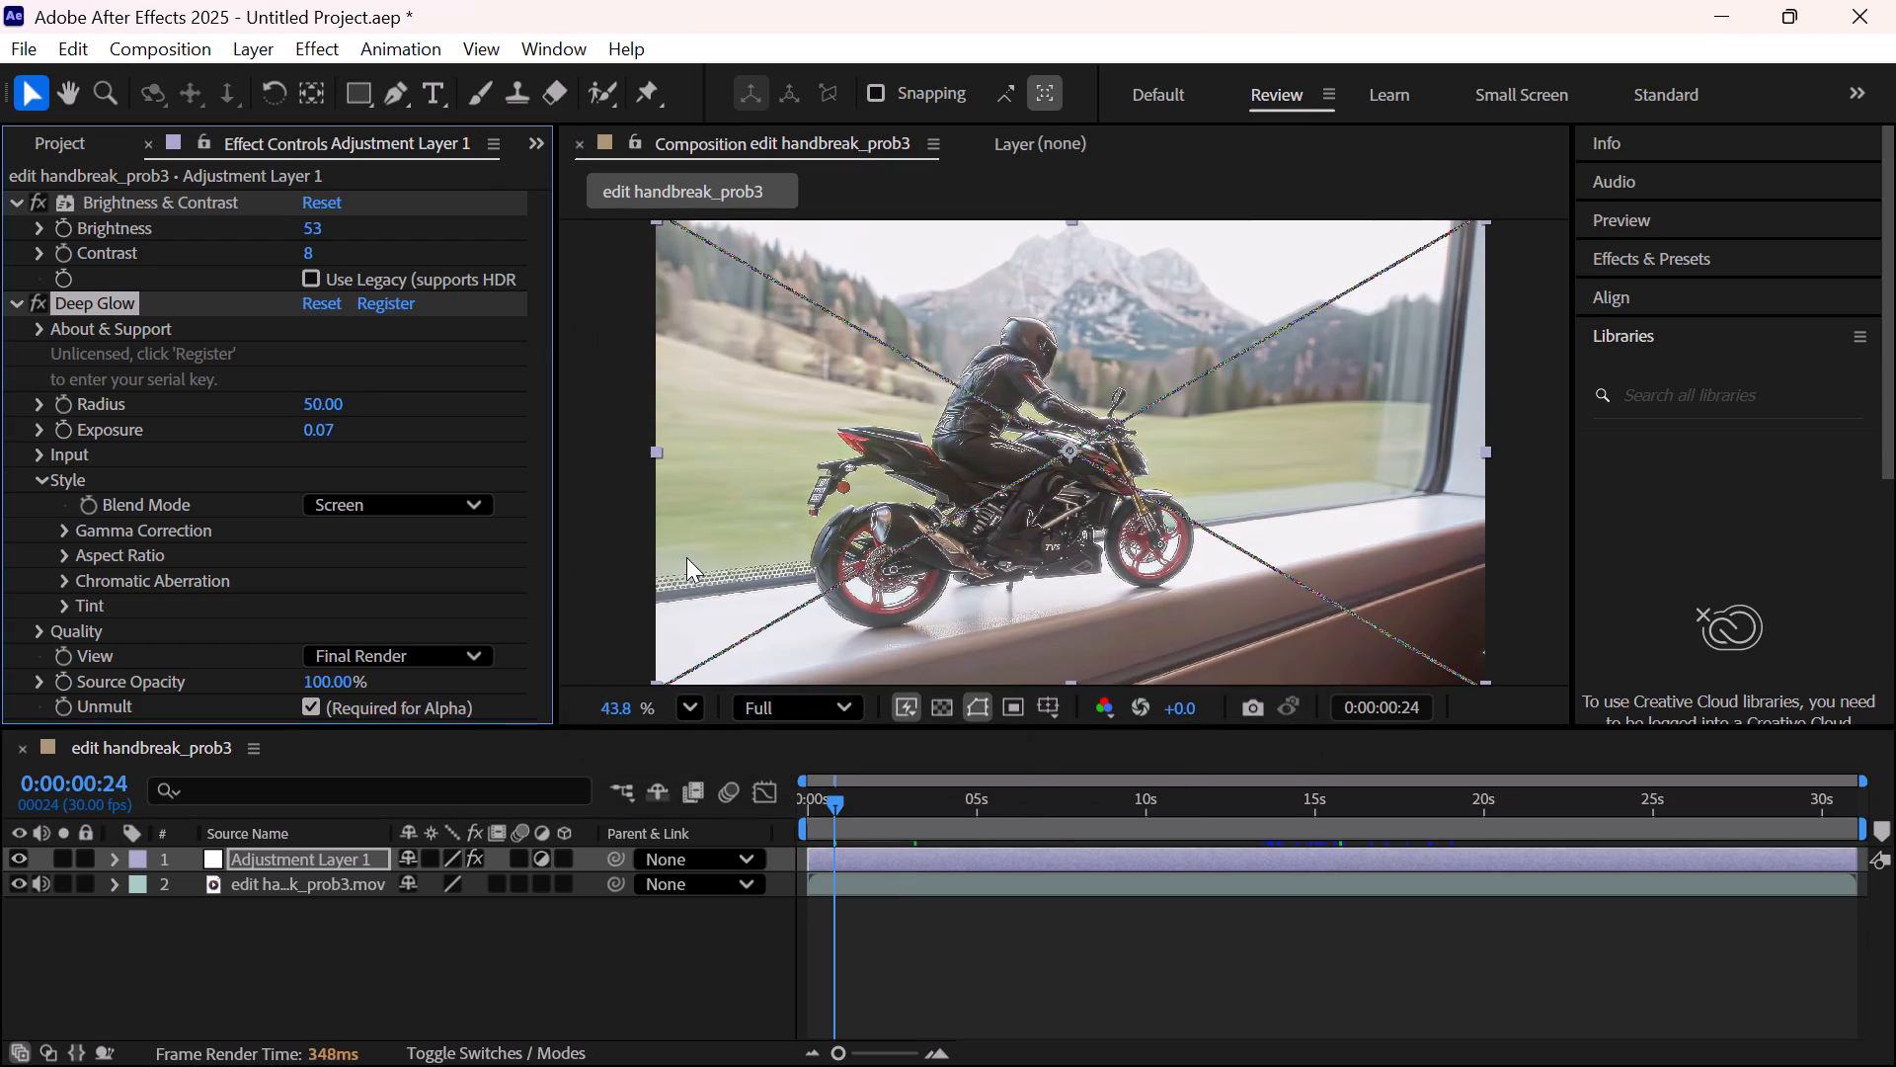
{"action": "key", "text": "space"}
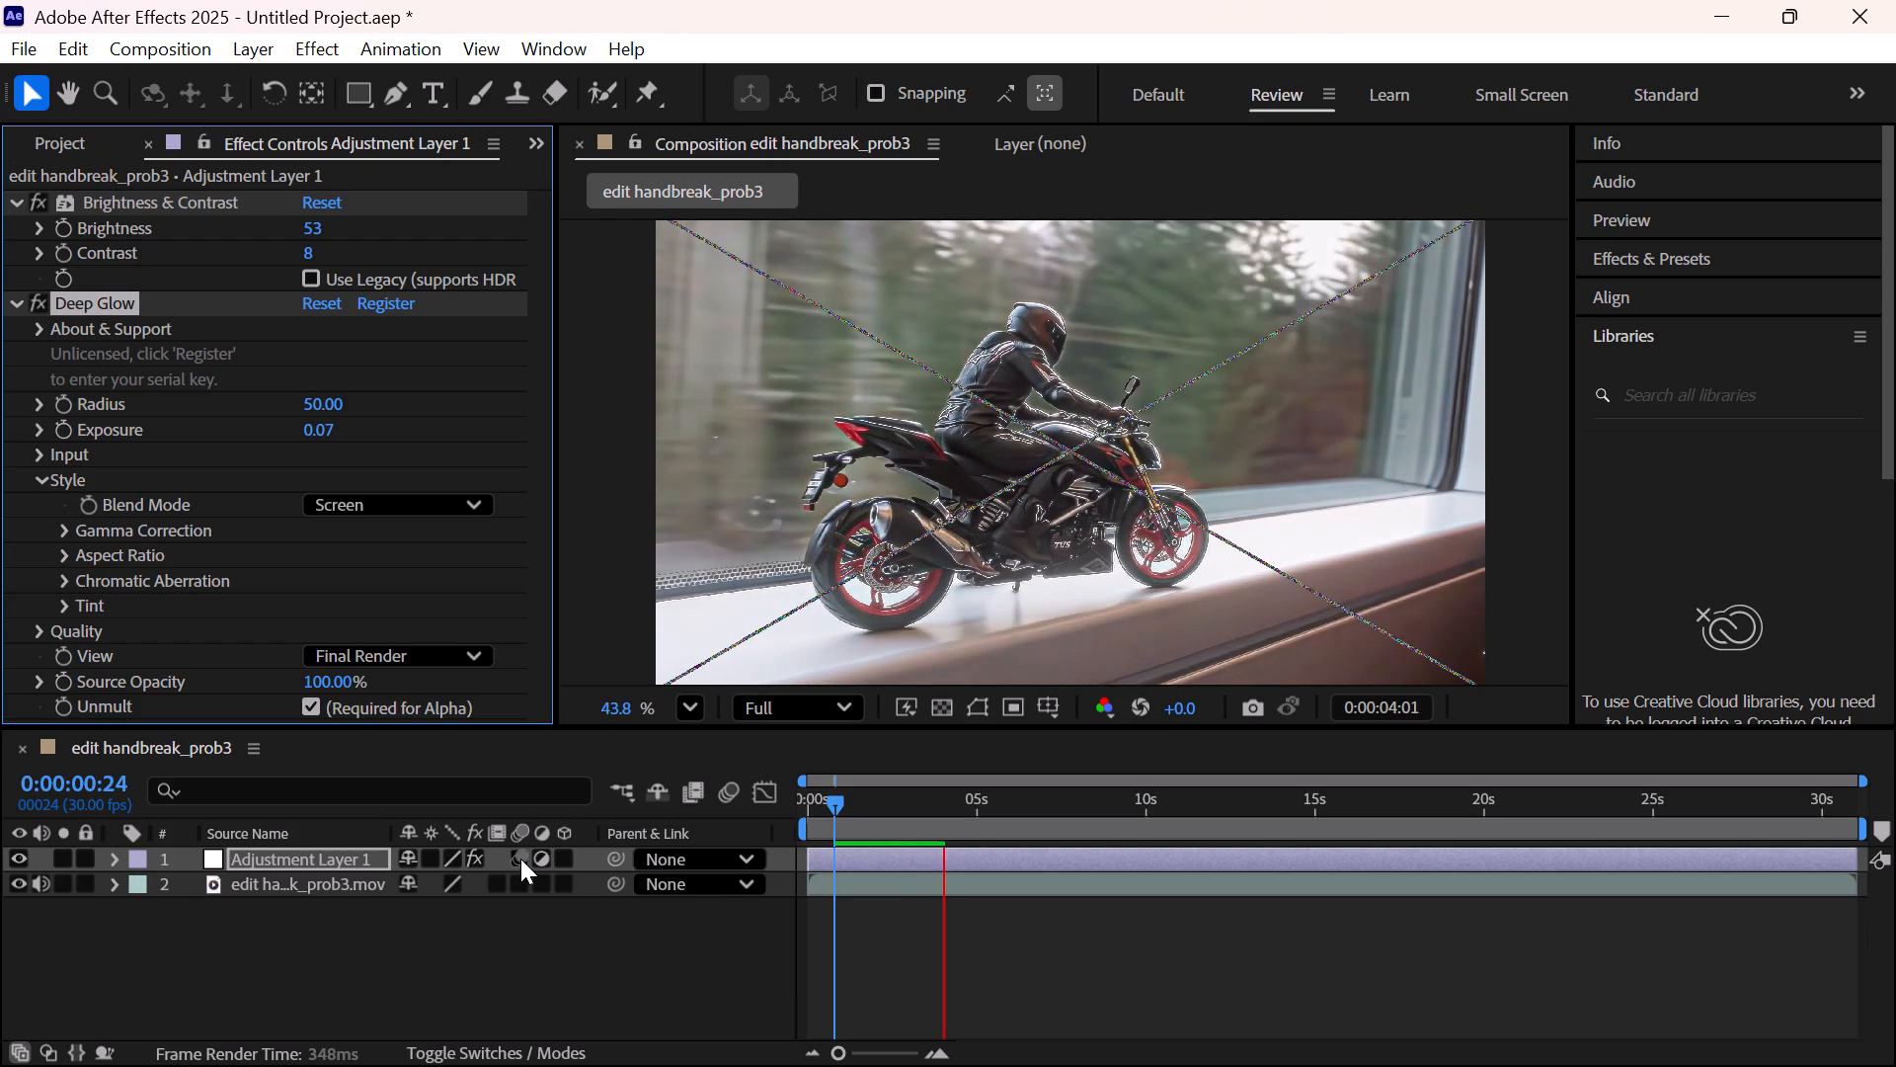
Enable motion blur for the adjustment layer.
{"action": "left_click", "coordinate": [521, 860]}
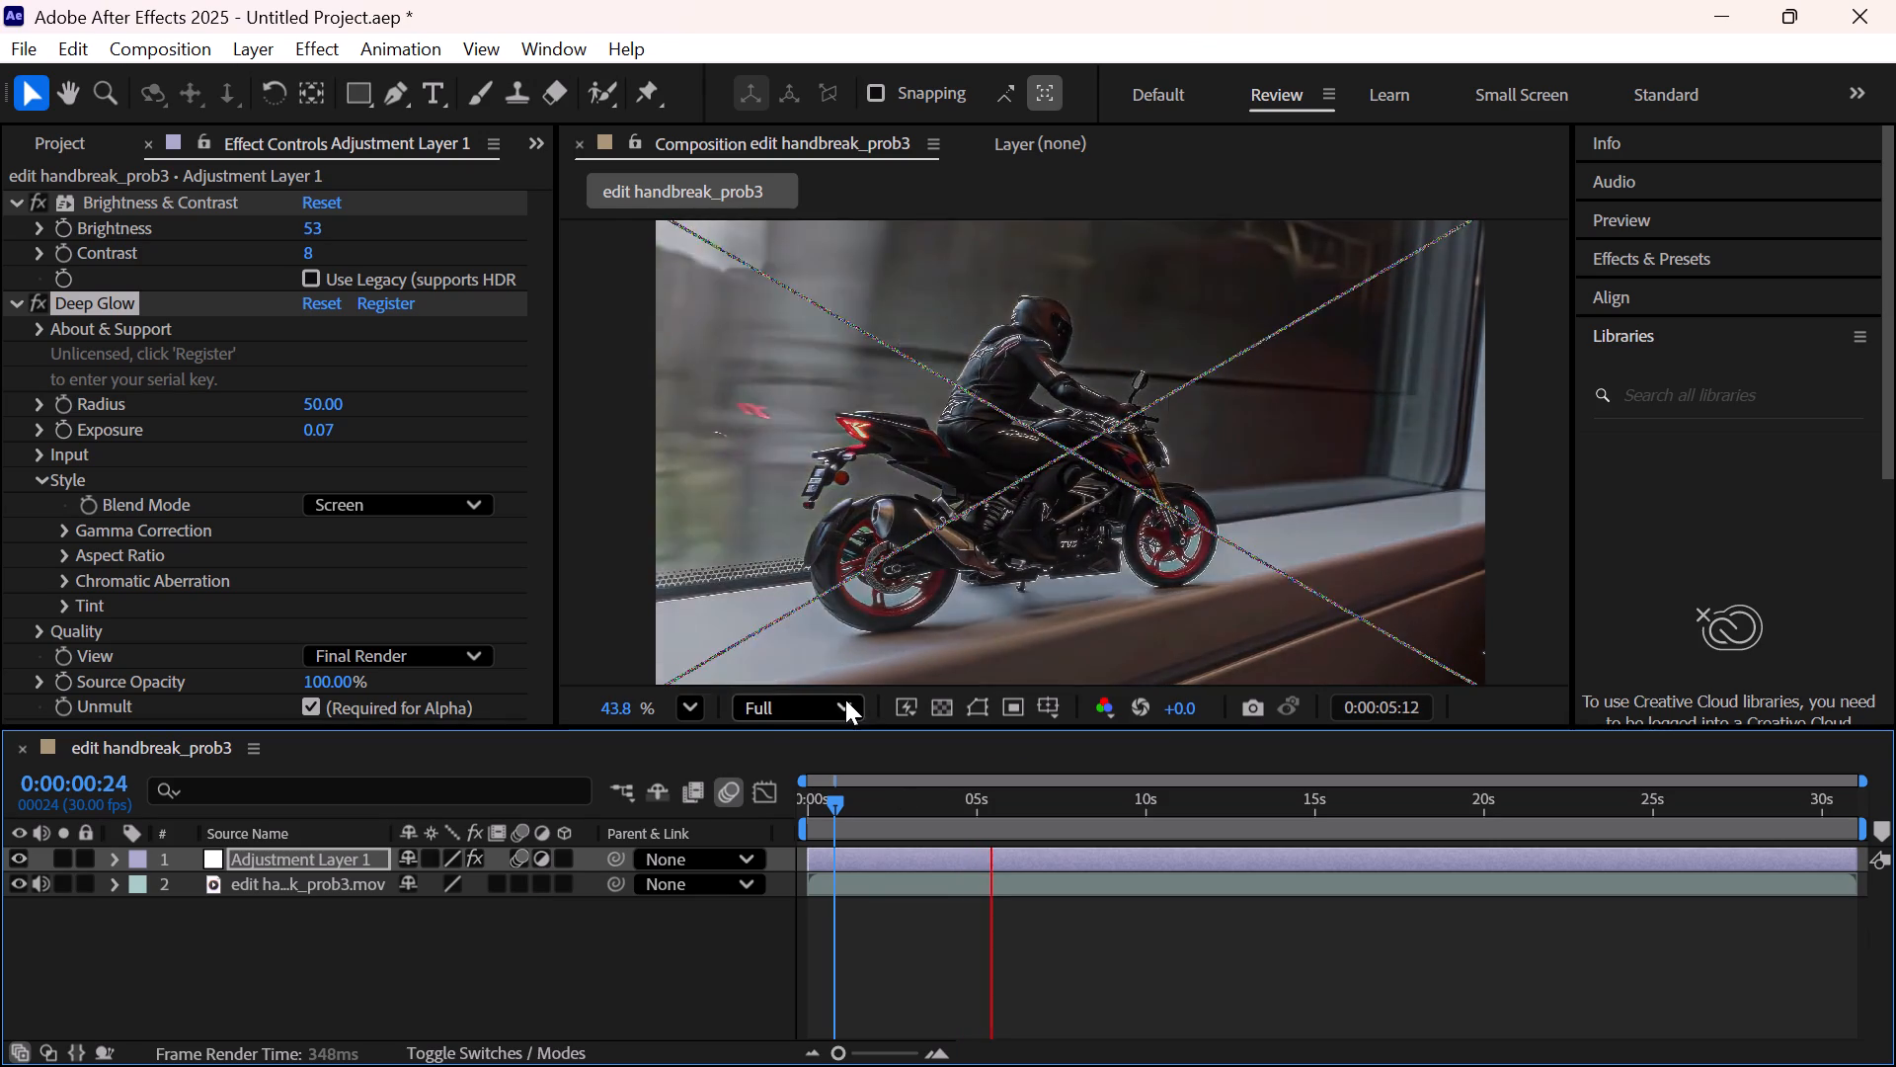
Set the composition's preview resolution to Quarter.
{"action": "left_click", "coordinate": [845, 699]}
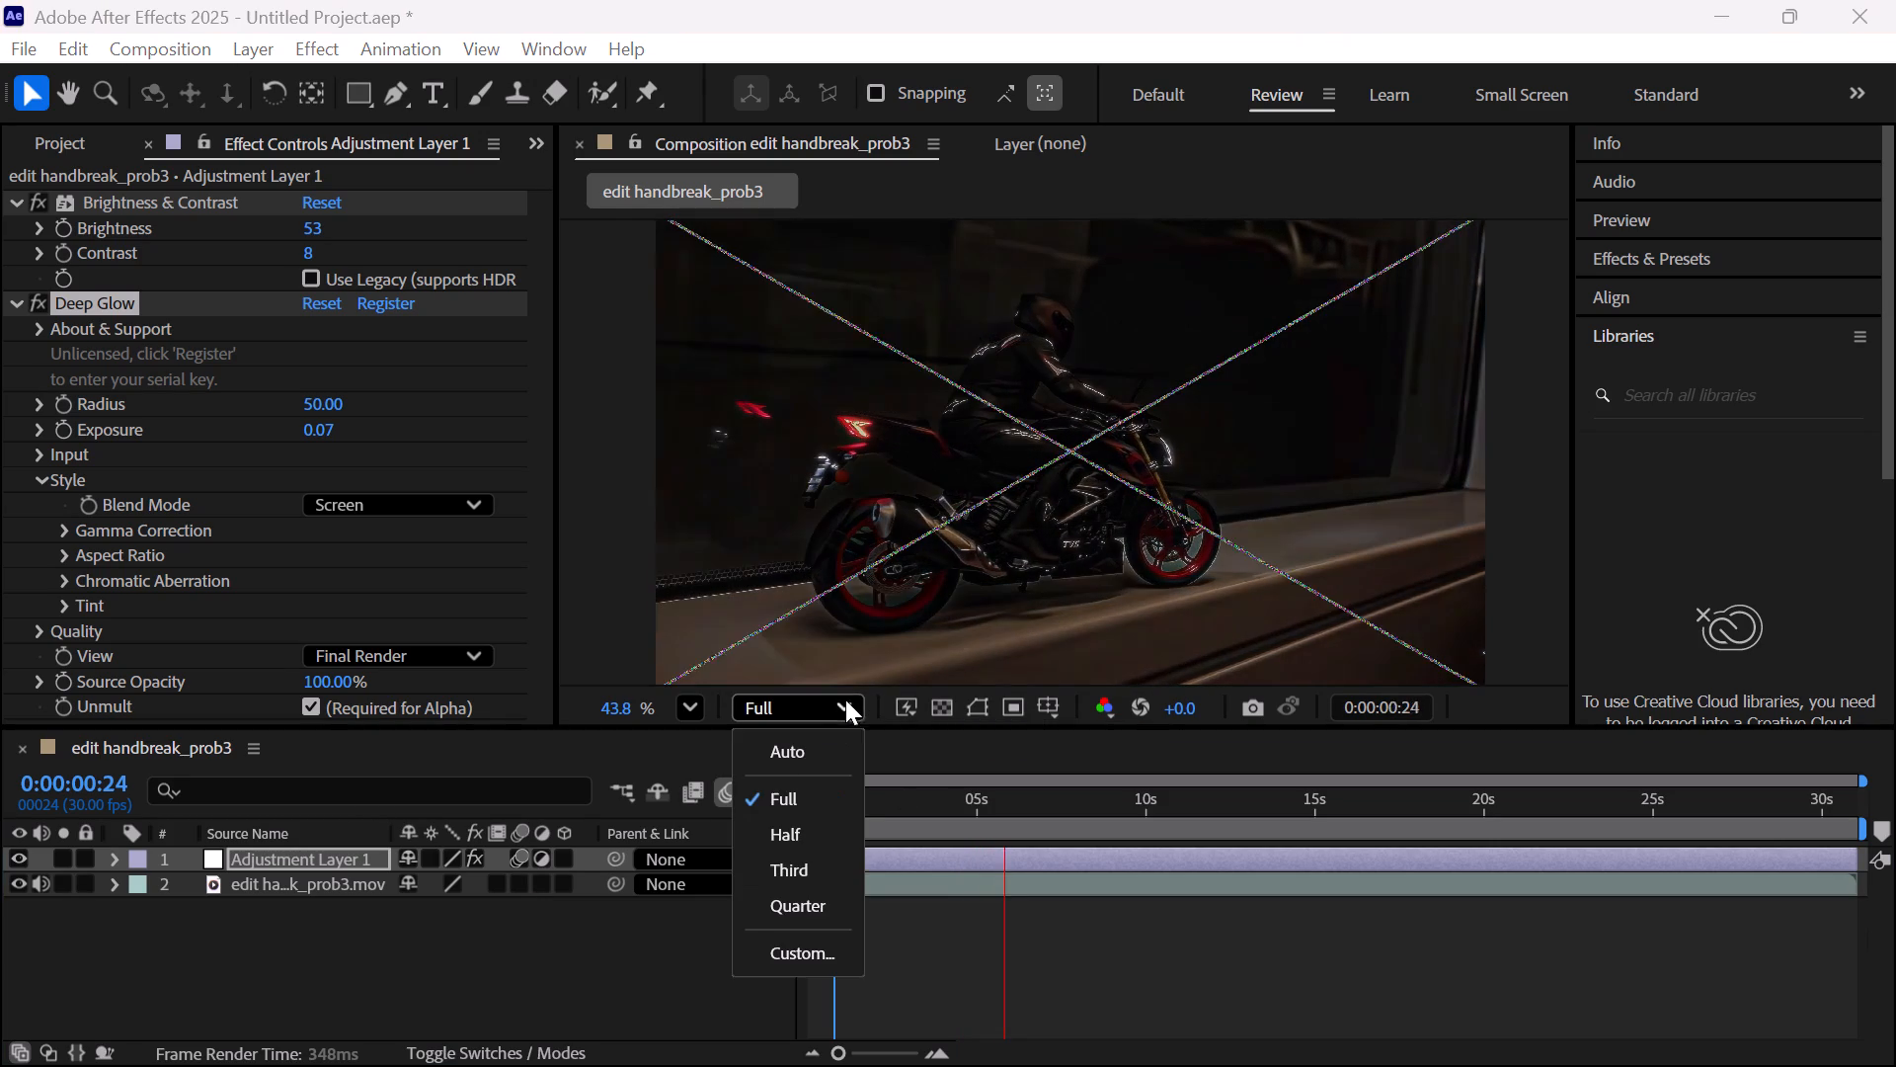
{"action": "left_click", "coordinate": [810, 910]}
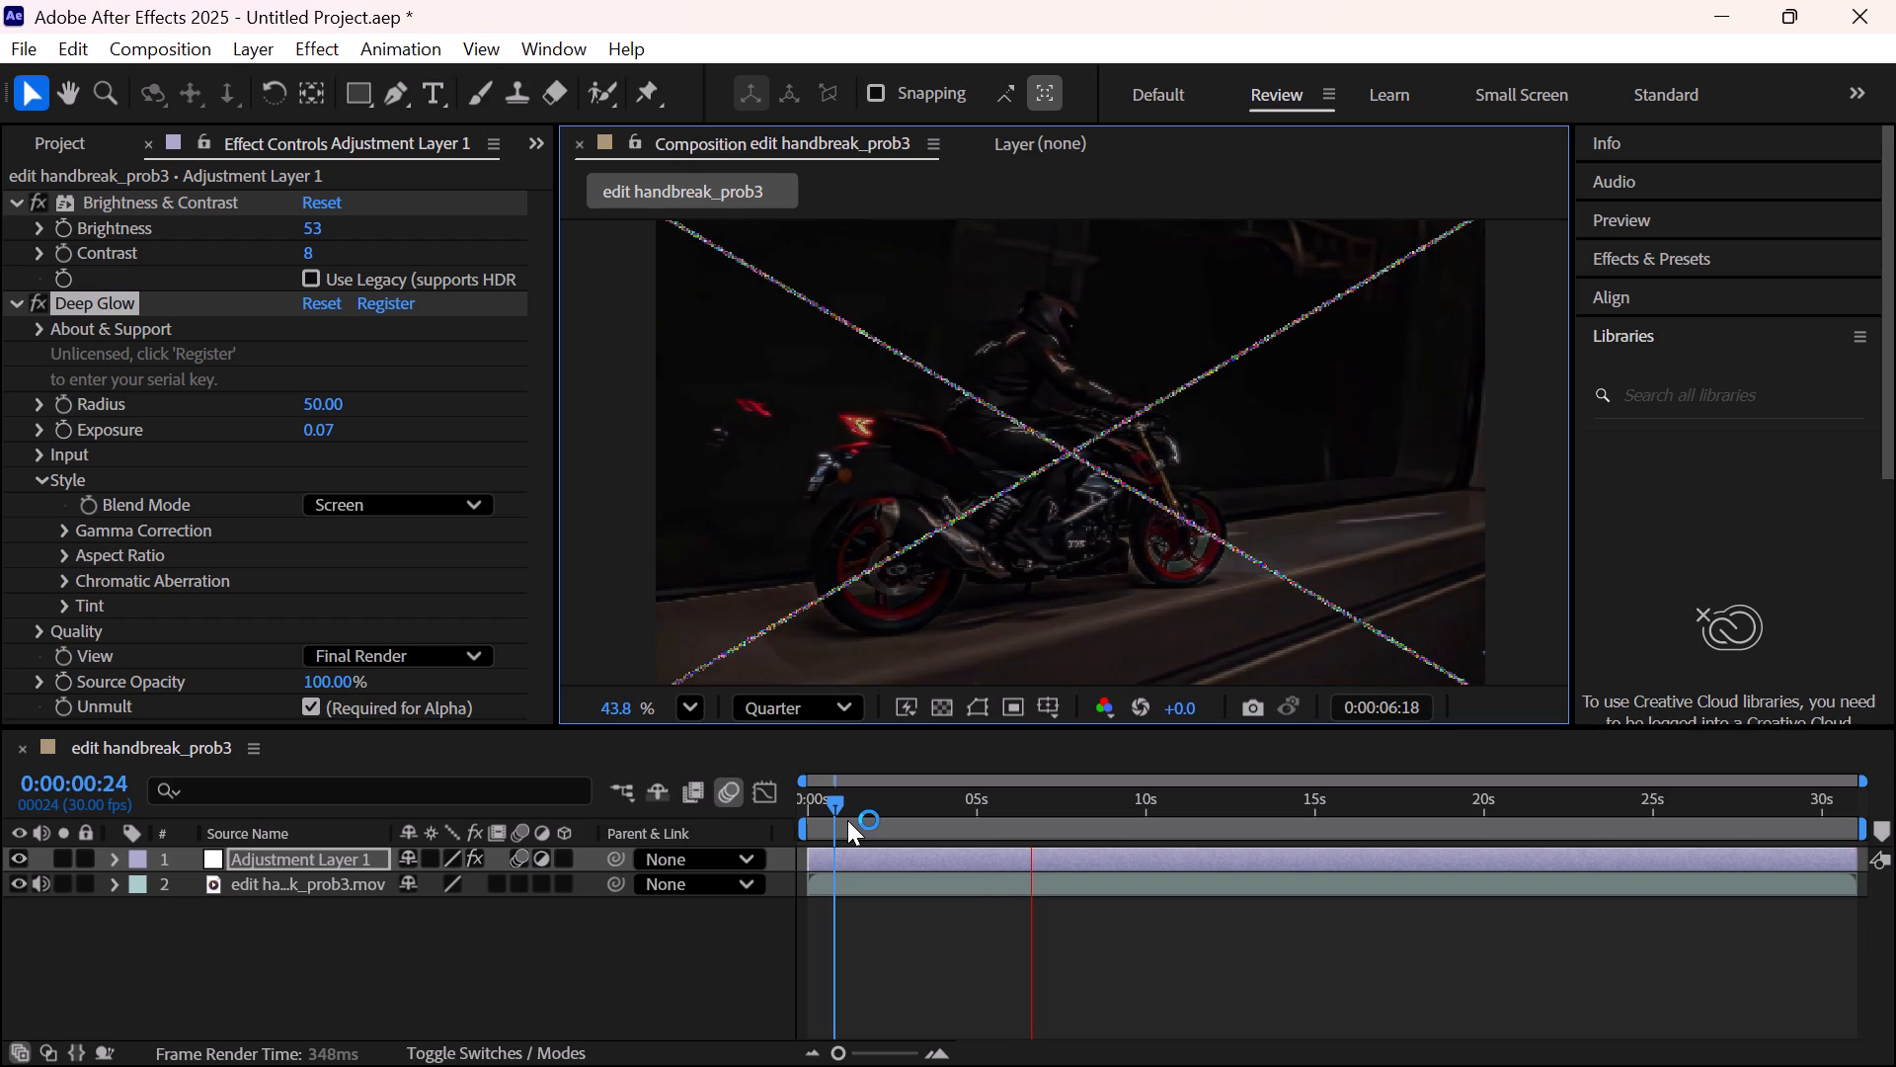
Return to 0:00:00:00 and play the composition's opening to review the graded, glowing motorcycle footage.
{"action": "left_click_drag", "start_coordinate": [833, 801], "coordinate": [695, 785]}
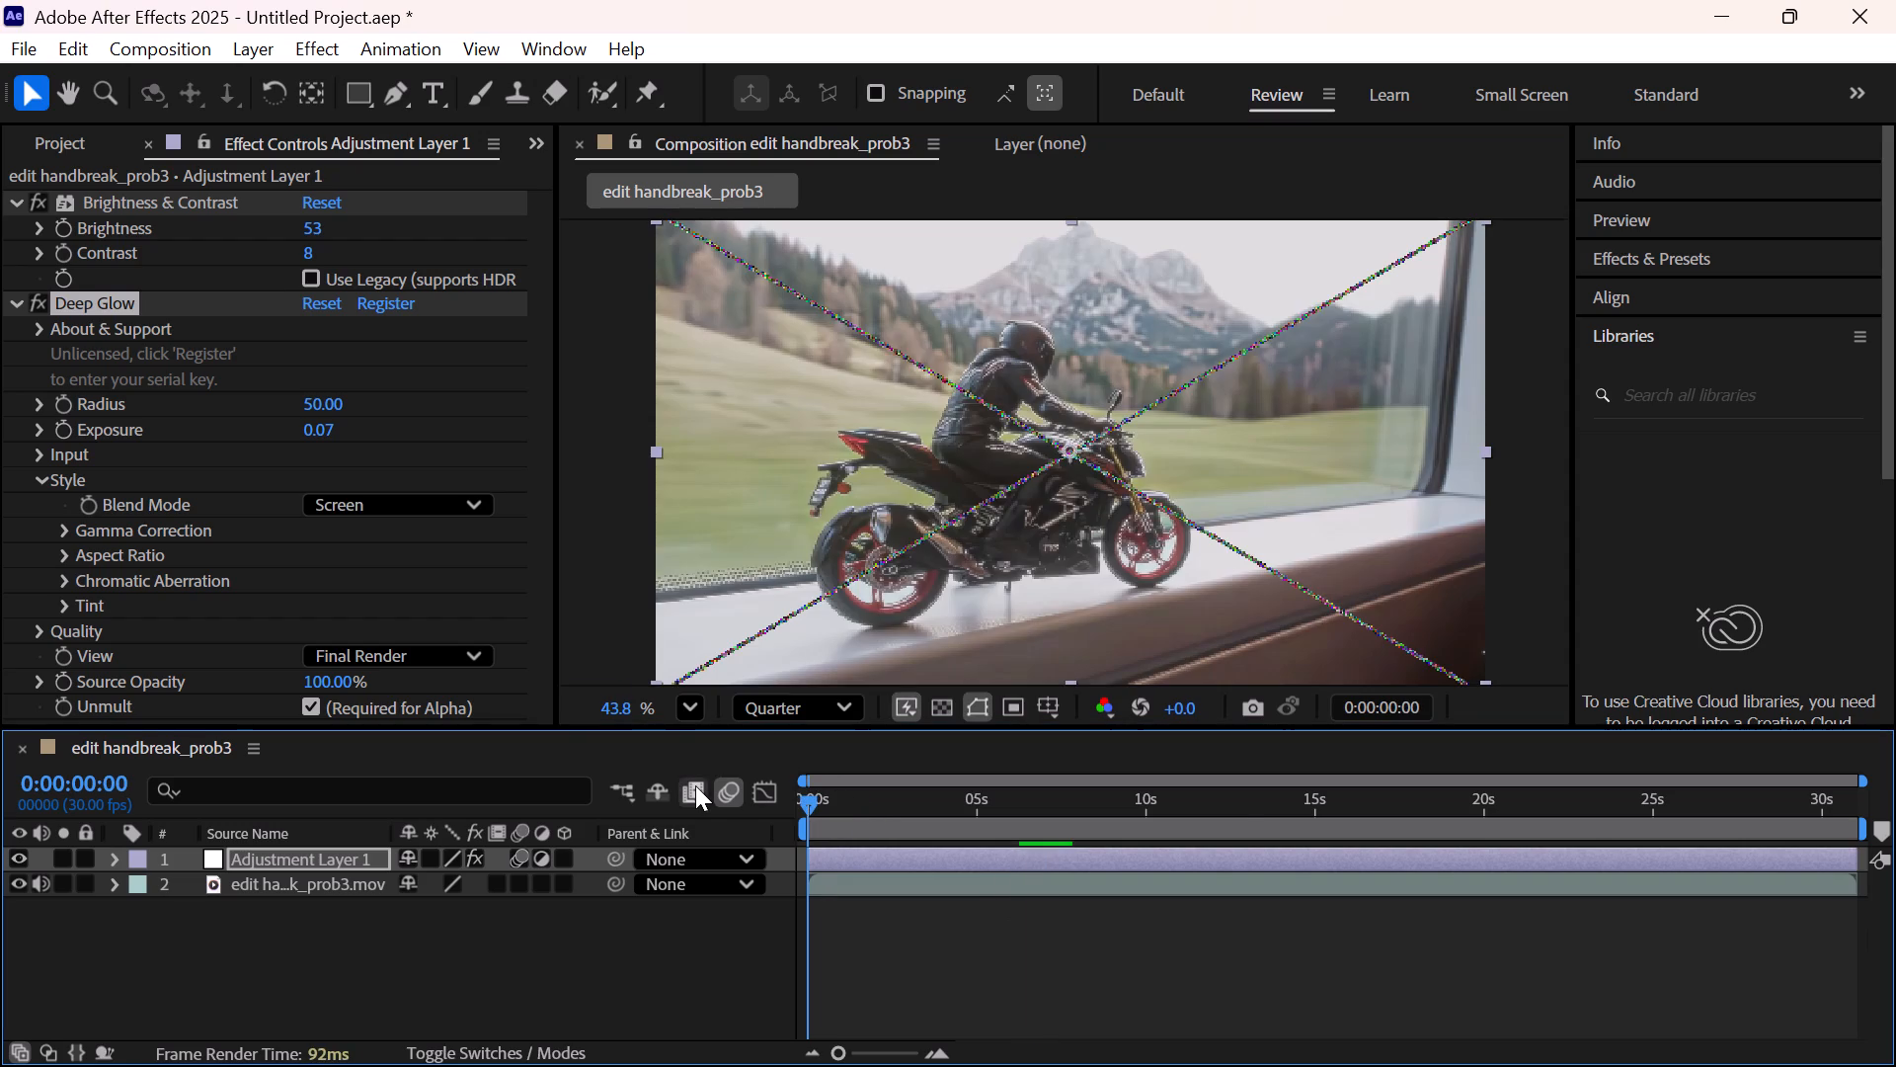
{"action": "key", "text": "space"}
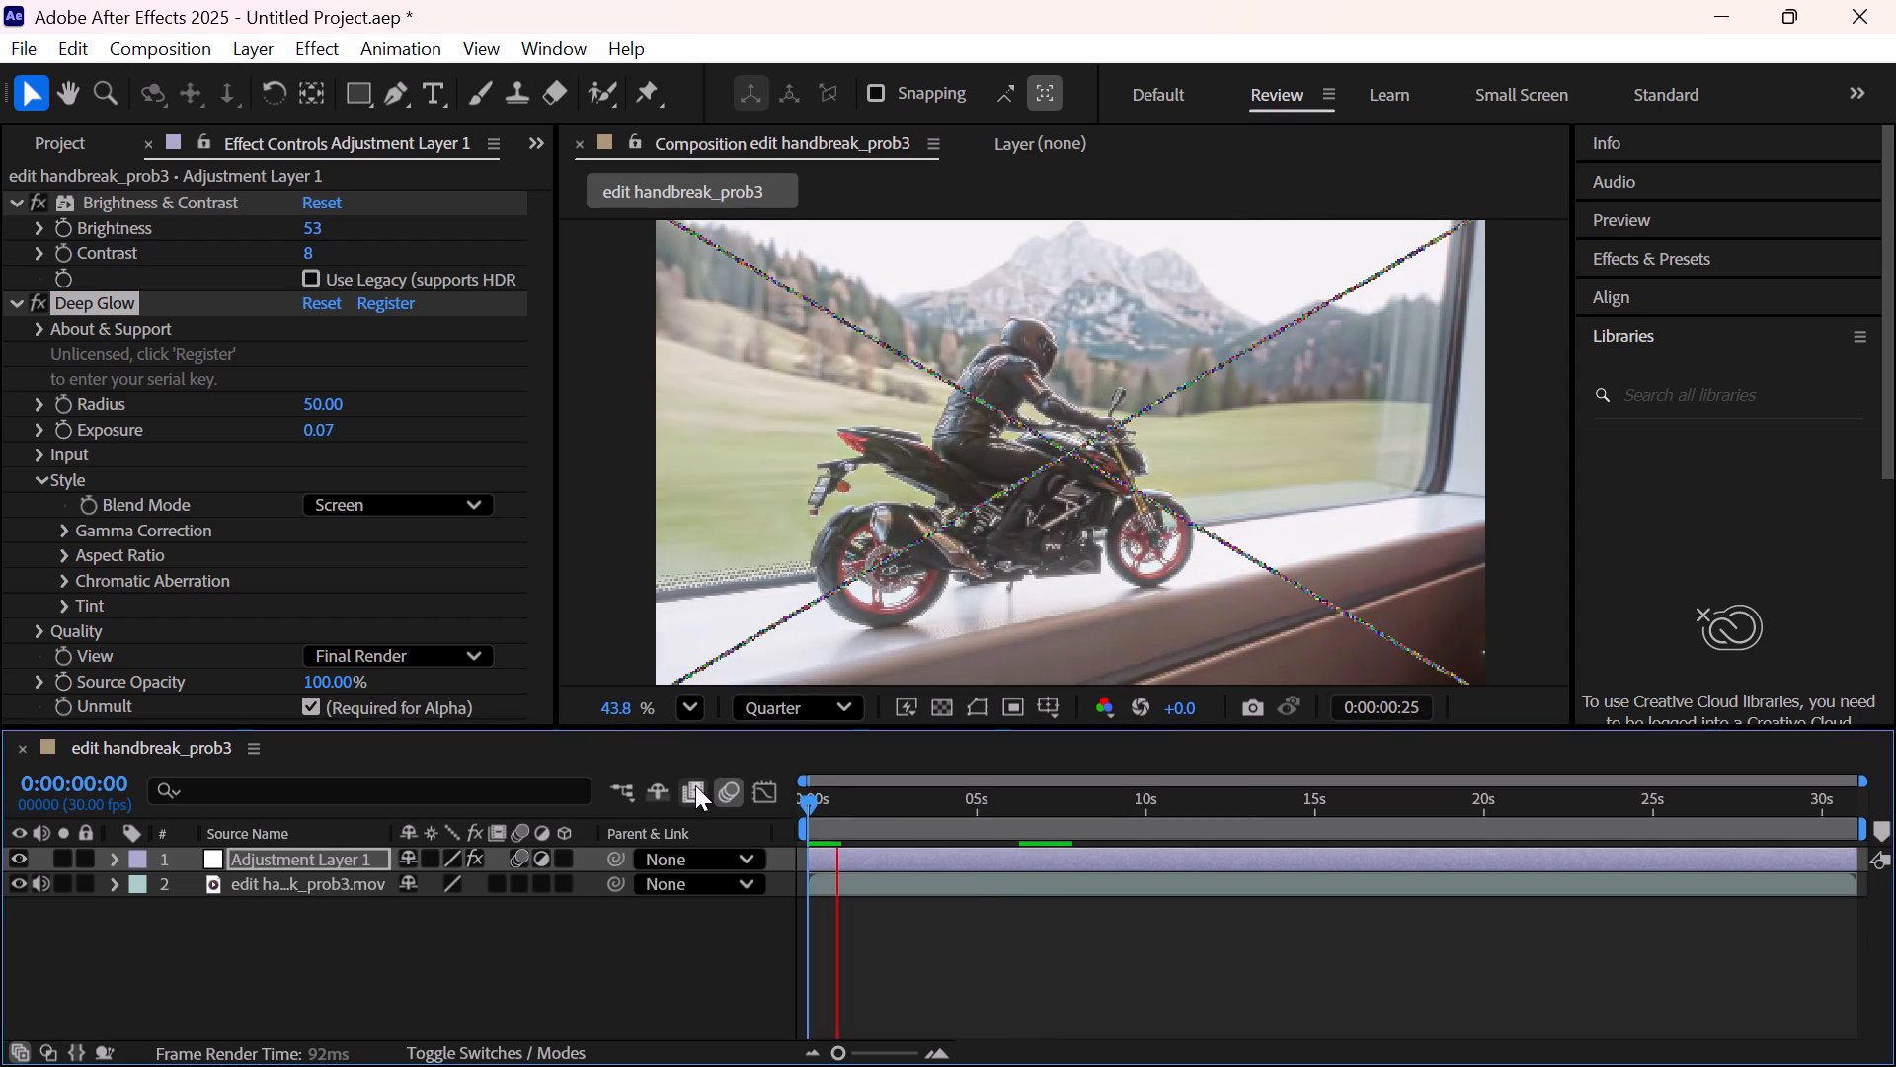
{"action": "key", "text": "space"}
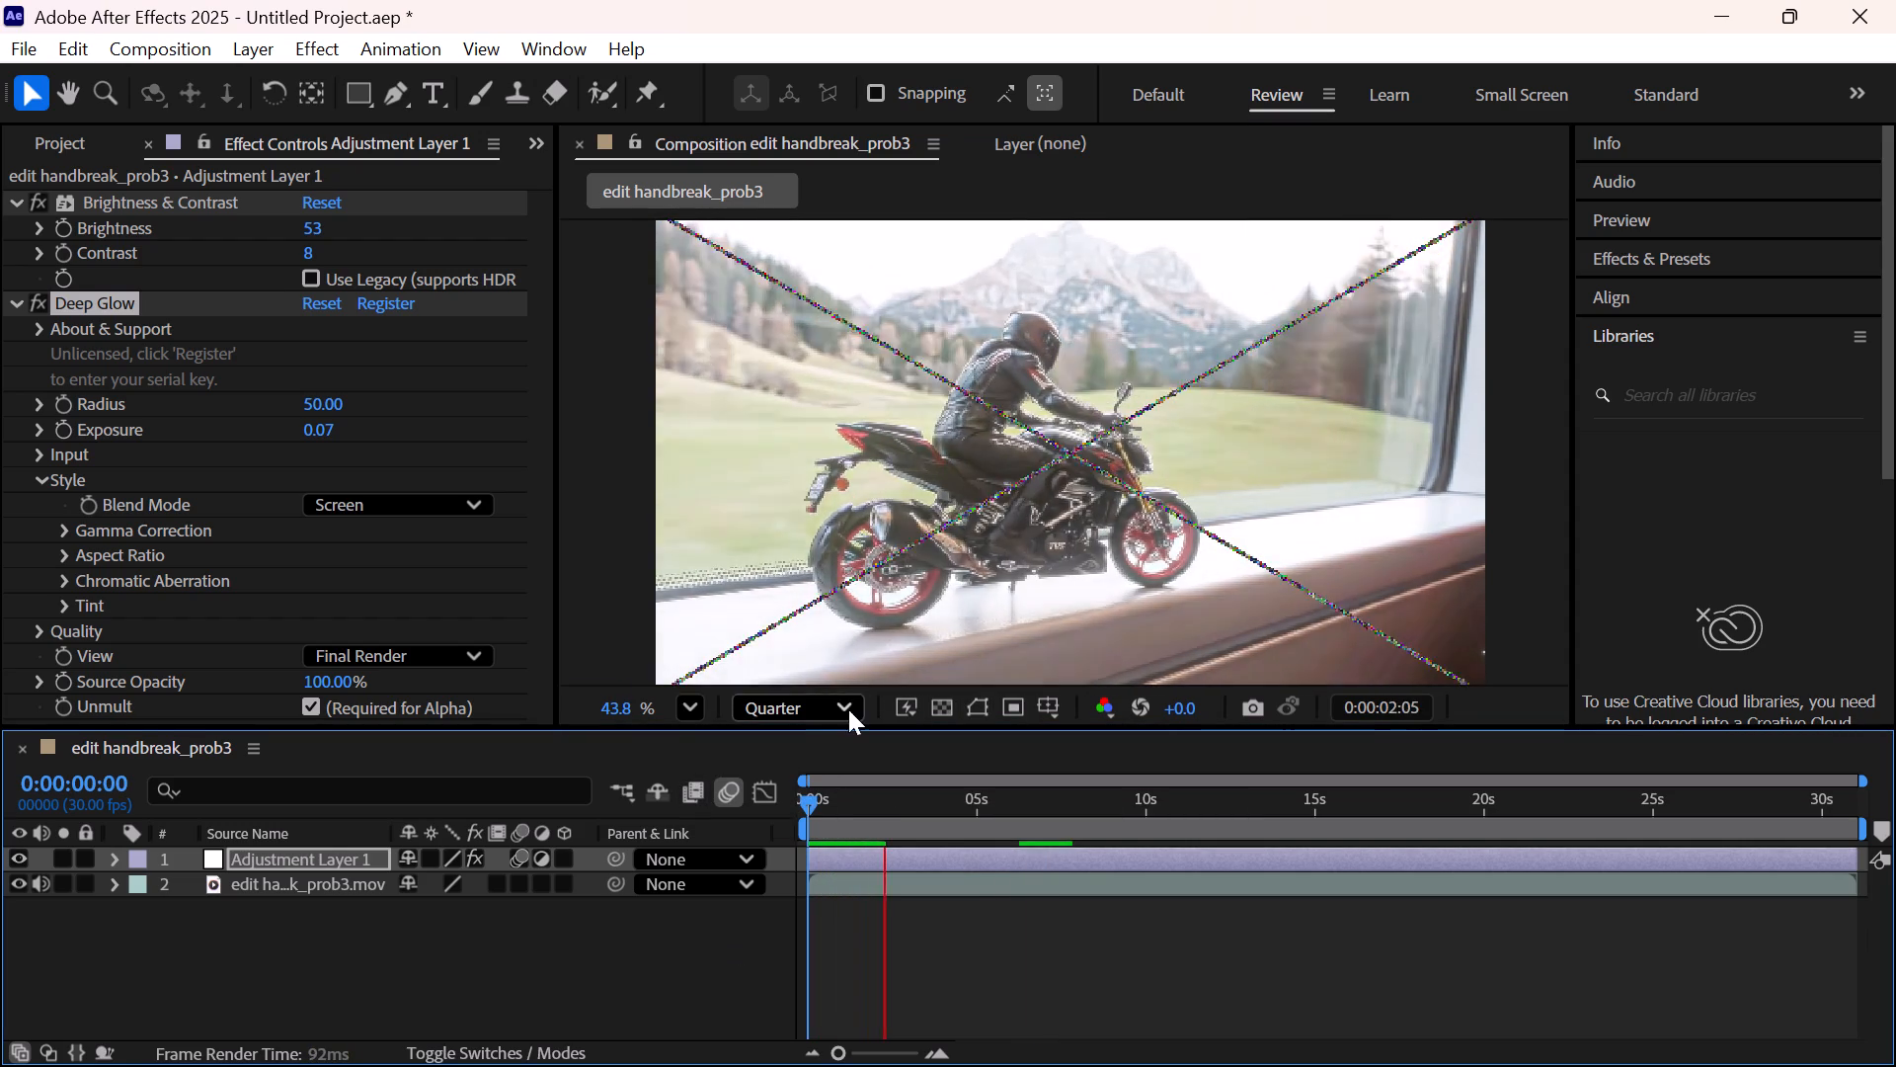
{"action": "key", "text": "space"}
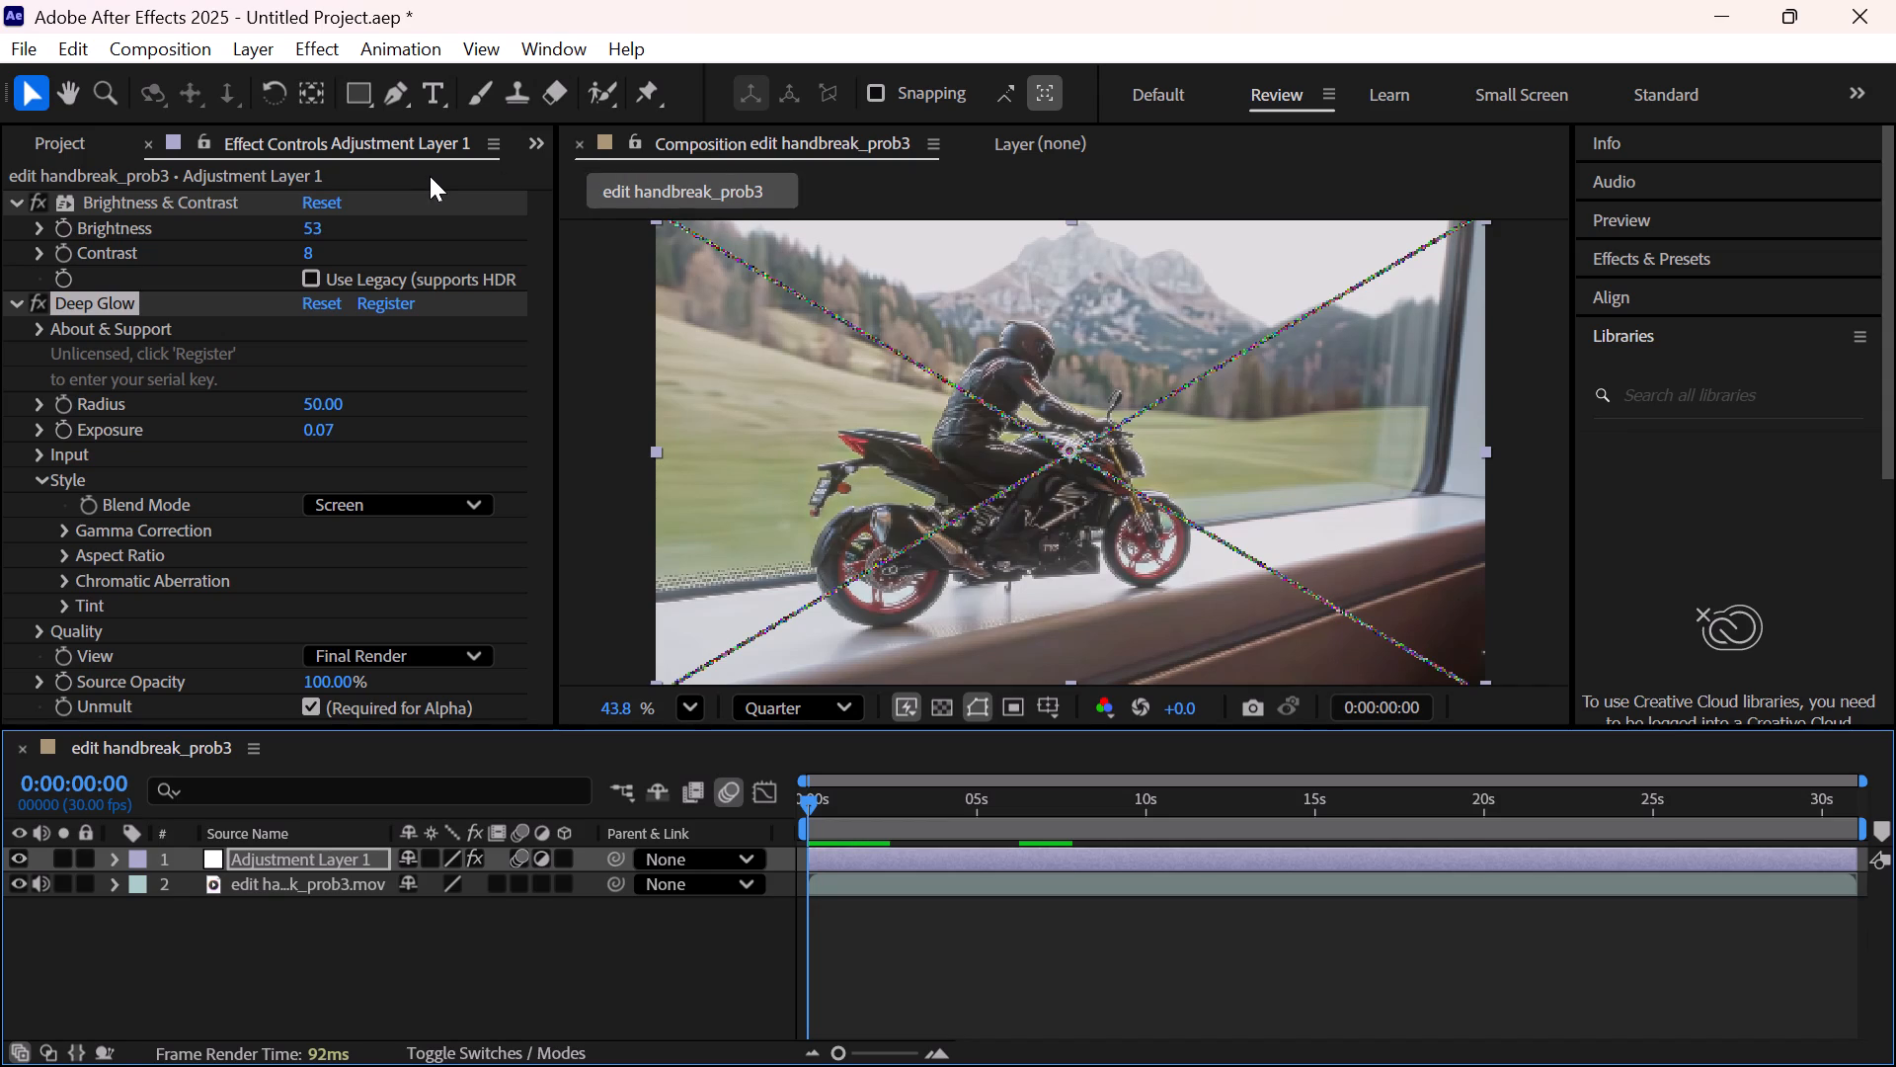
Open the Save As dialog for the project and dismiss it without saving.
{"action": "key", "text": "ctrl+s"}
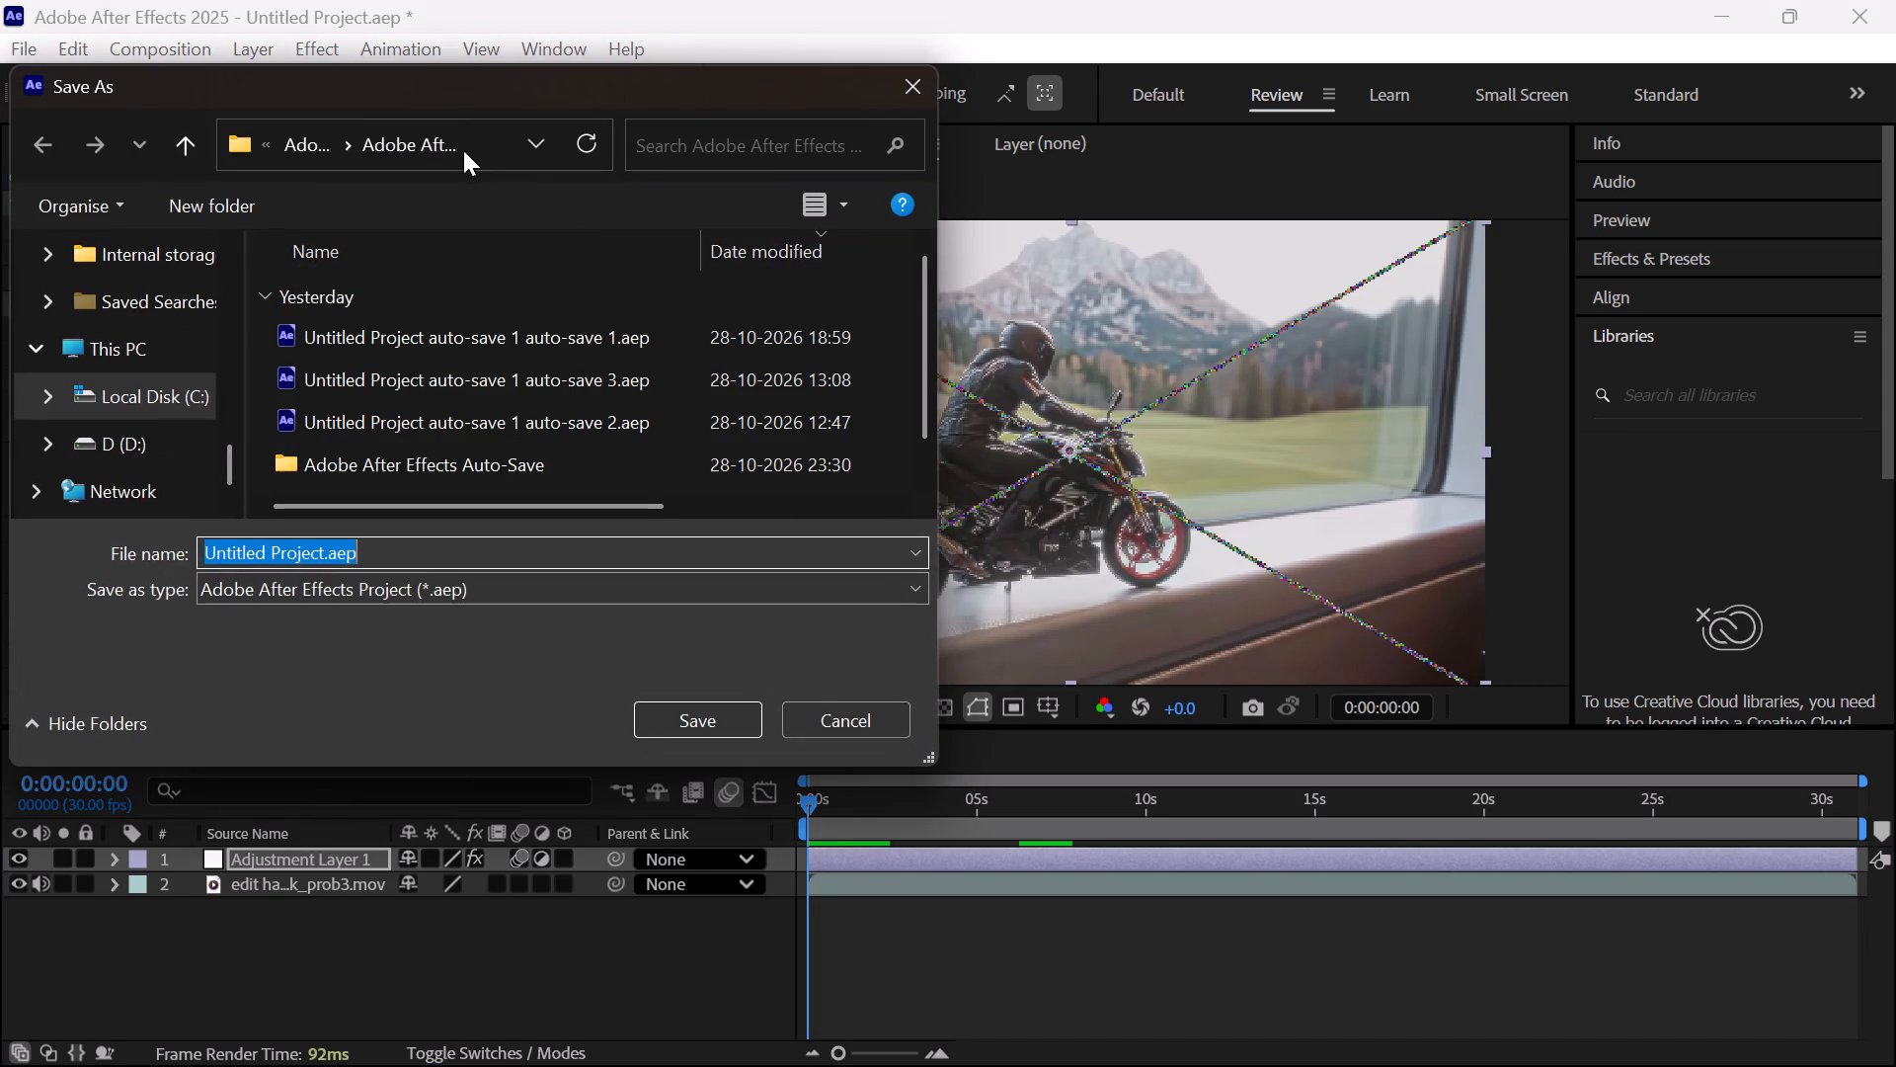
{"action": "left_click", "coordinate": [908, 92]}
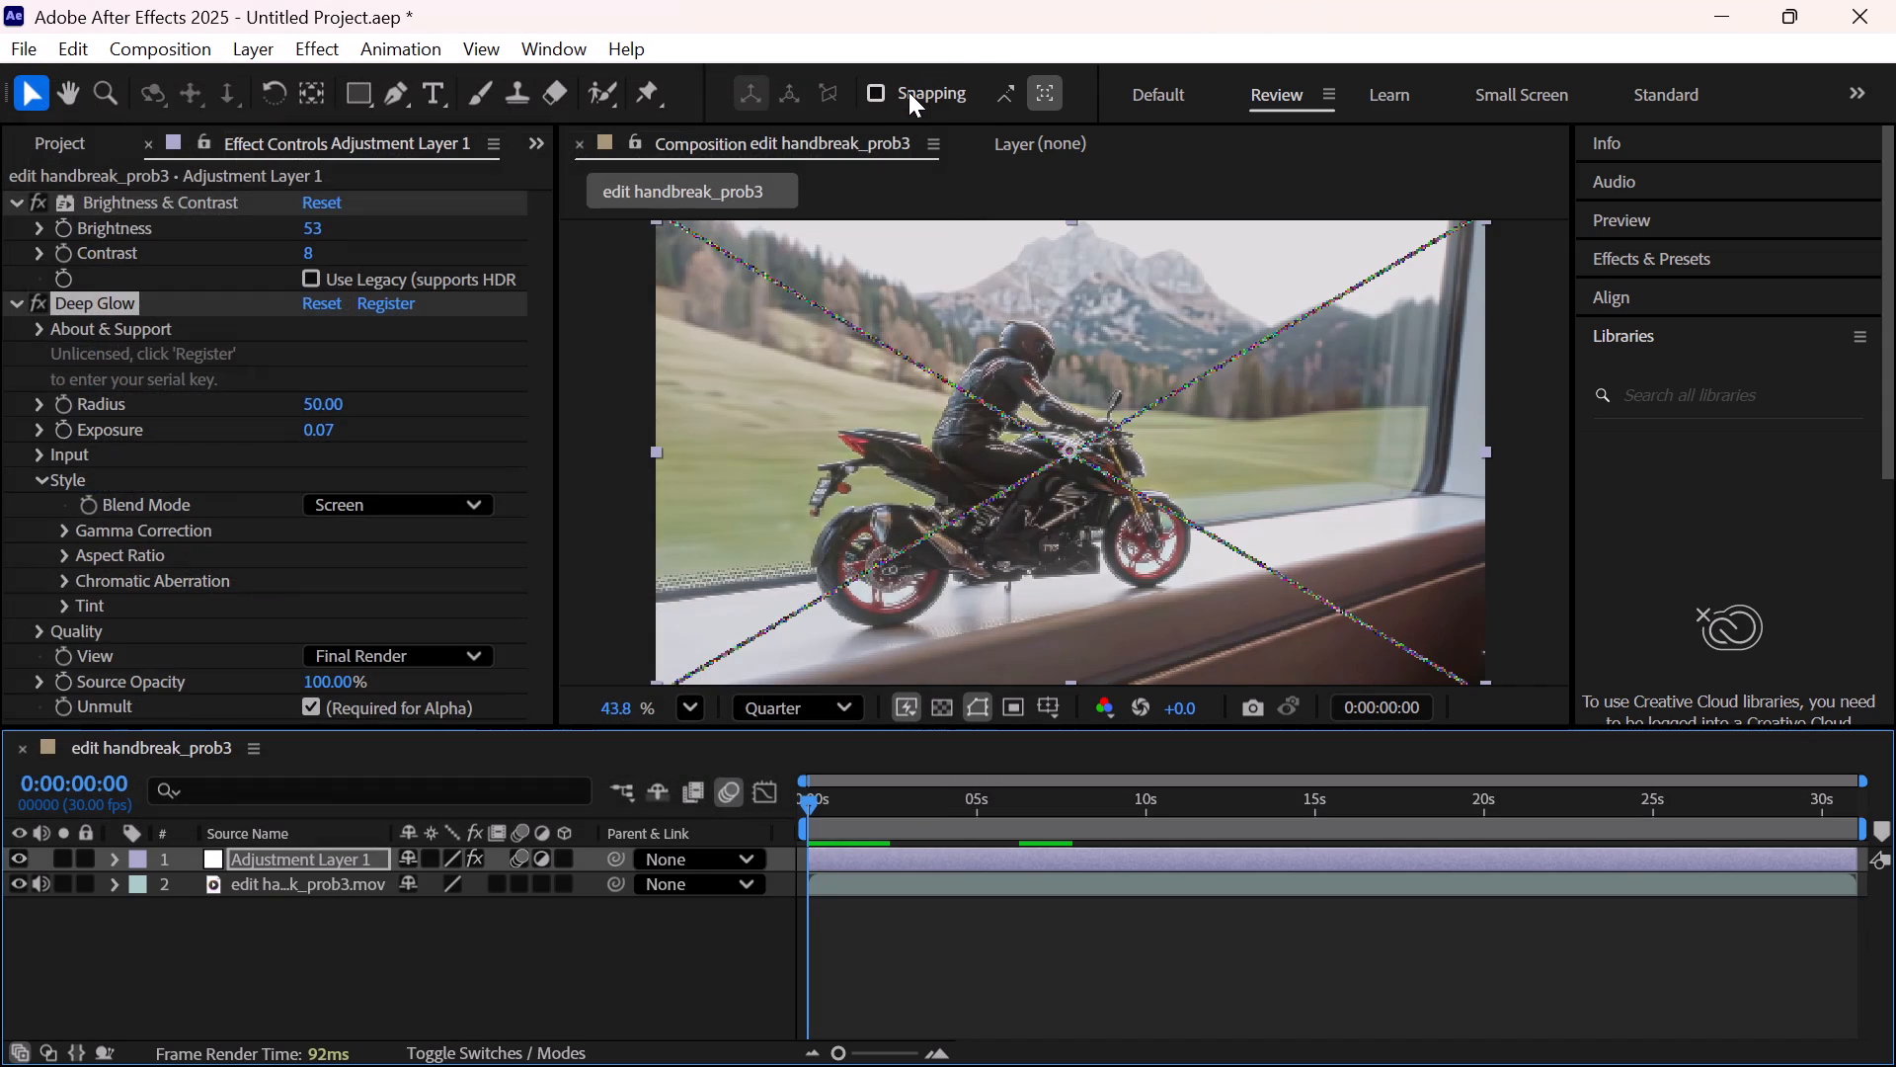
Start a screen snip of the graded composition.
{"action": "key", "text": "shift+super+s"}
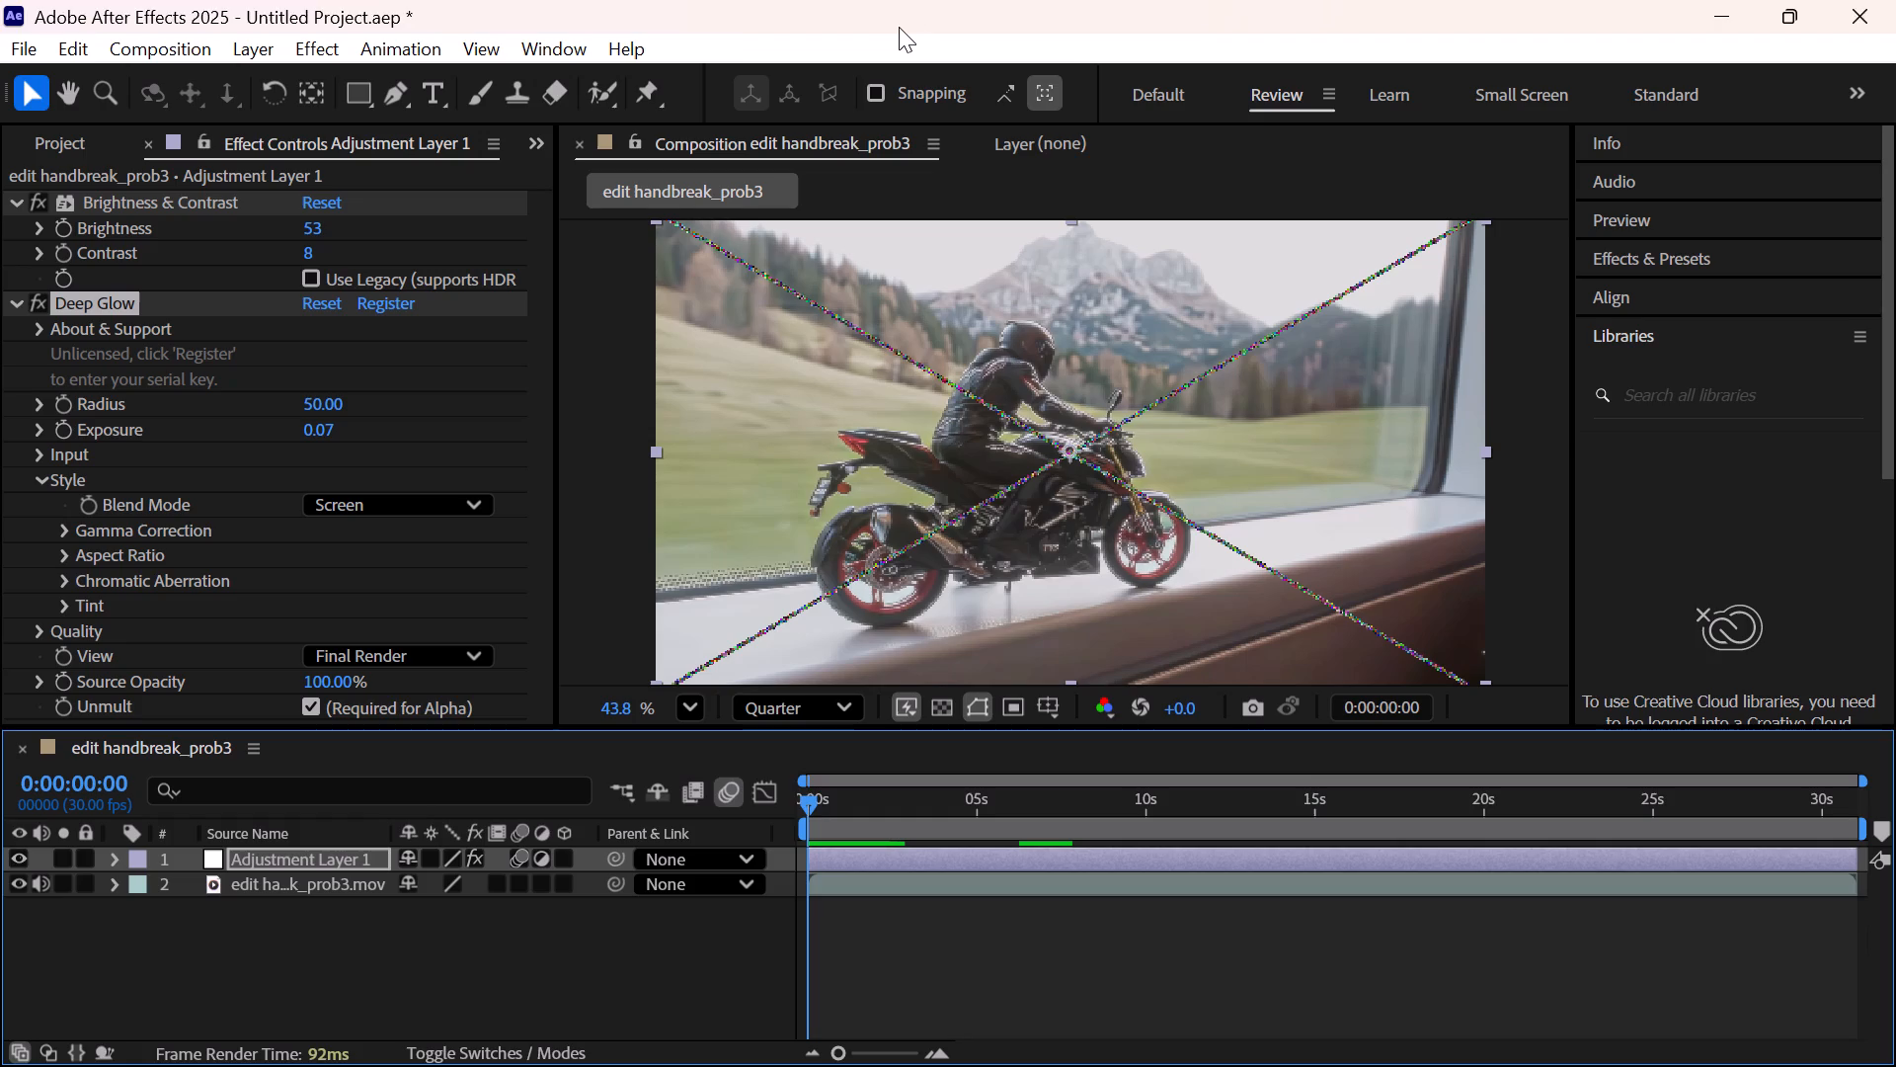
Capture a full-screen snip of the After Effects project showing the graded motorcycle frame.
{"action": "left_click", "coordinate": [875, 51]}
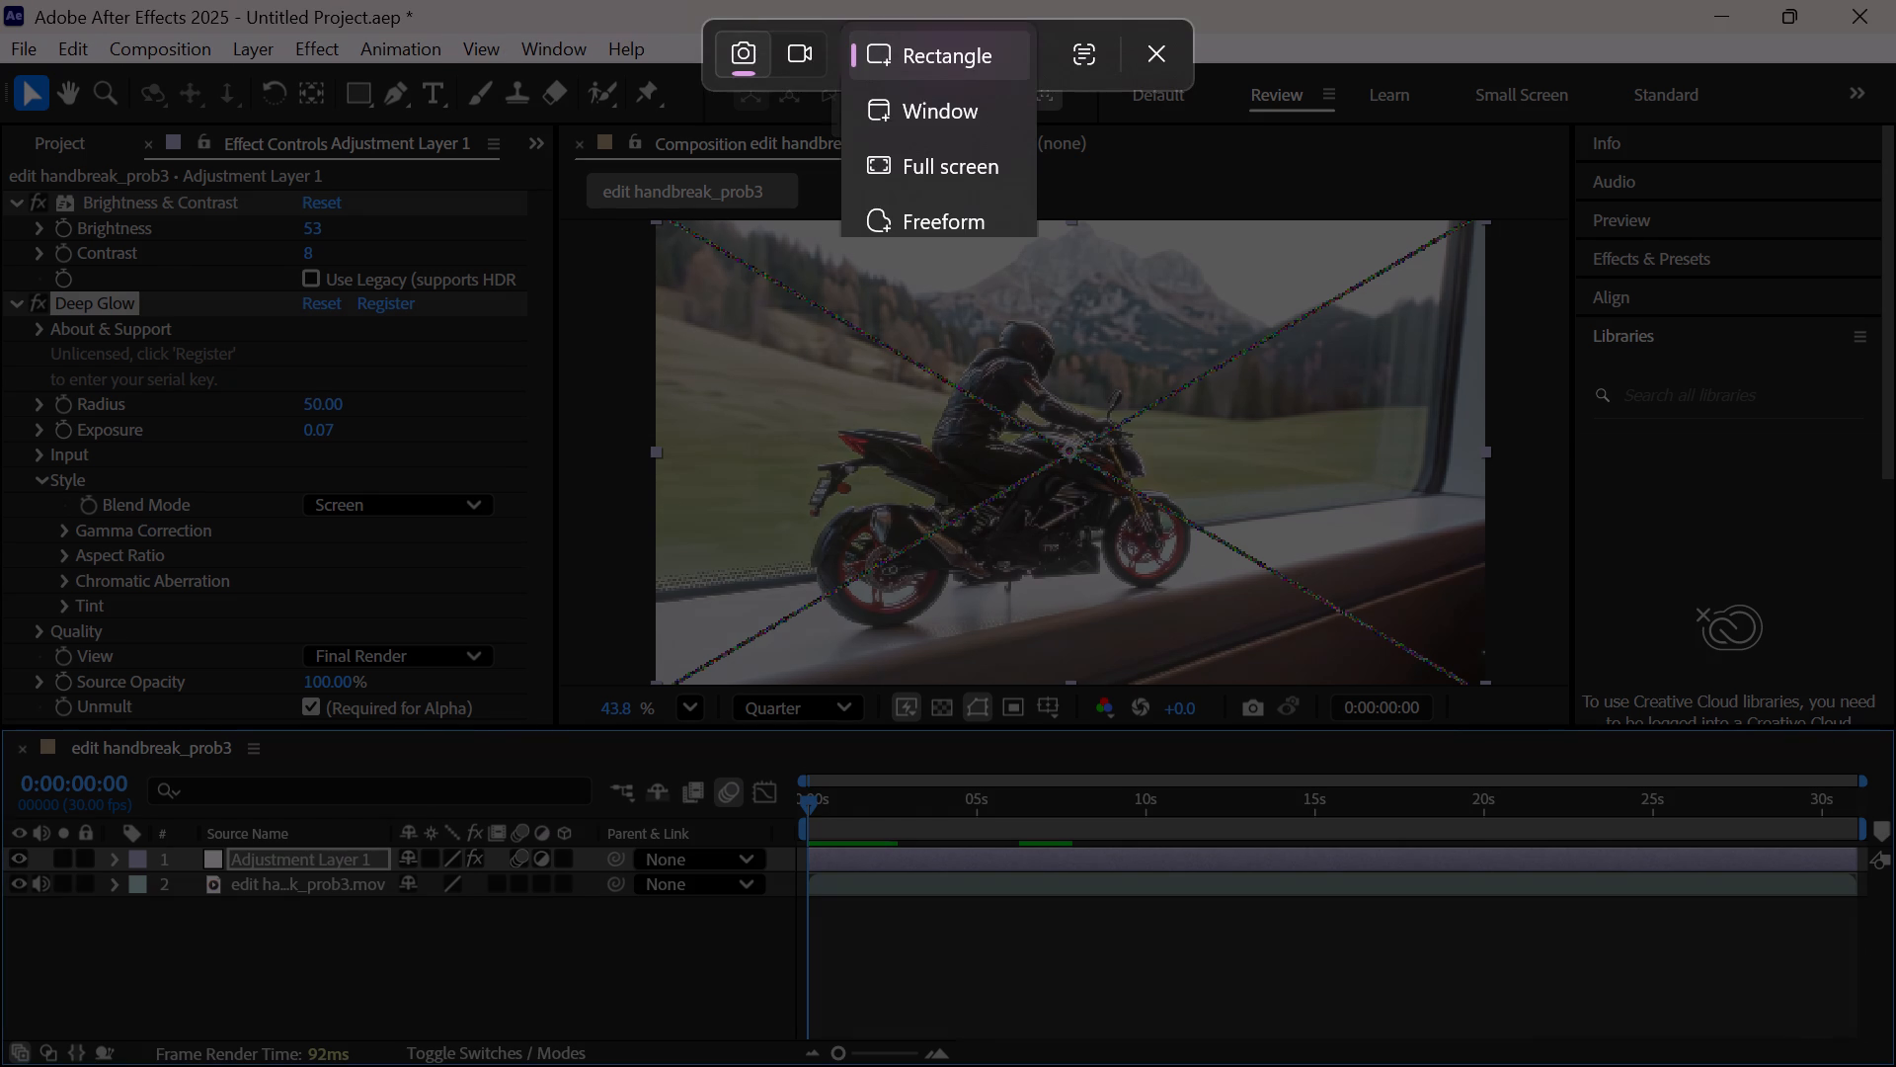
{"action": "left_click", "coordinate": [895, 162]}
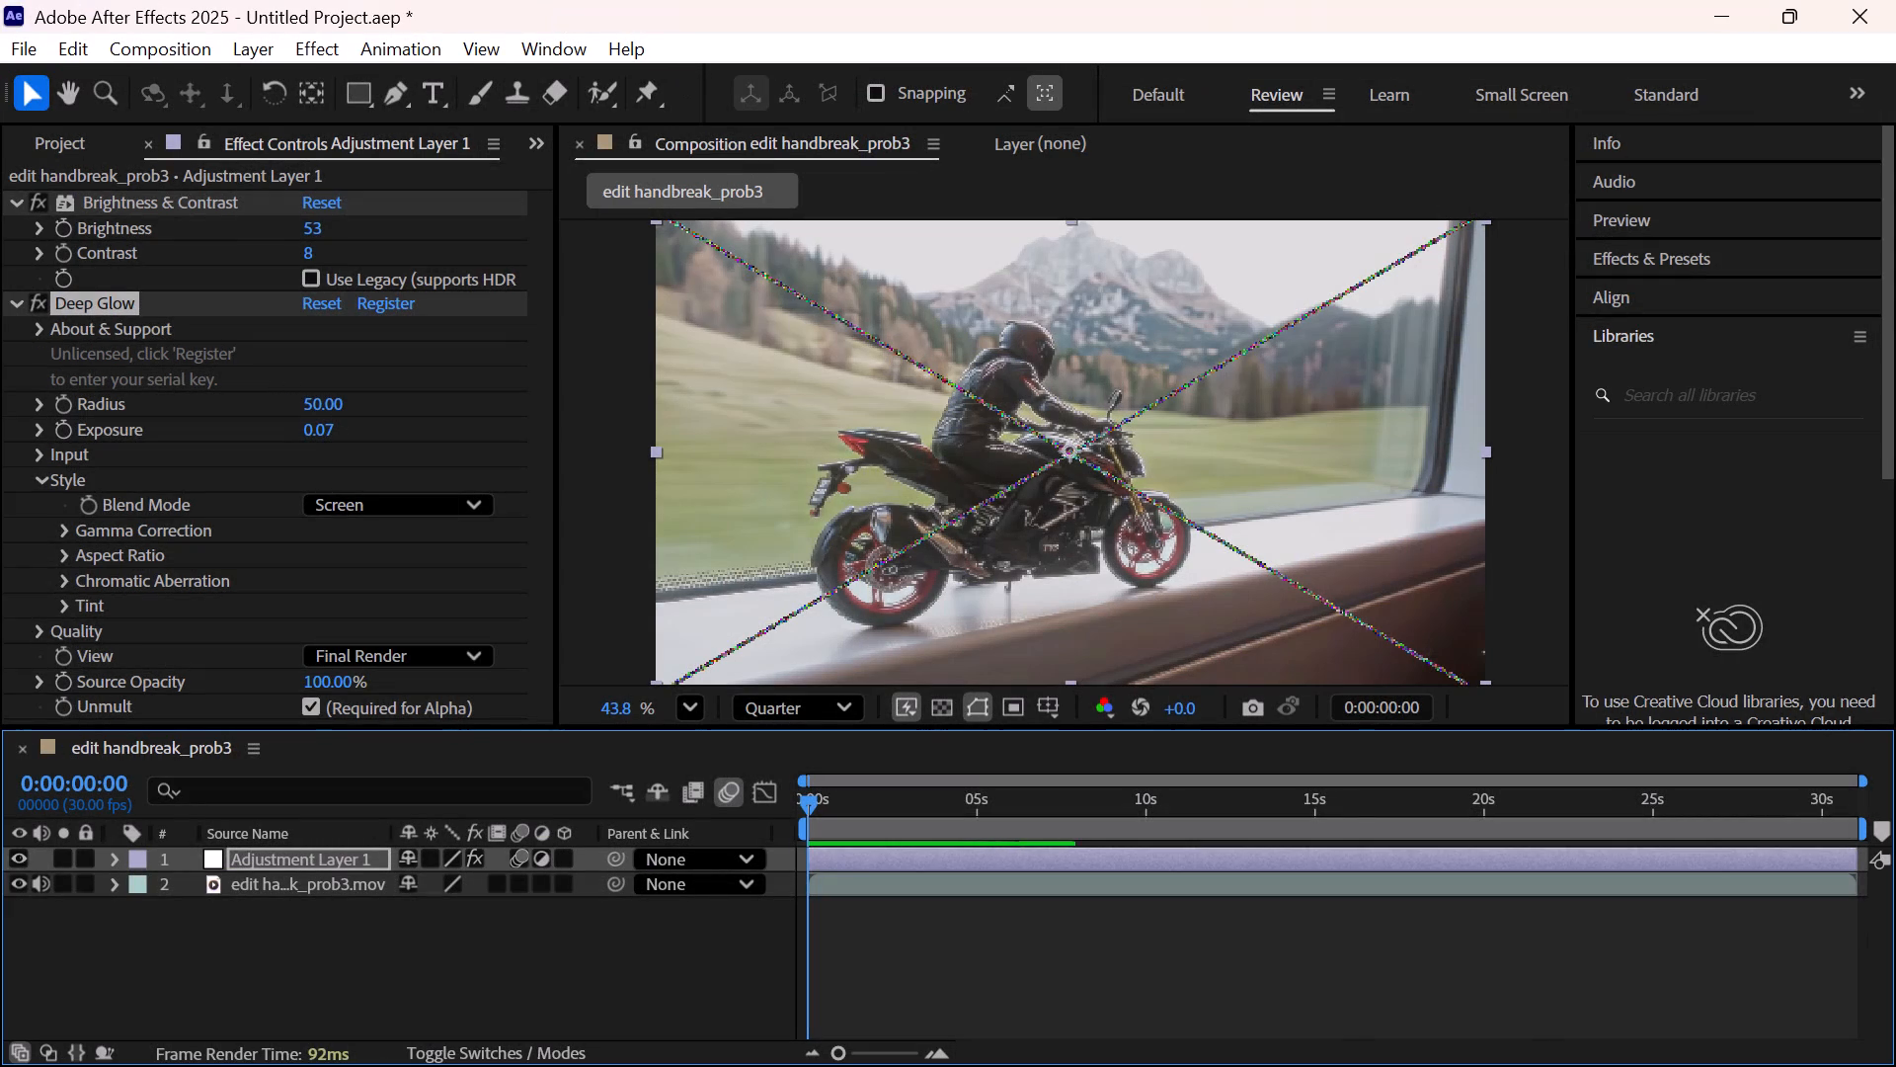
Switch to Google Chrome and open chatgpt.com in a new tab.
{"action": "left_click", "coordinate": [1004, 1035]}
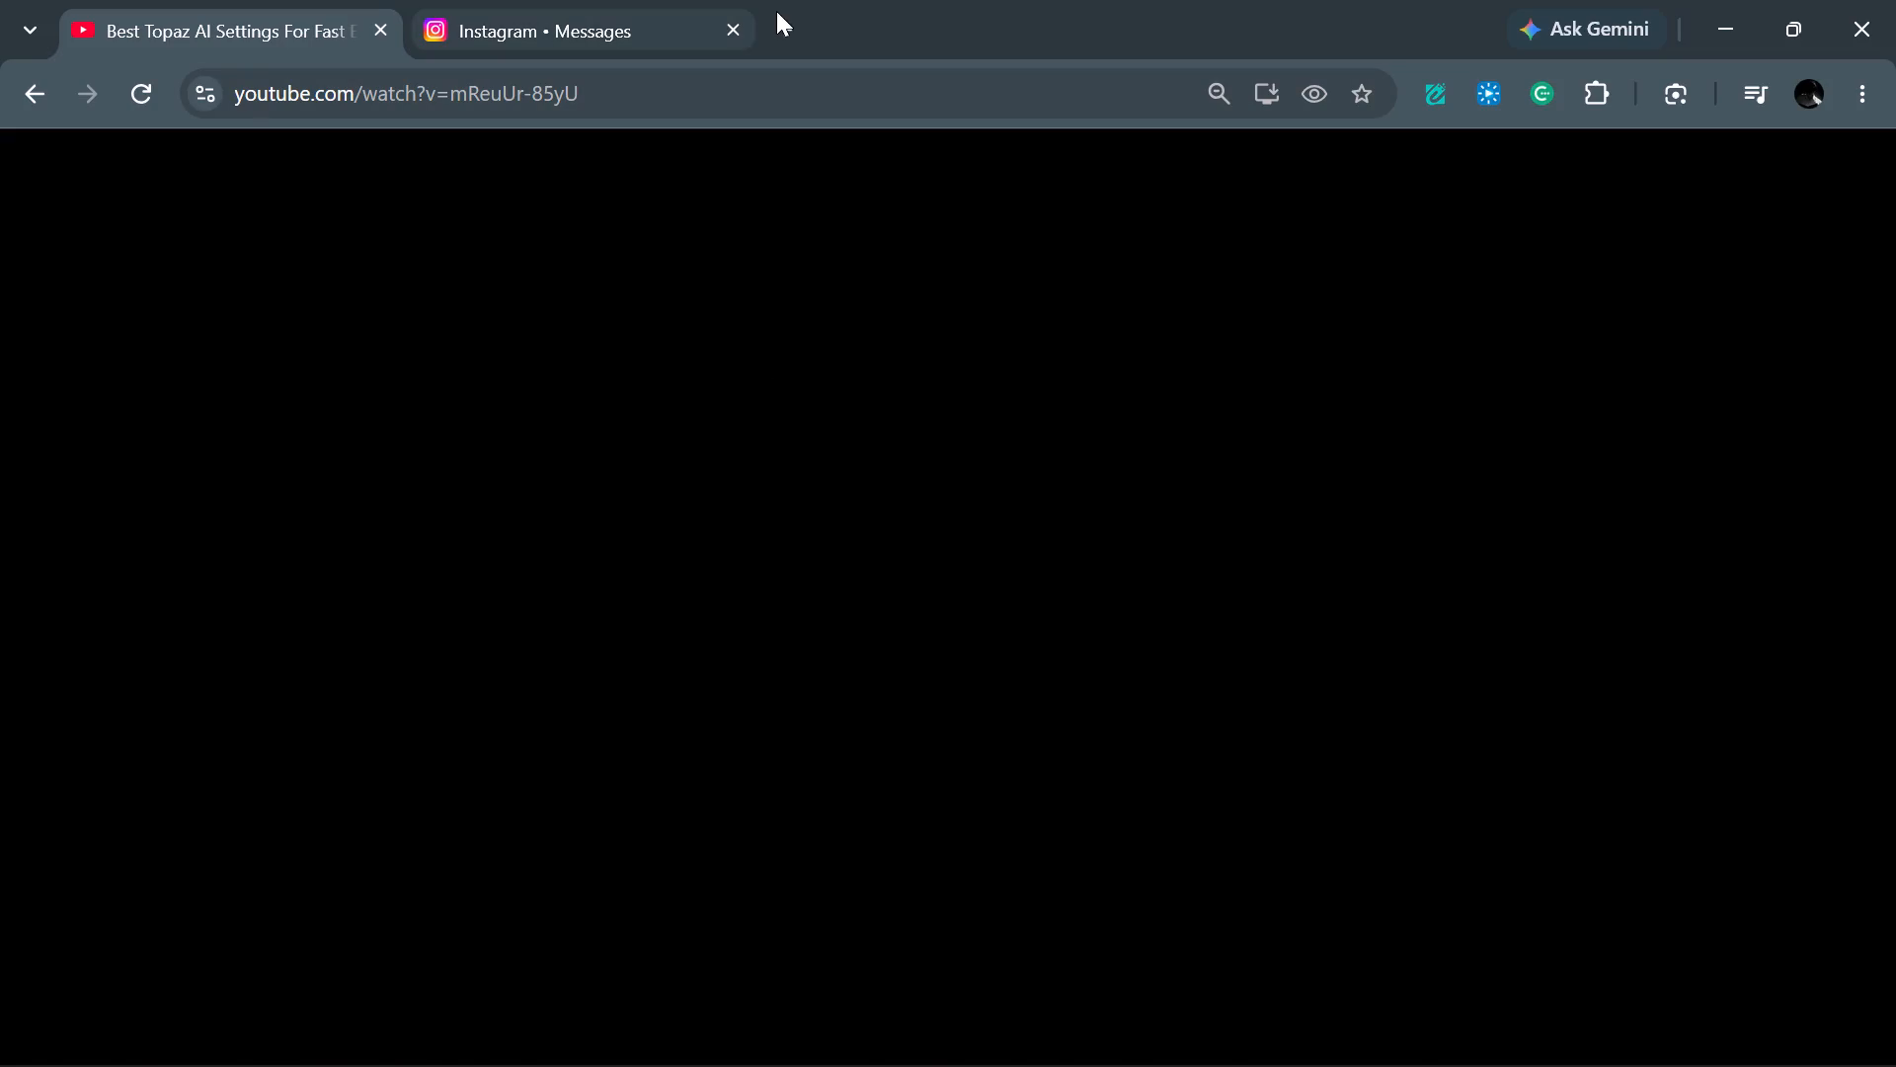
{"action": "left_click", "coordinate": [778, 17]}
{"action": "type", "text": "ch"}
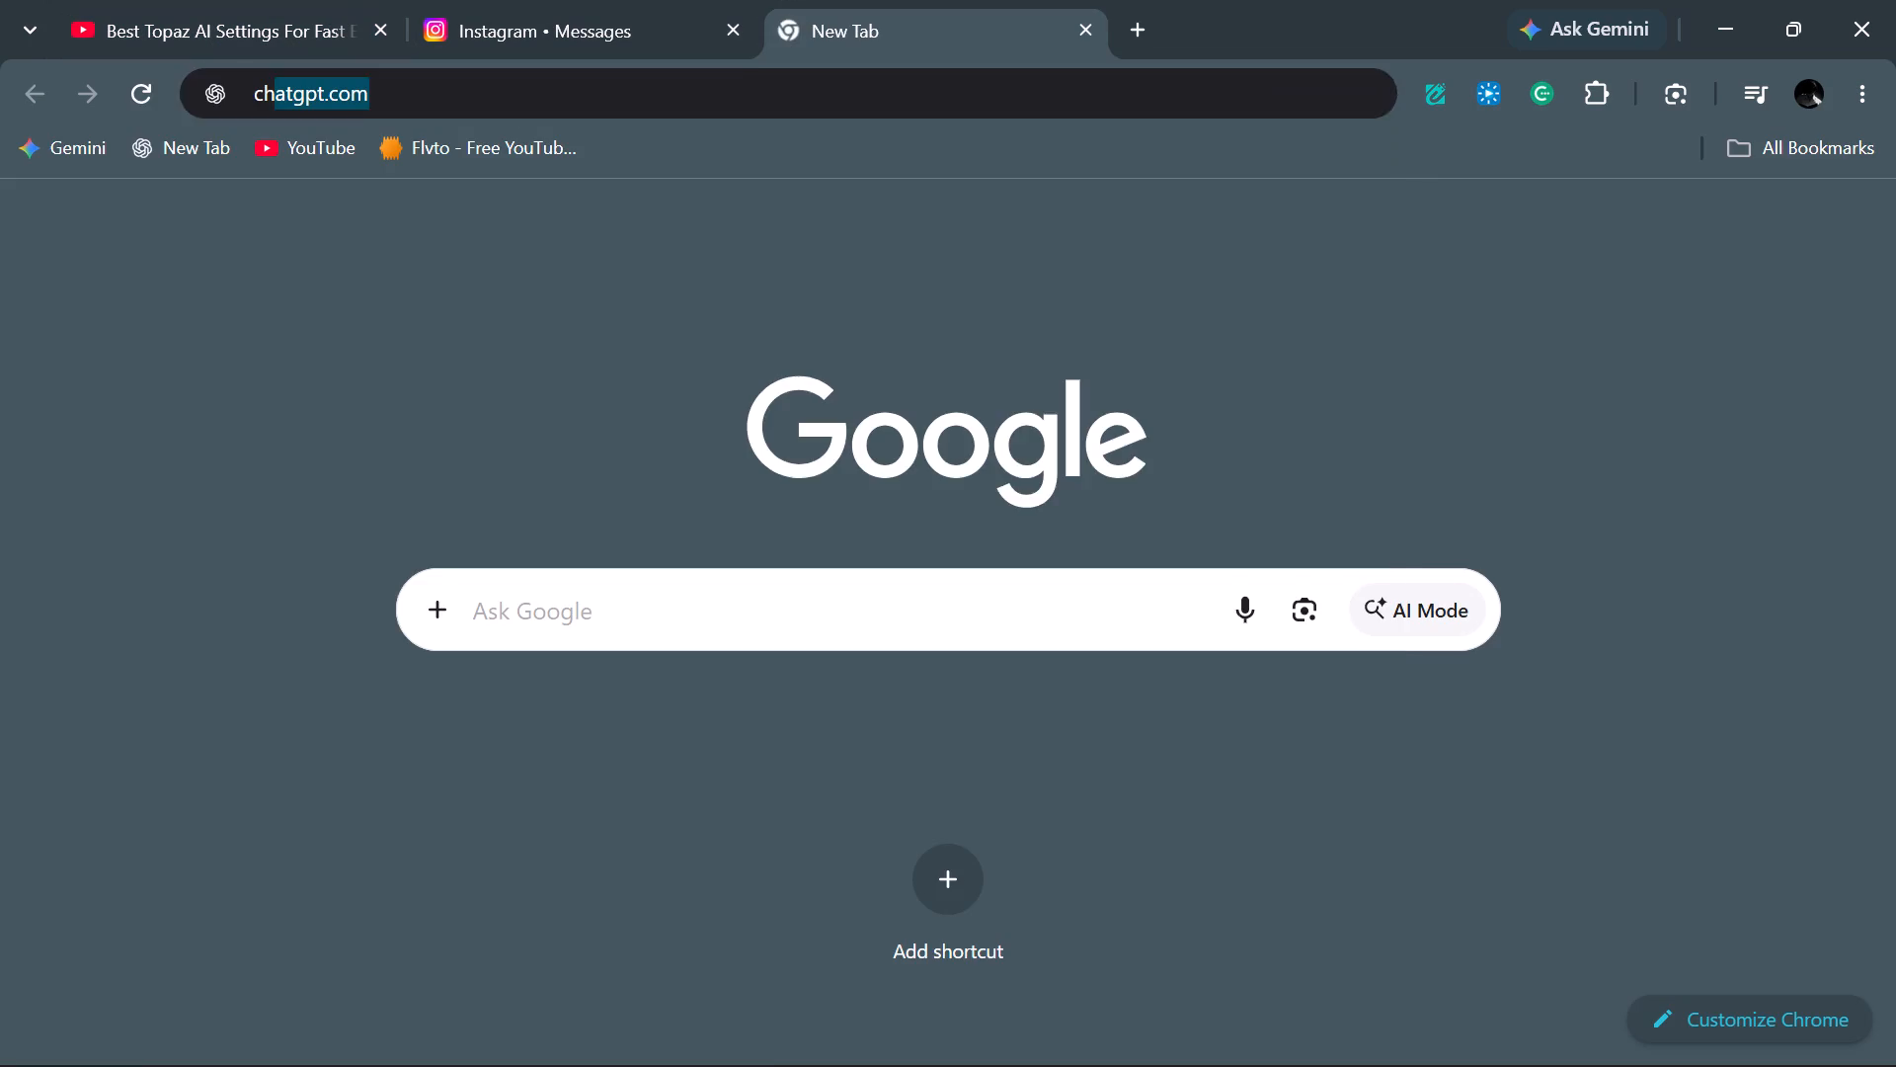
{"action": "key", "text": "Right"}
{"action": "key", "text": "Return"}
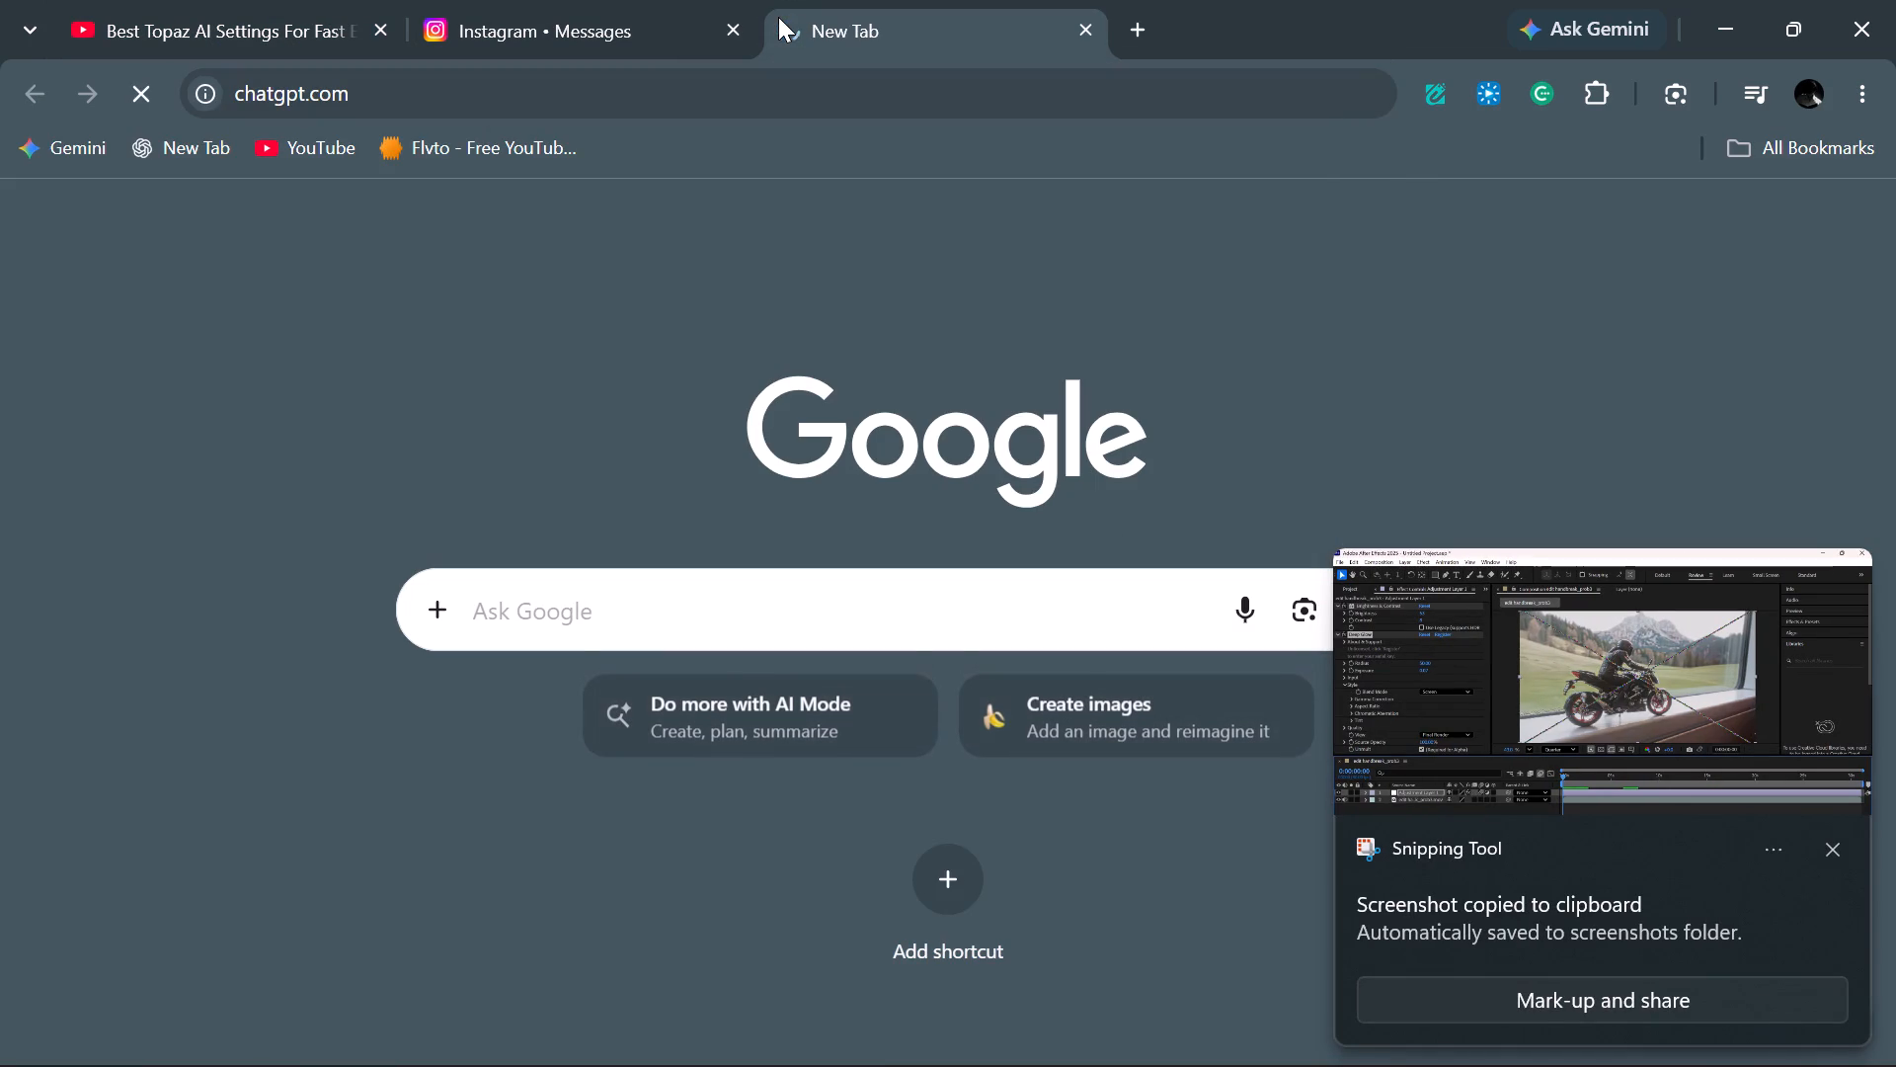
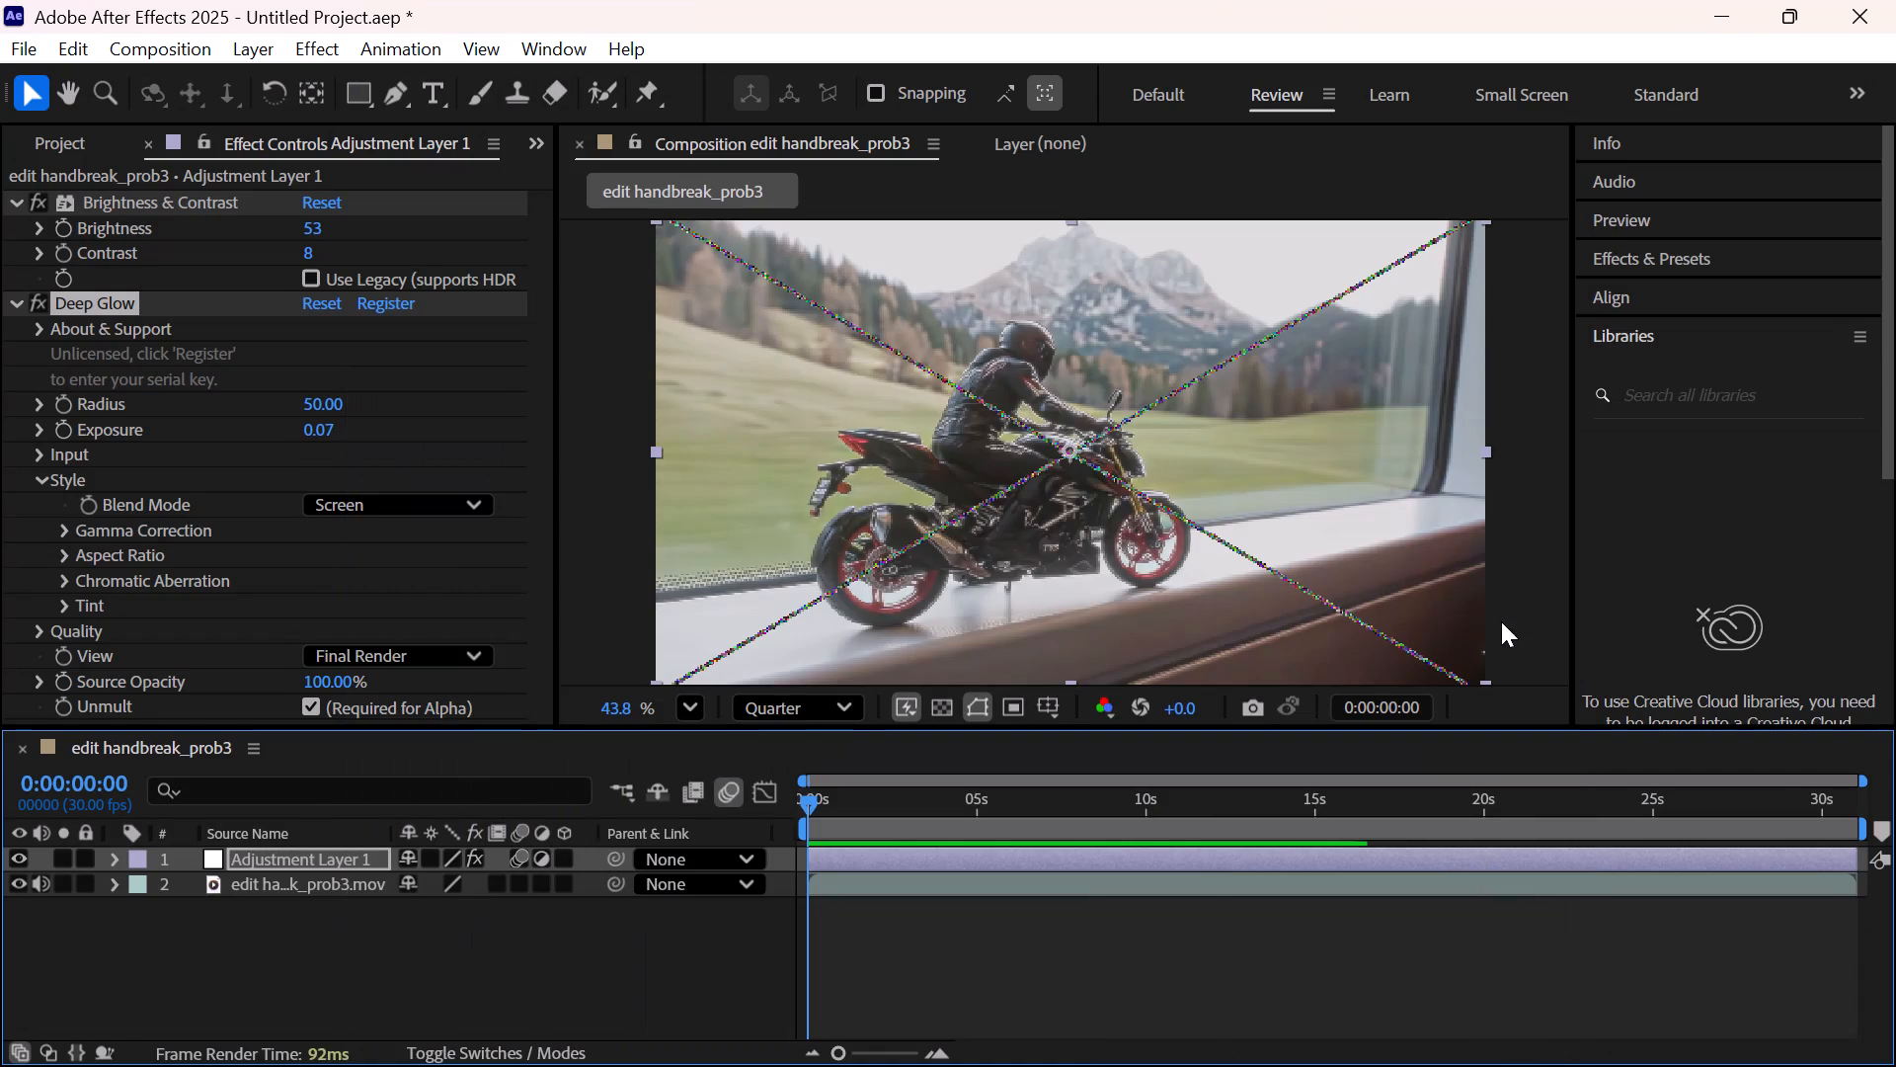
Set the blend mode of the adjustment layer's Deep Glow effect to Add.
{"action": "left_click", "coordinate": [1062, 451]}
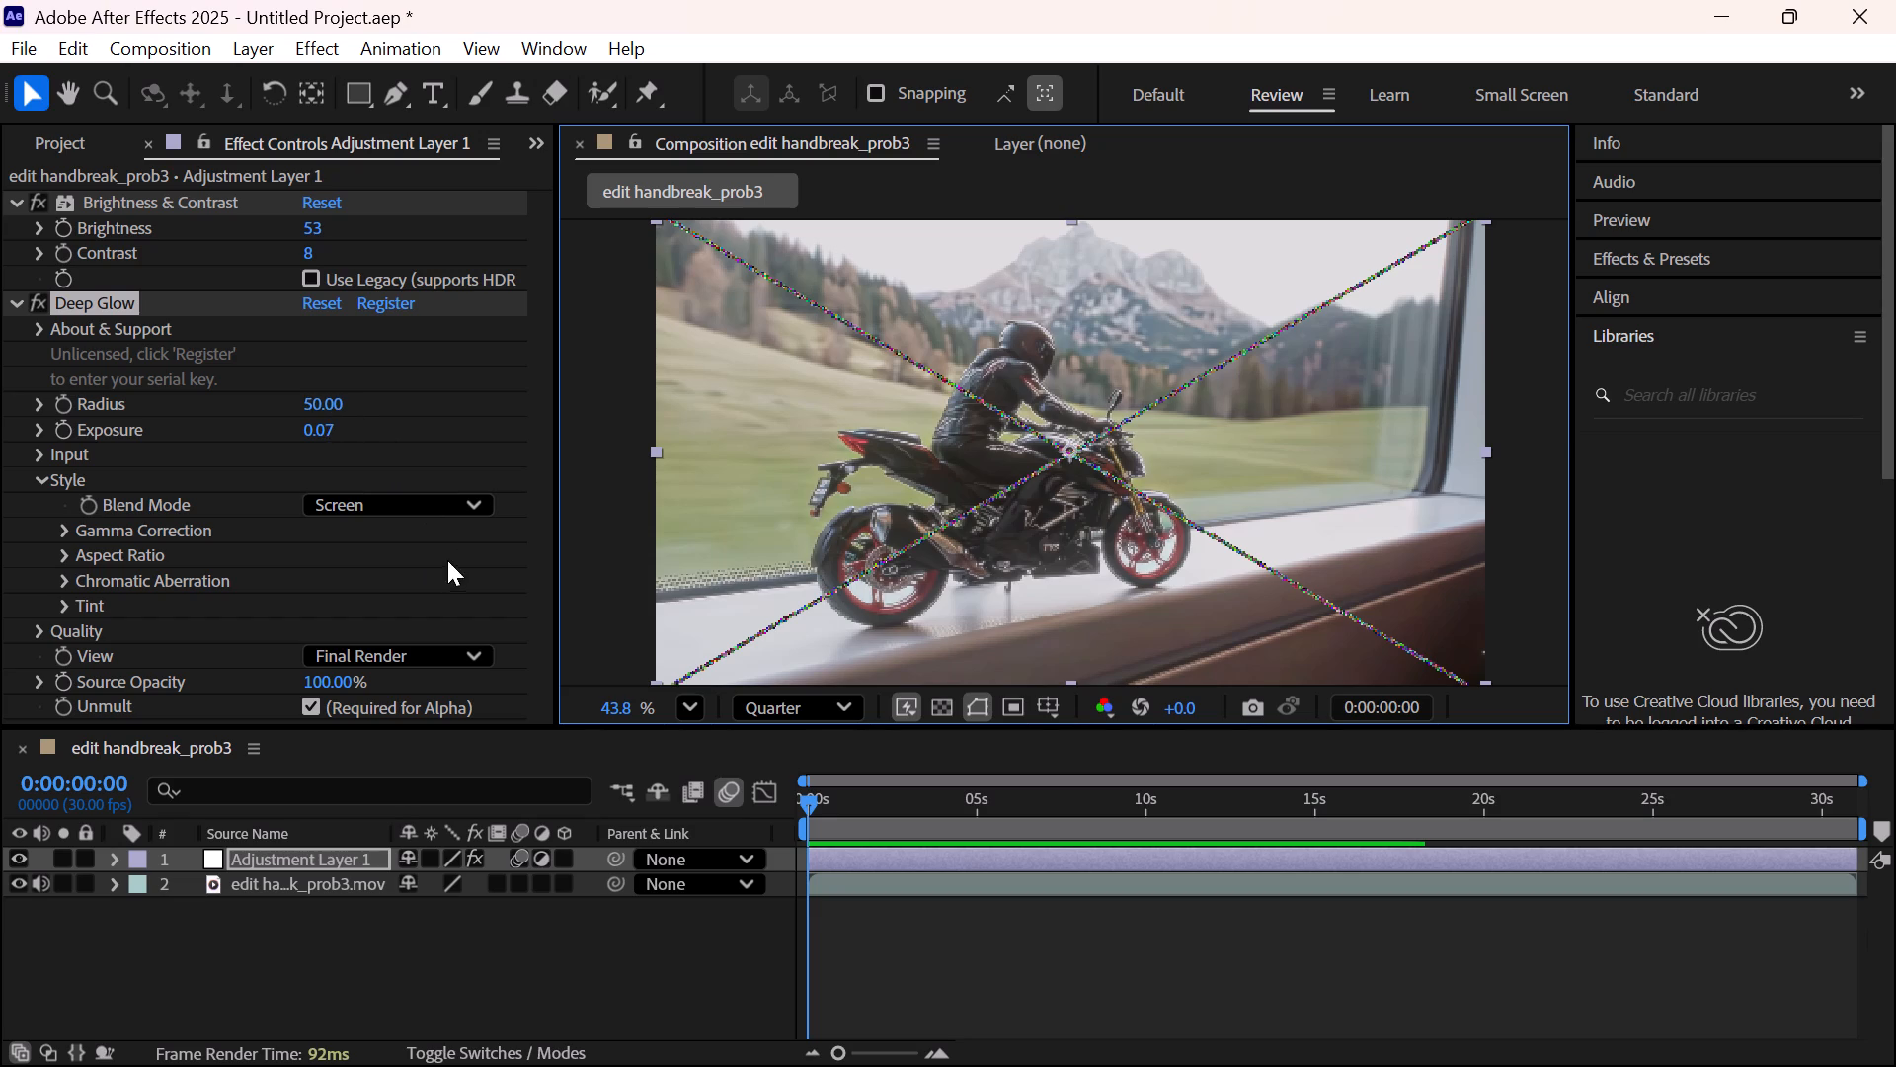
{"action": "left_click", "coordinate": [454, 512]}
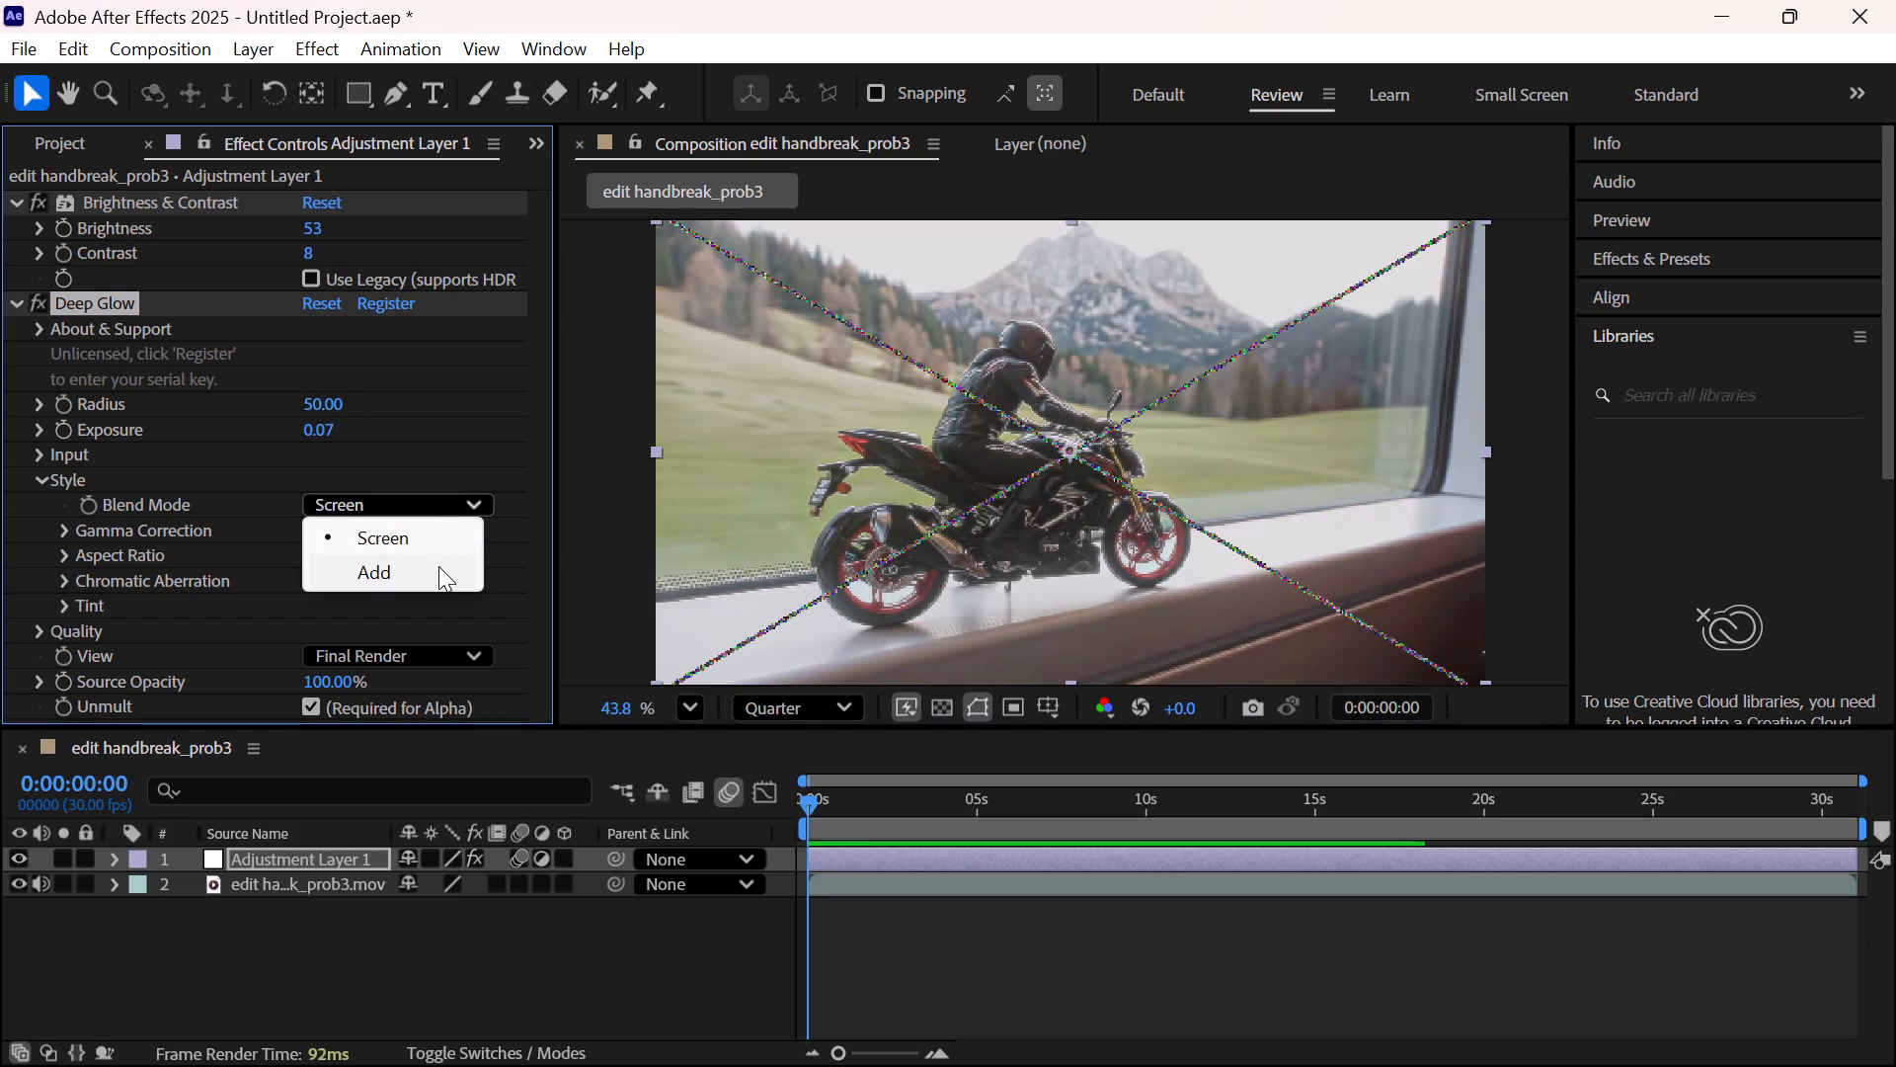
{"action": "left_click", "coordinate": [438, 566]}
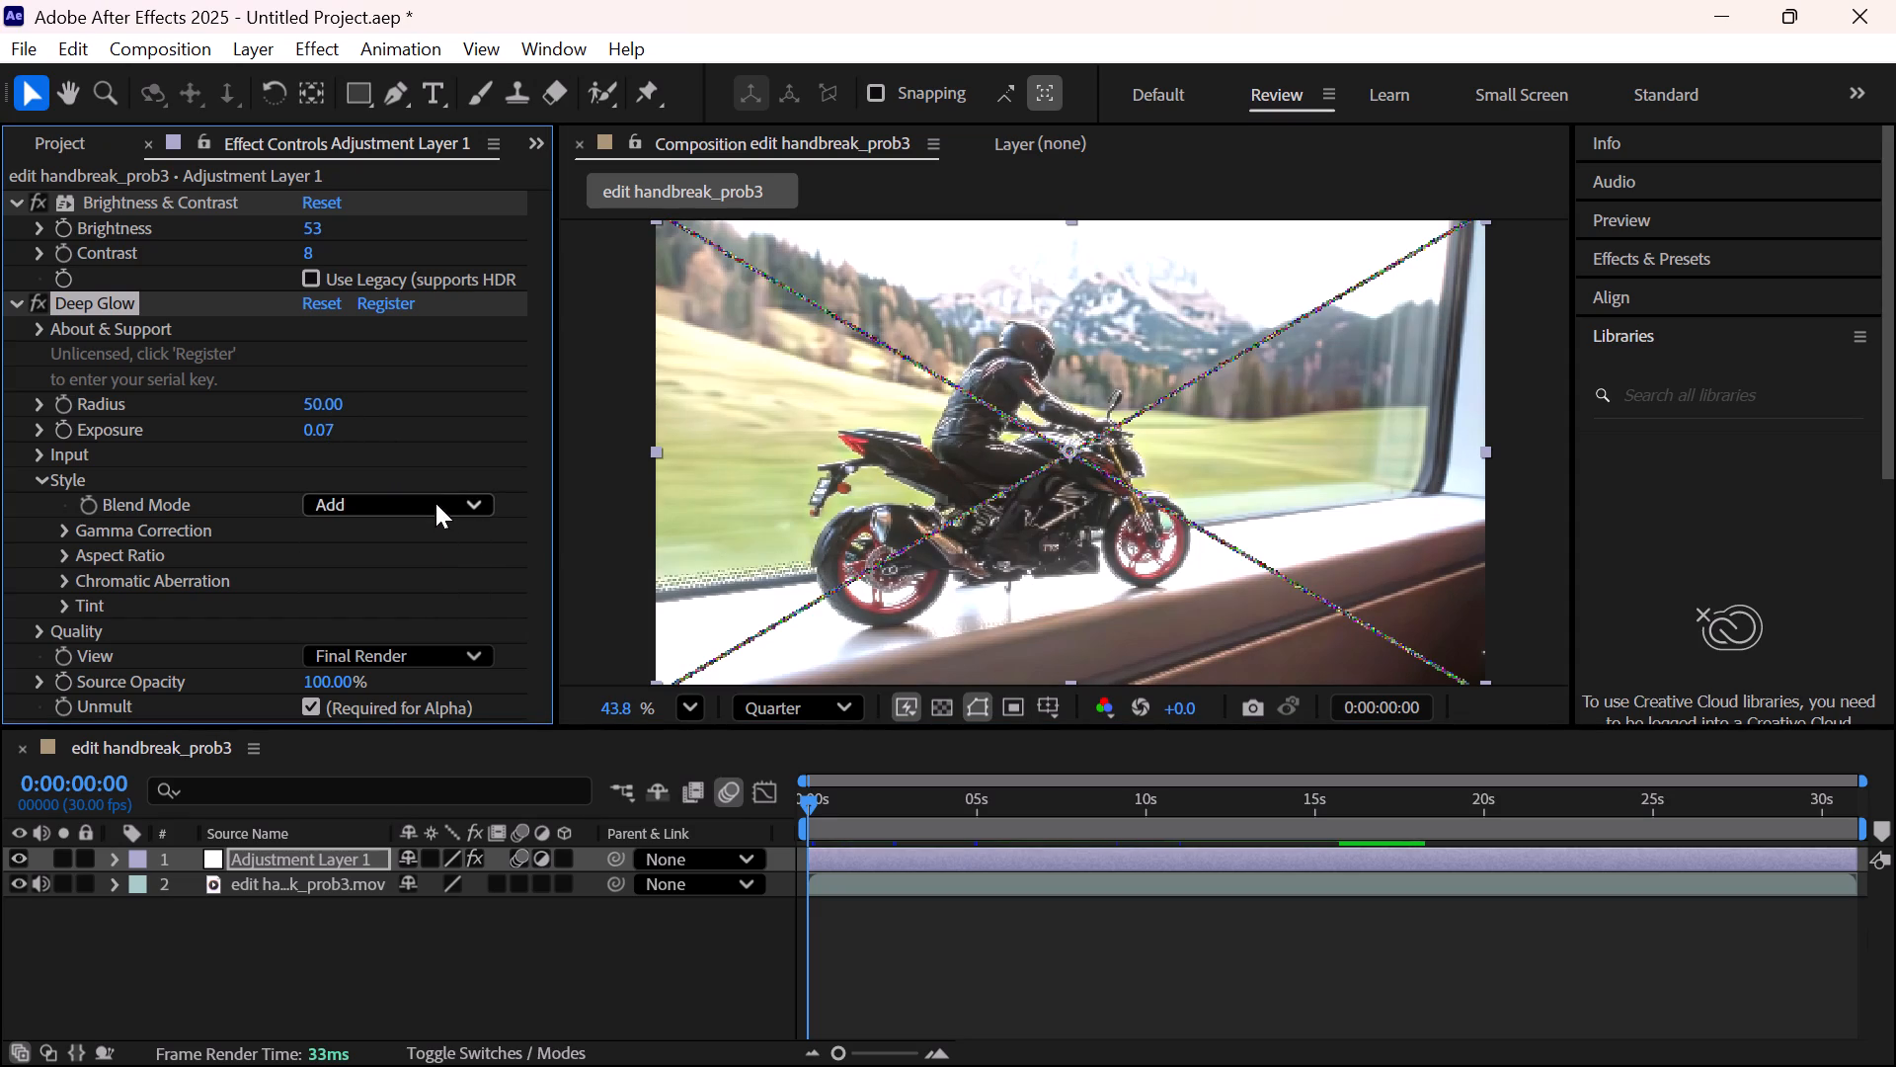
Scrub the composition forward to 0:00:01:12 to check the glow on the moving motorcycle.
{"action": "left_click_drag", "start_coordinate": [811, 804], "coordinate": [857, 809]}
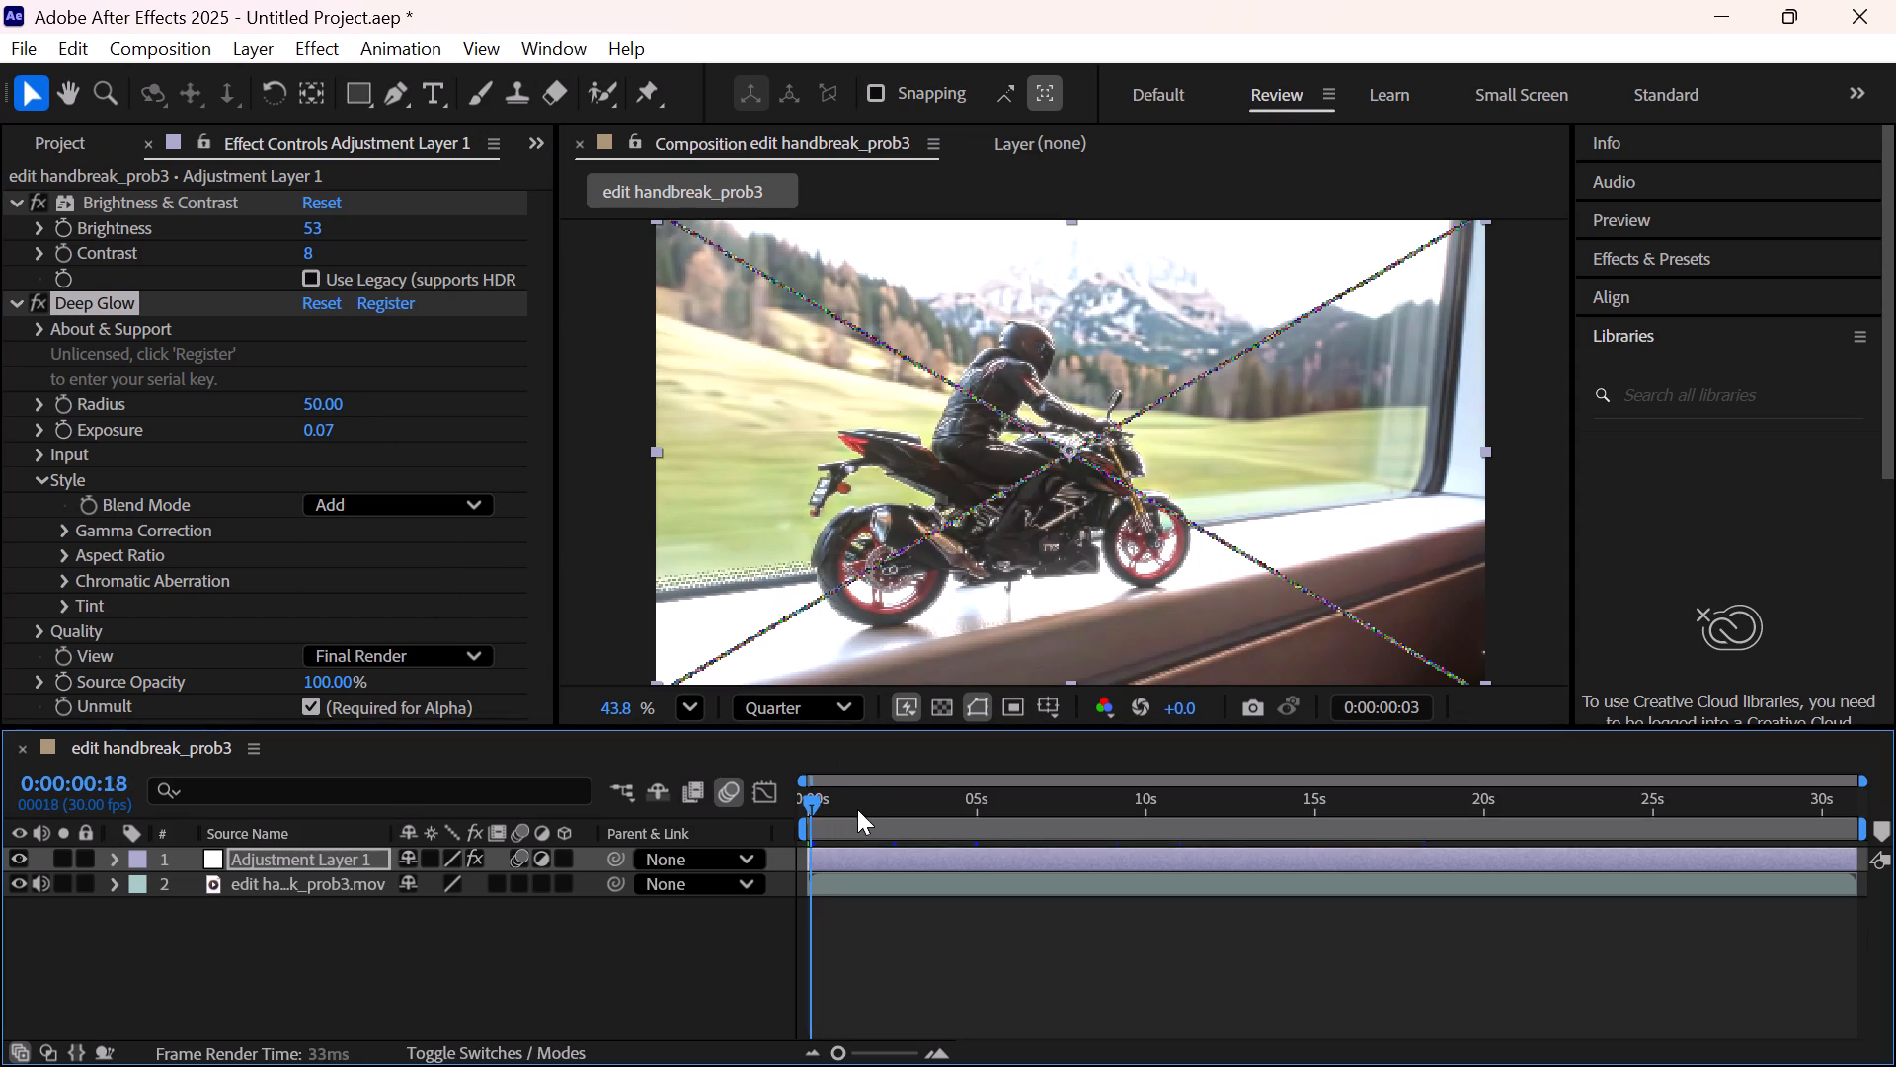
{"action": "left_click_drag", "start_coordinate": [857, 809], "coordinate": [858, 810]}
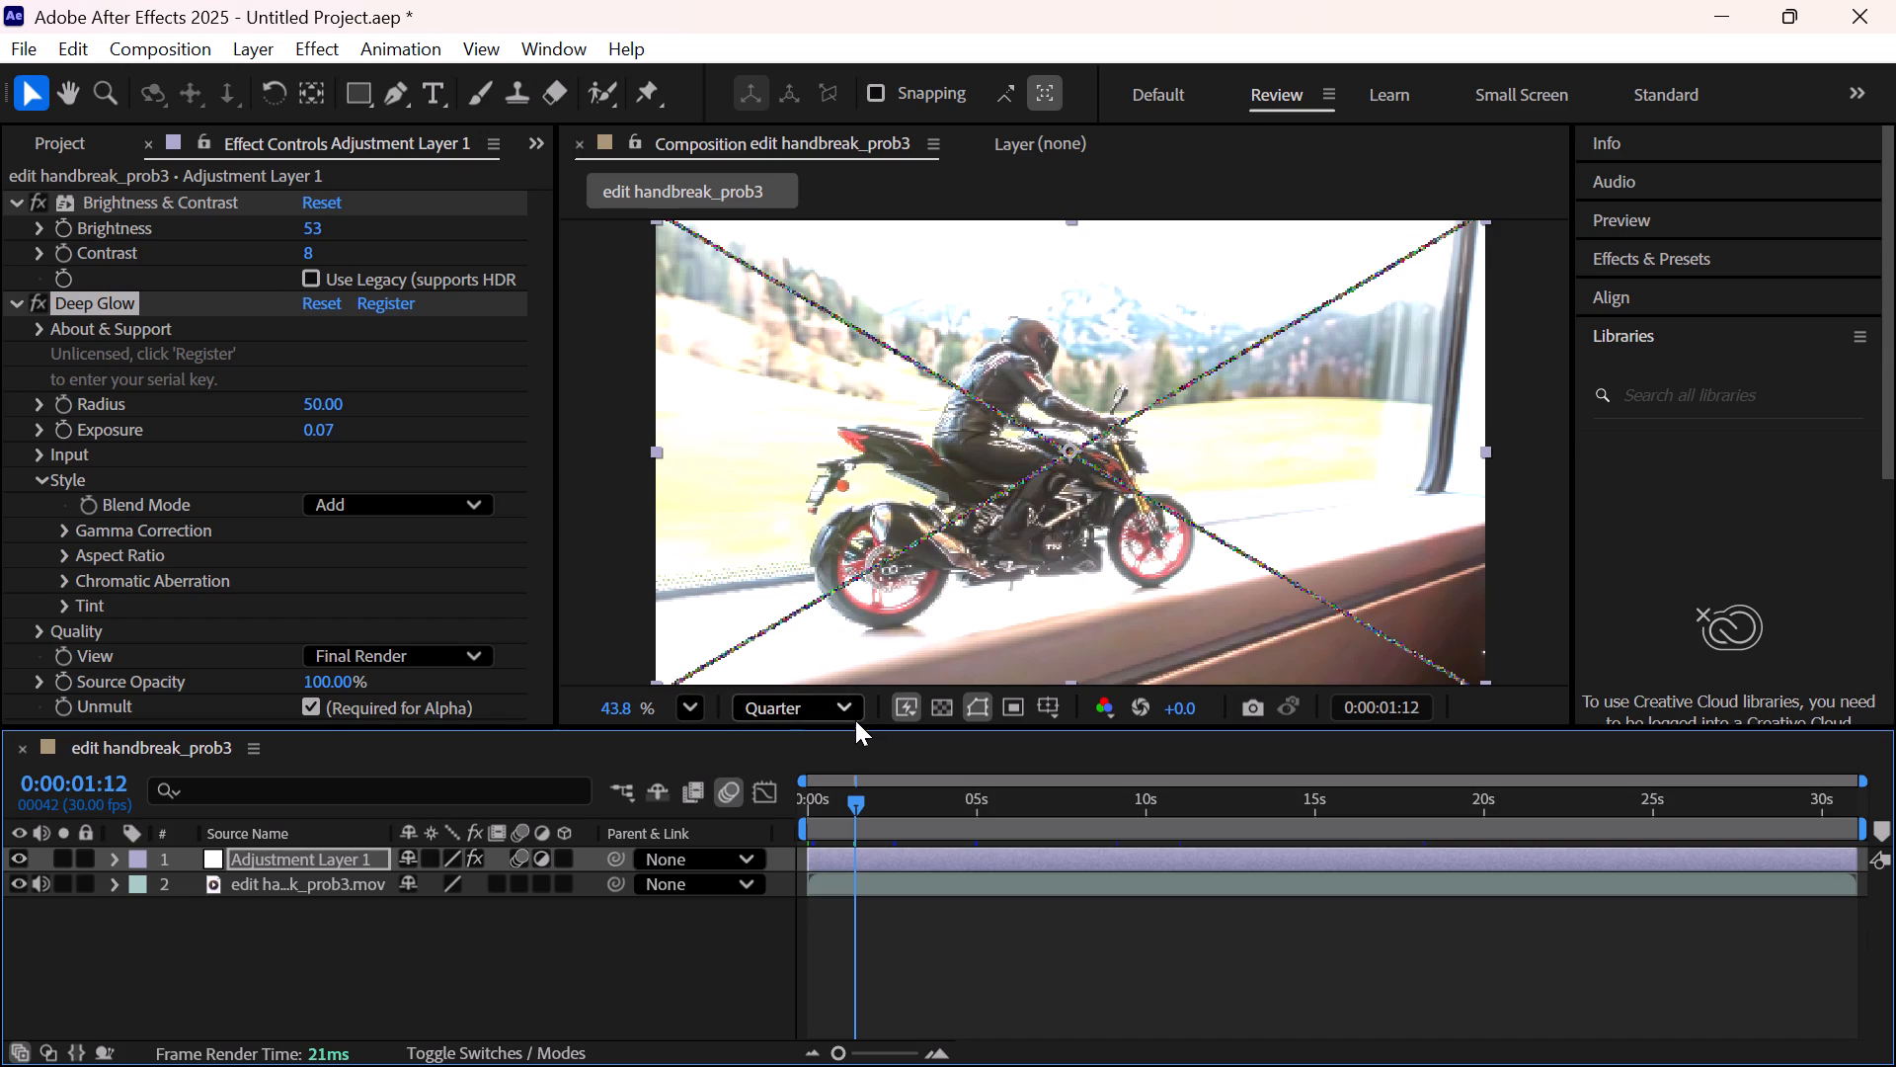
Set the composition's preview resolution to Full.
{"action": "left_click", "coordinate": [855, 720]}
{"action": "left_click", "coordinate": [822, 793]}
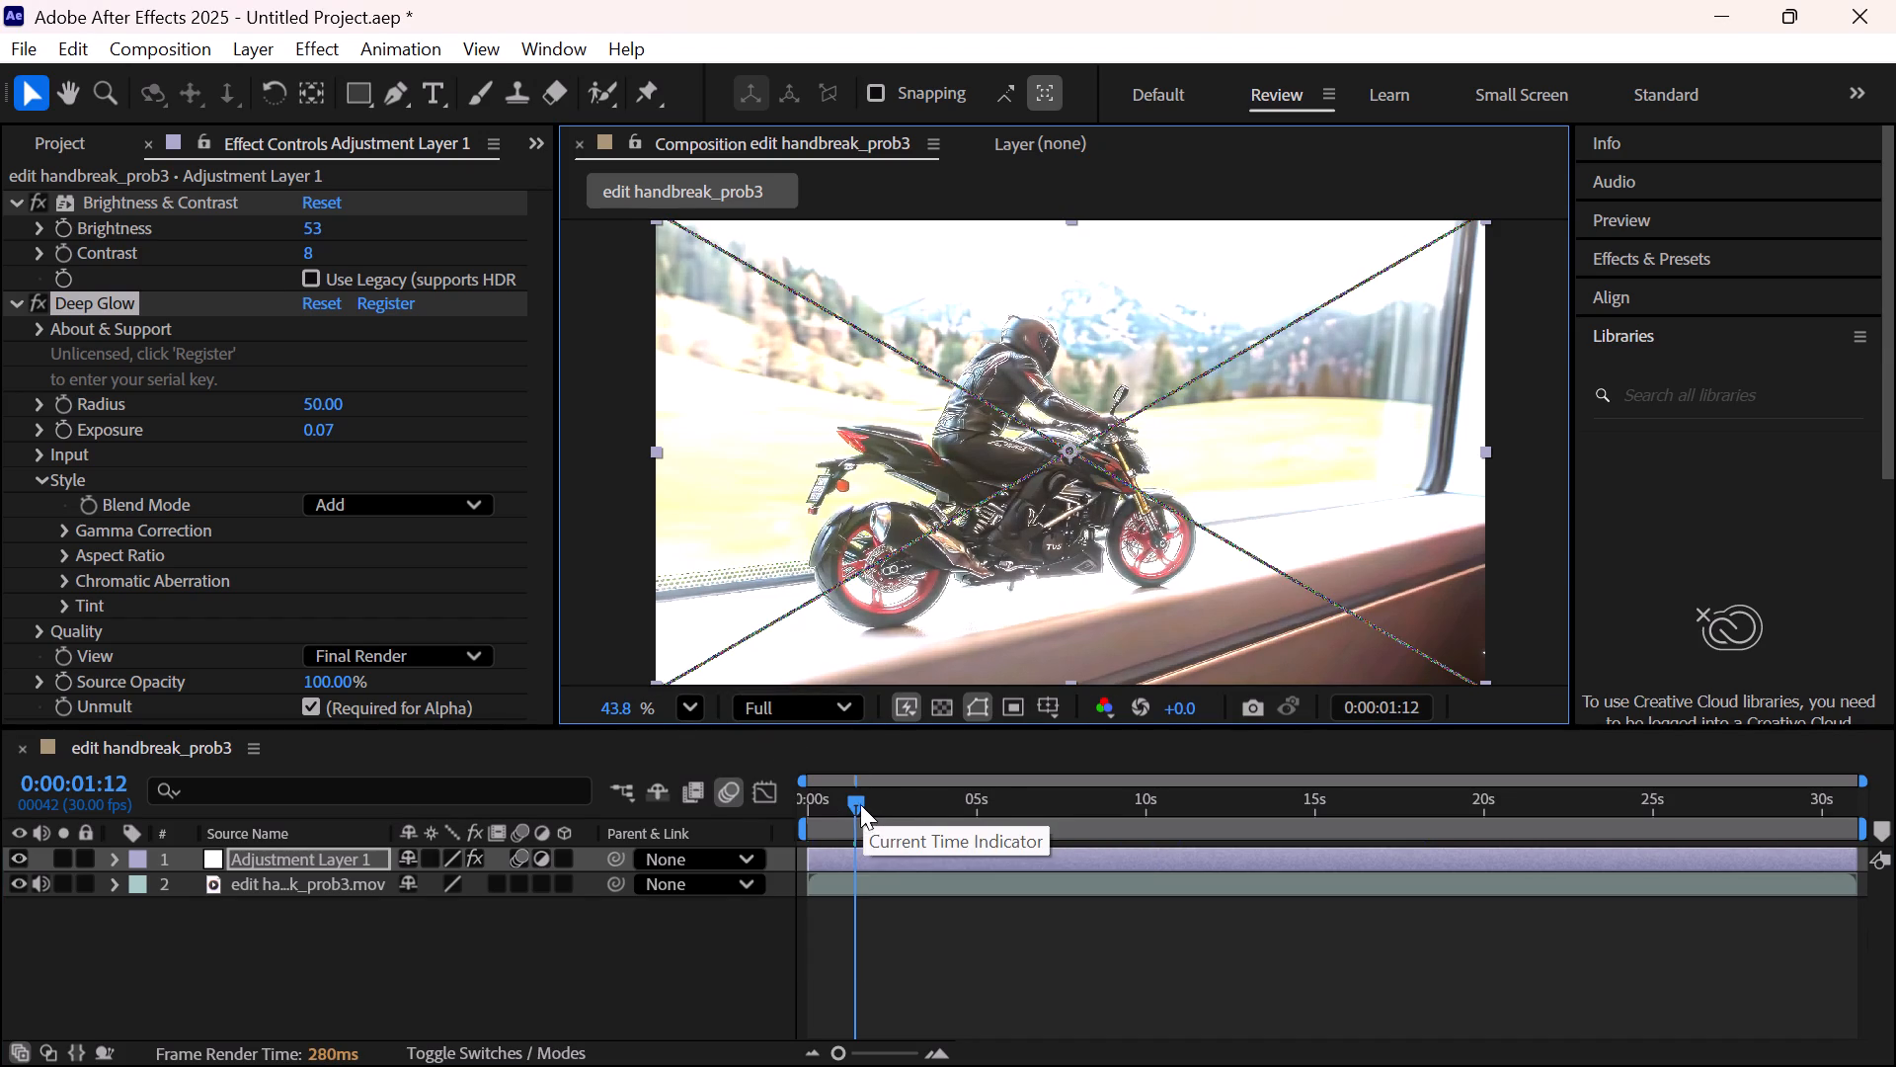
Set Deep Glow's blend mode to Screen on the adjustment layer, judging it at 0:00:02:12.
{"action": "left_click_drag", "start_coordinate": [856, 804], "coordinate": [953, 821]}
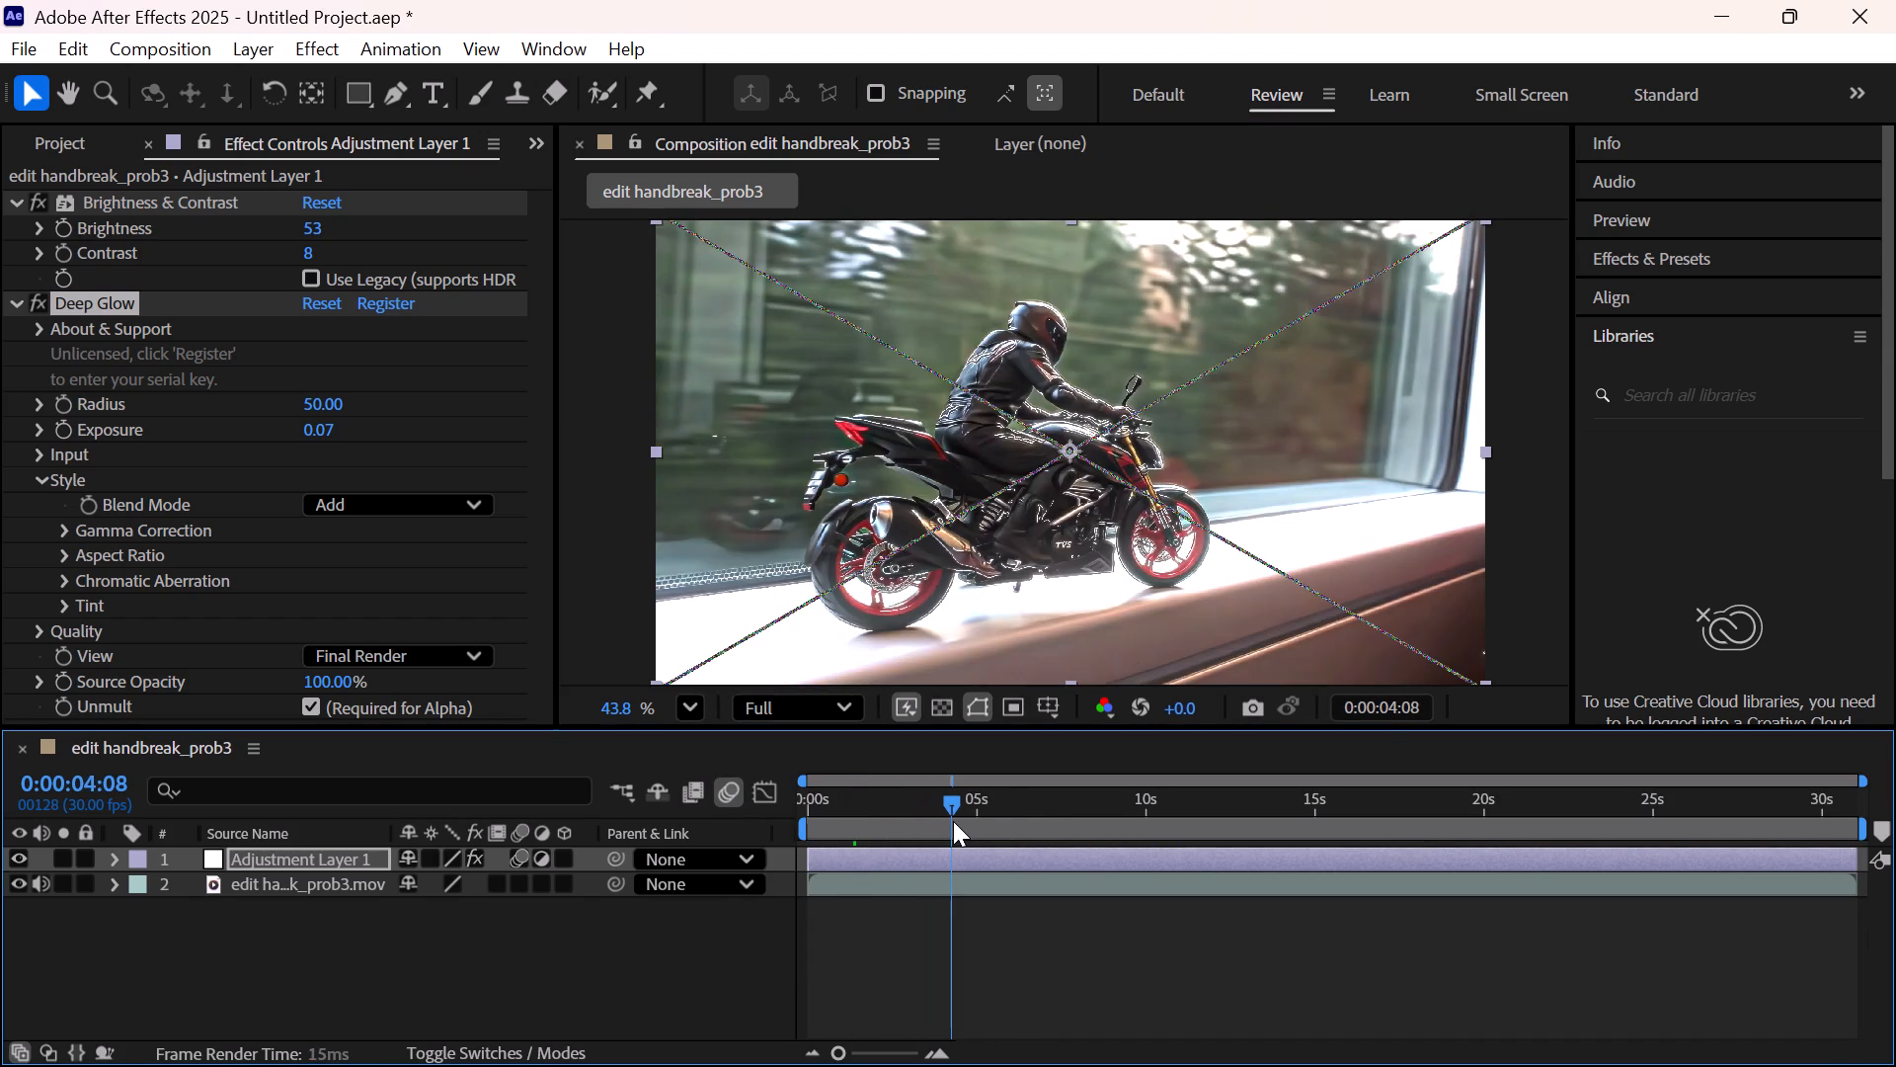
{"action": "left_click_drag", "start_coordinate": [954, 811], "coordinate": [892, 810]}
{"action": "left_click", "coordinate": [461, 501]}
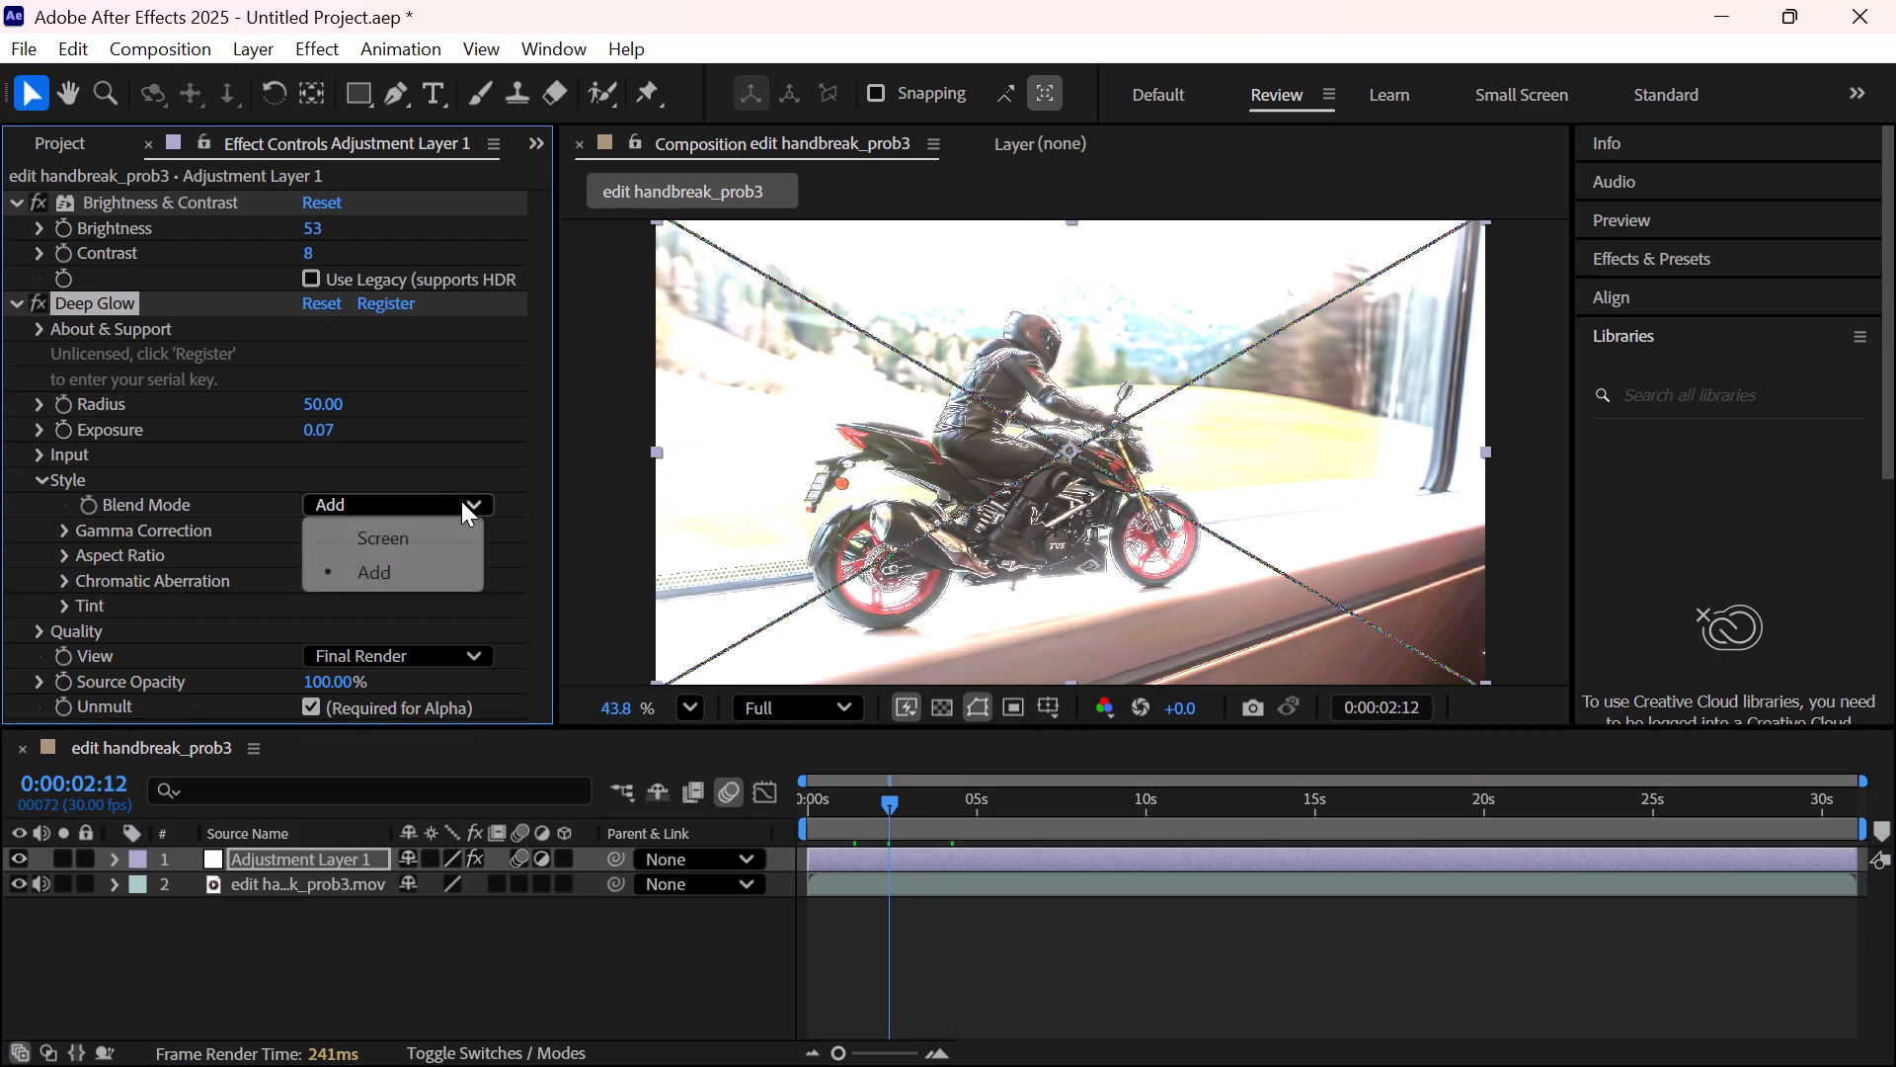
{"action": "left_click", "coordinate": [452, 544]}
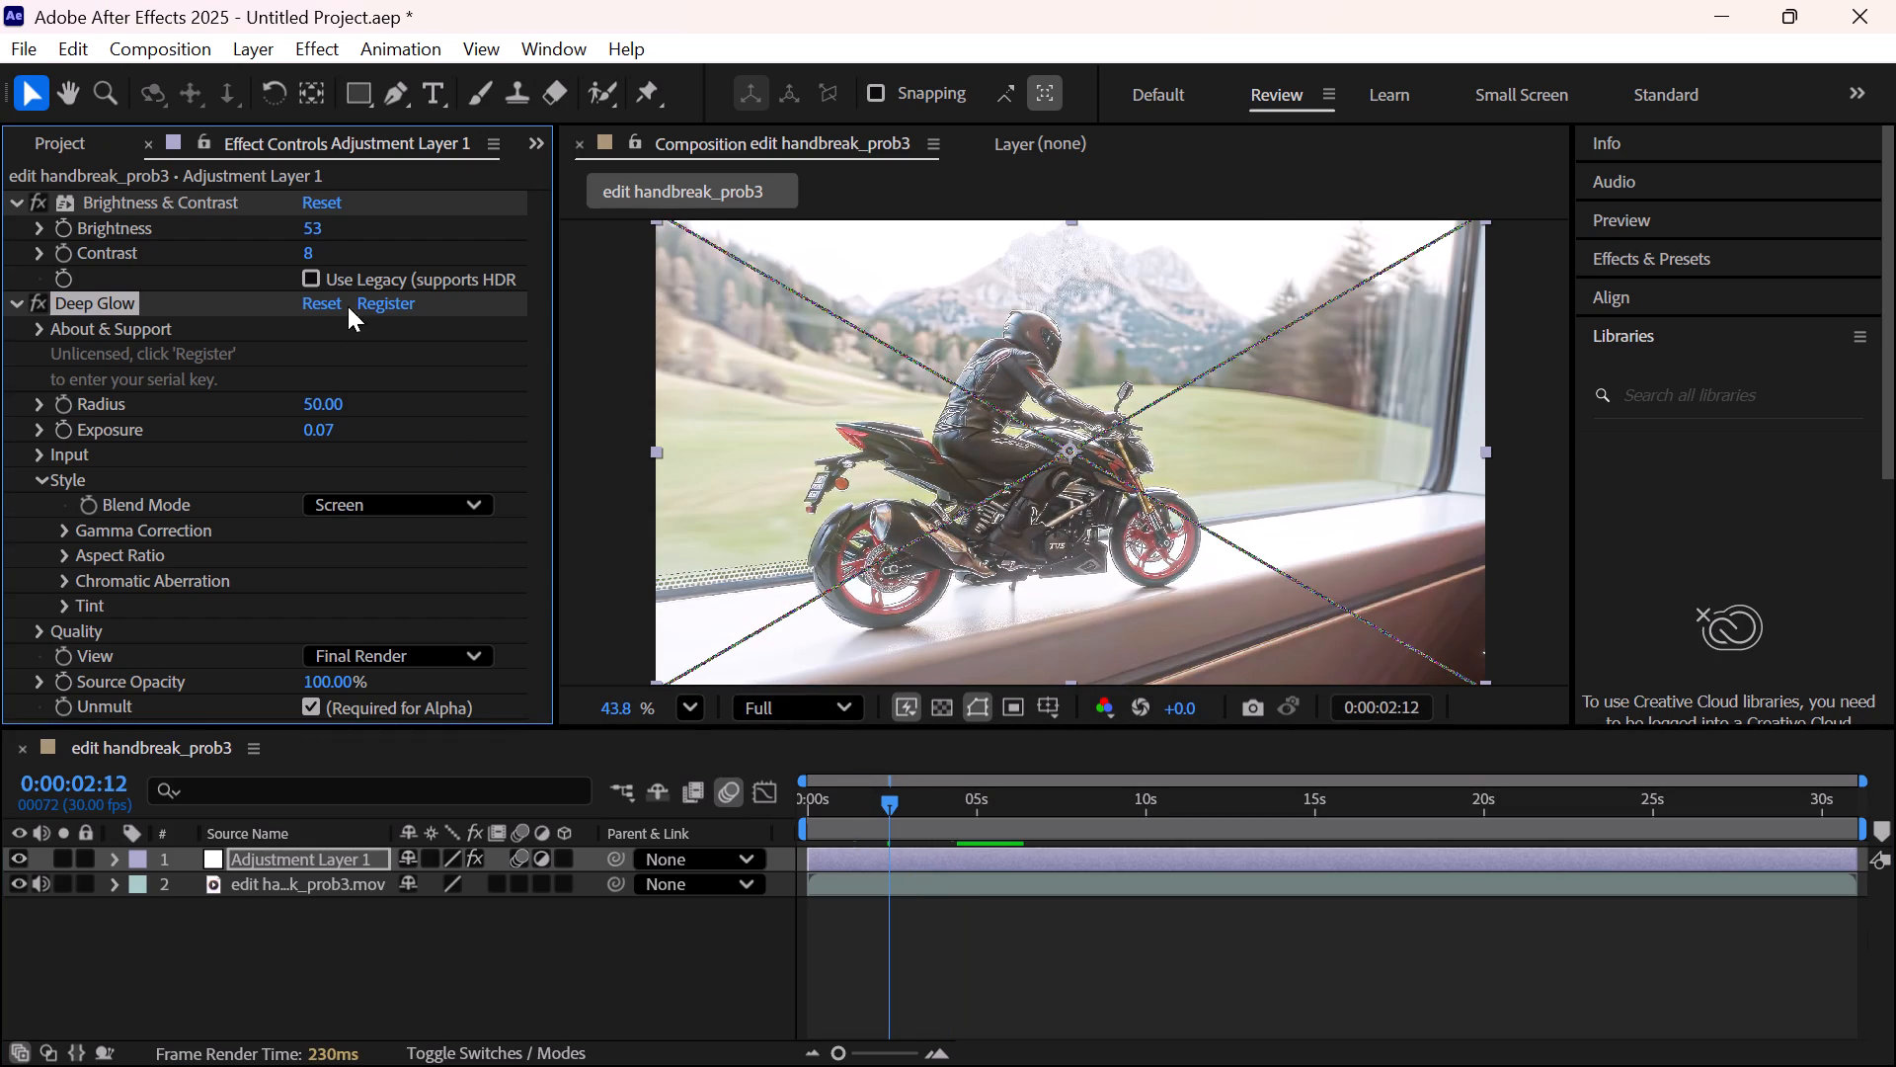
Set the Contrast of the adjustment layer's Brightness & Contrast effect to 12.
{"action": "left_click_drag", "start_coordinate": [309, 248], "coordinate": [320, 249]}
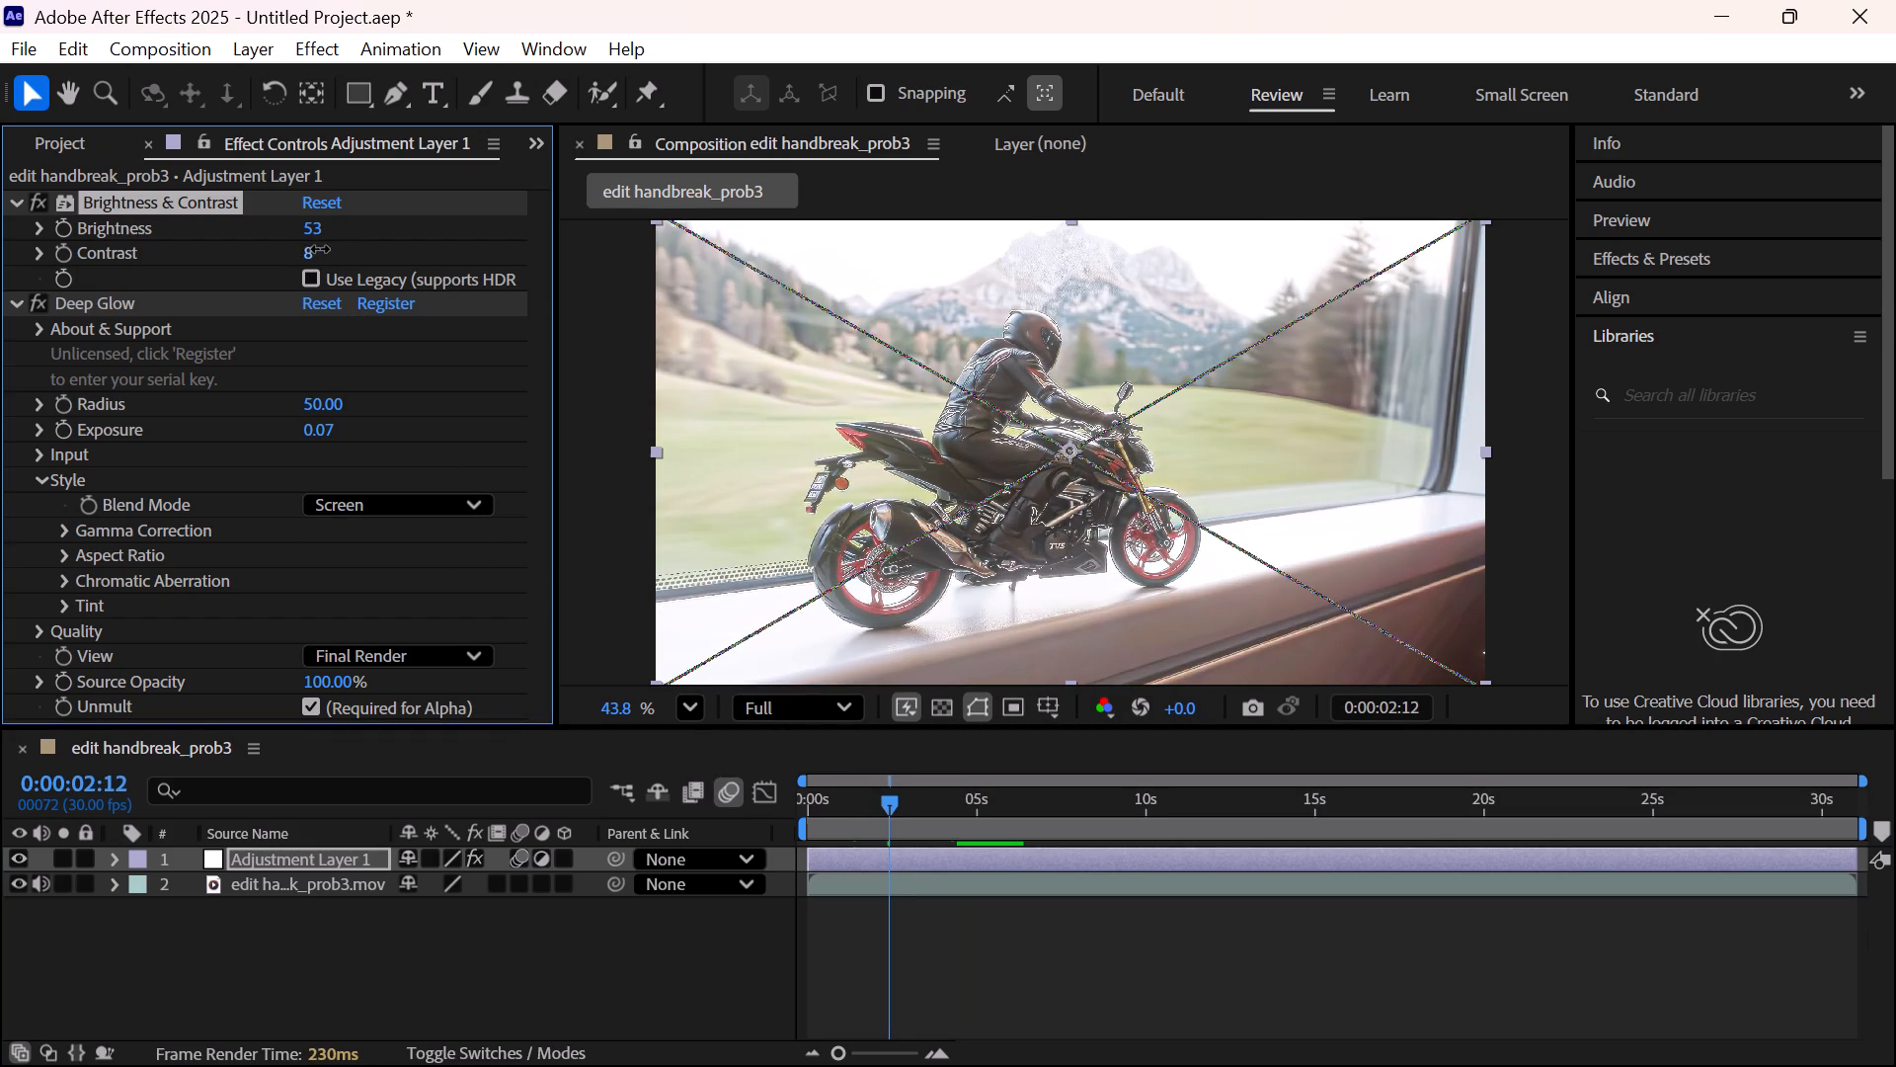
{"action": "left_click_drag", "start_coordinate": [320, 249], "coordinate": [431, 286]}
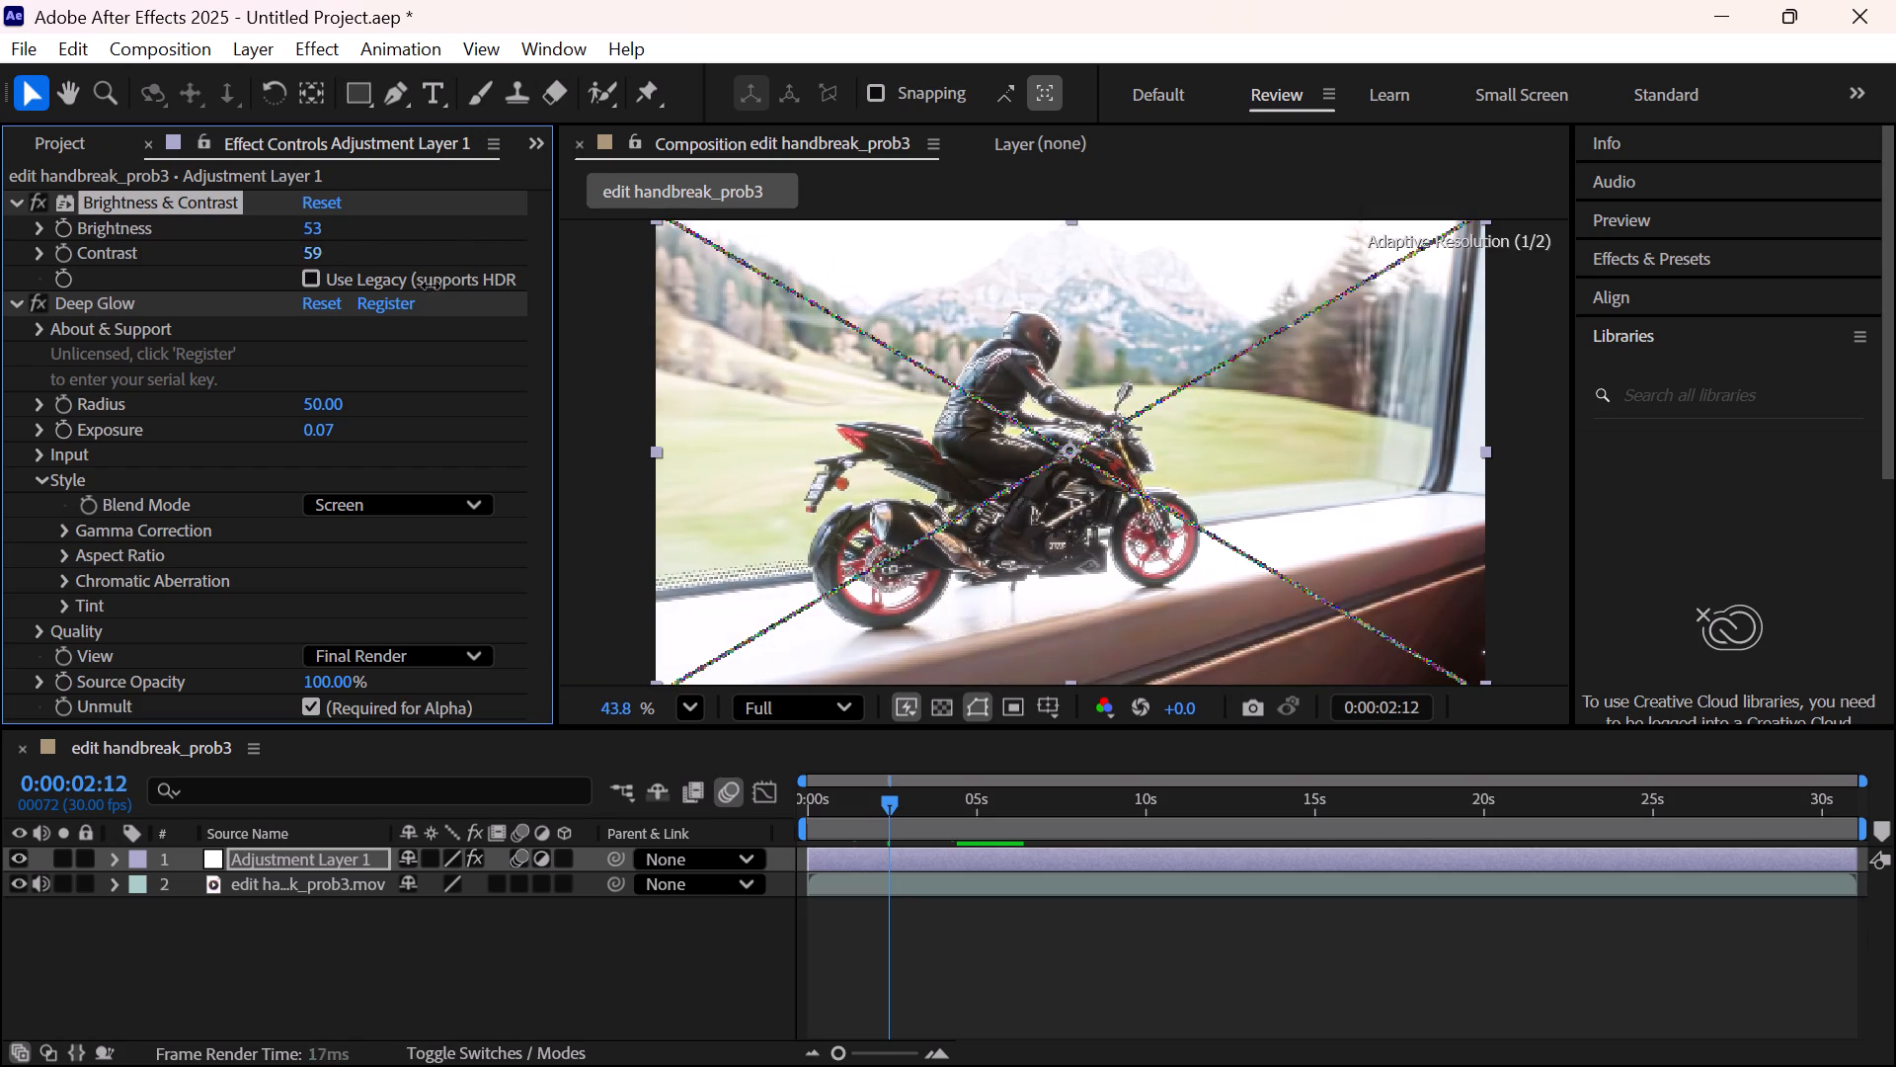
{"action": "left_click_drag", "start_coordinate": [431, 286], "coordinate": [451, 310]}
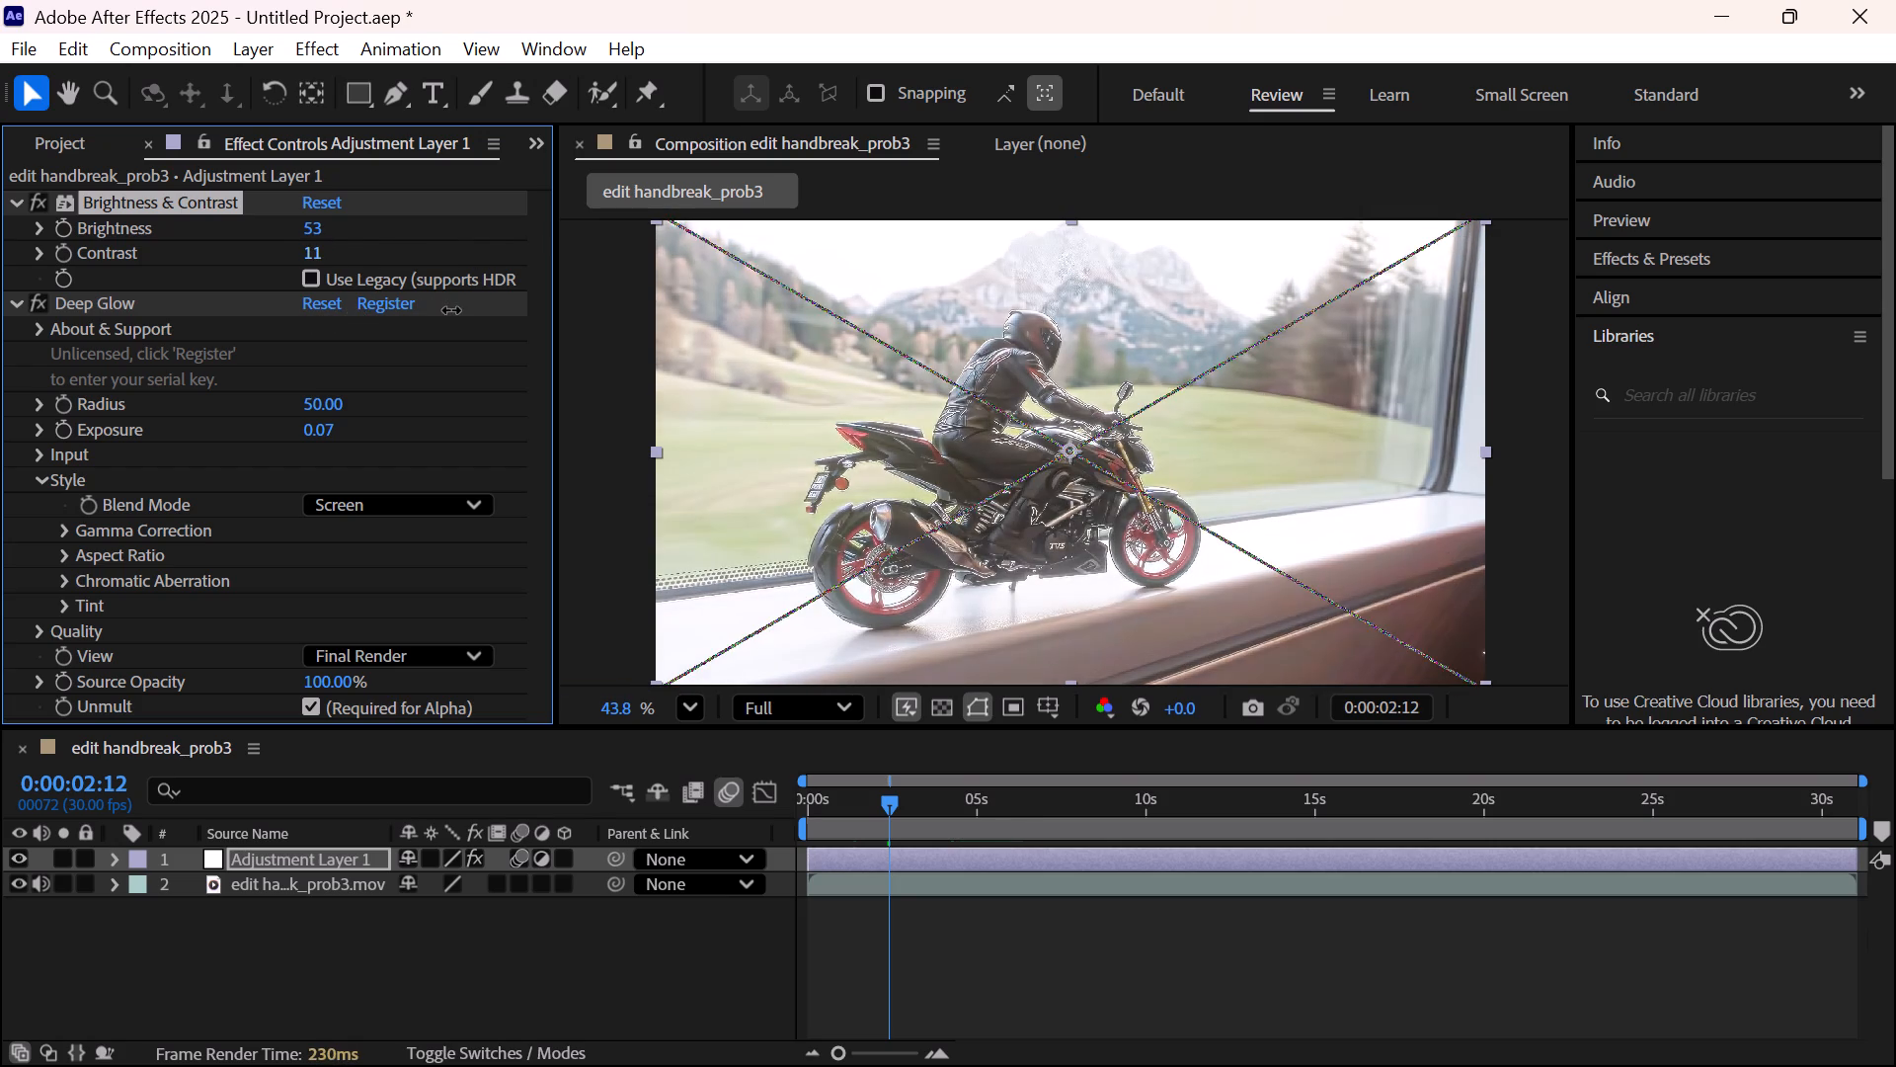
{"action": "left_click_drag", "start_coordinate": [451, 310], "coordinate": [435, 311]}
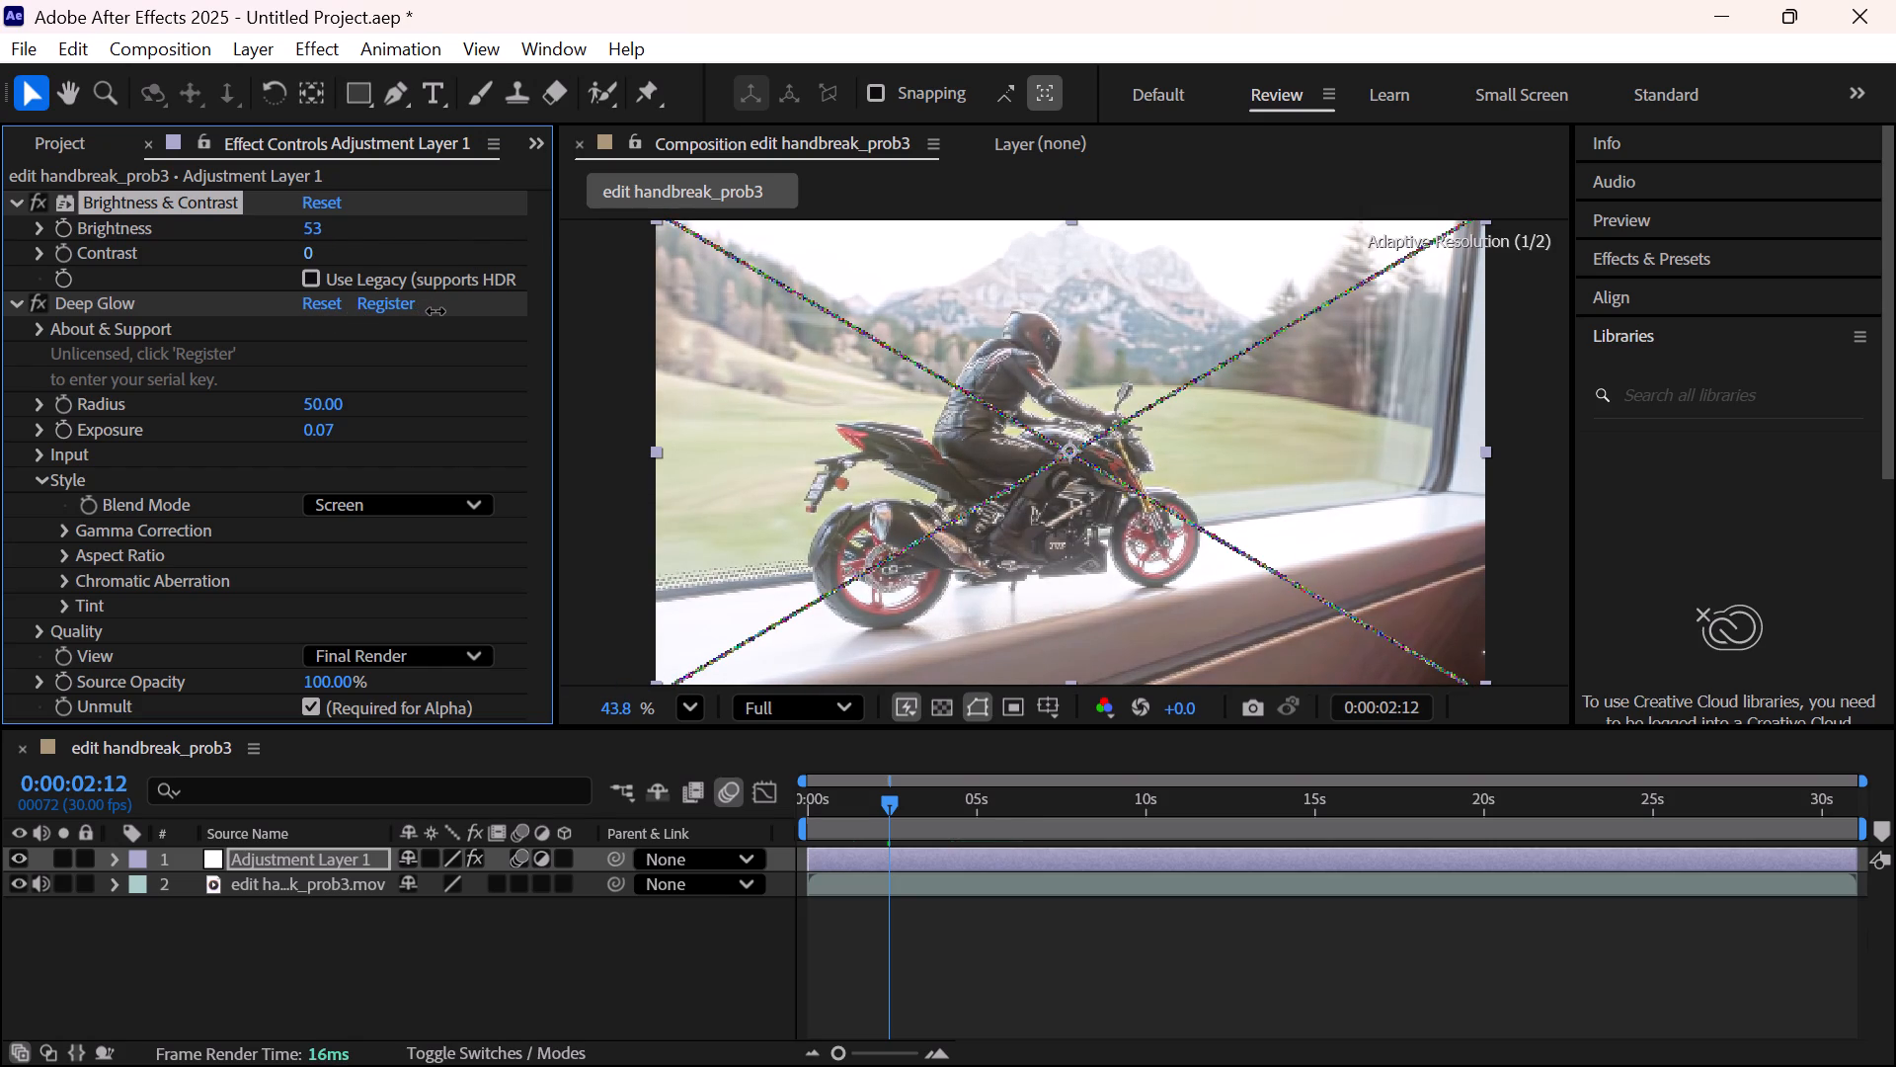
{"action": "left_click_drag", "start_coordinate": [435, 311], "coordinate": [467, 297]}
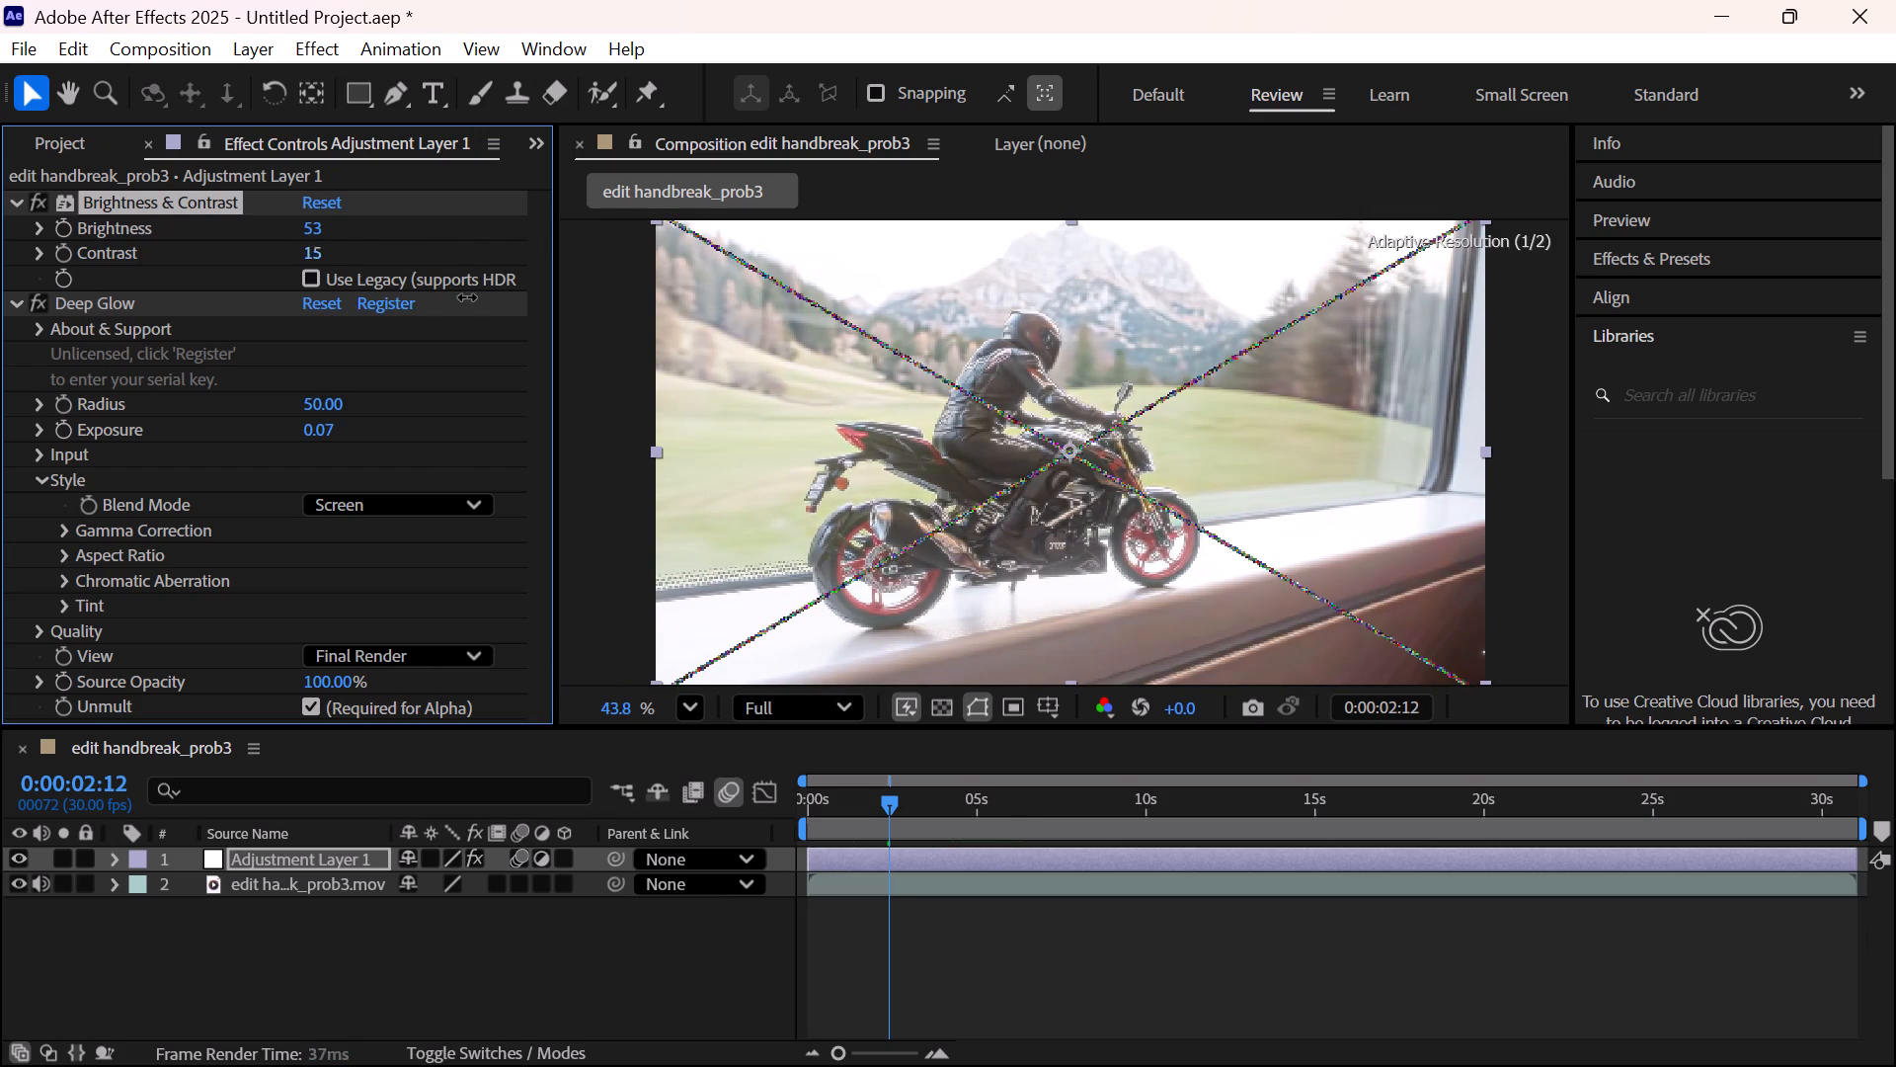
{"action": "left_click_drag", "start_coordinate": [467, 297], "coordinate": [440, 302]}
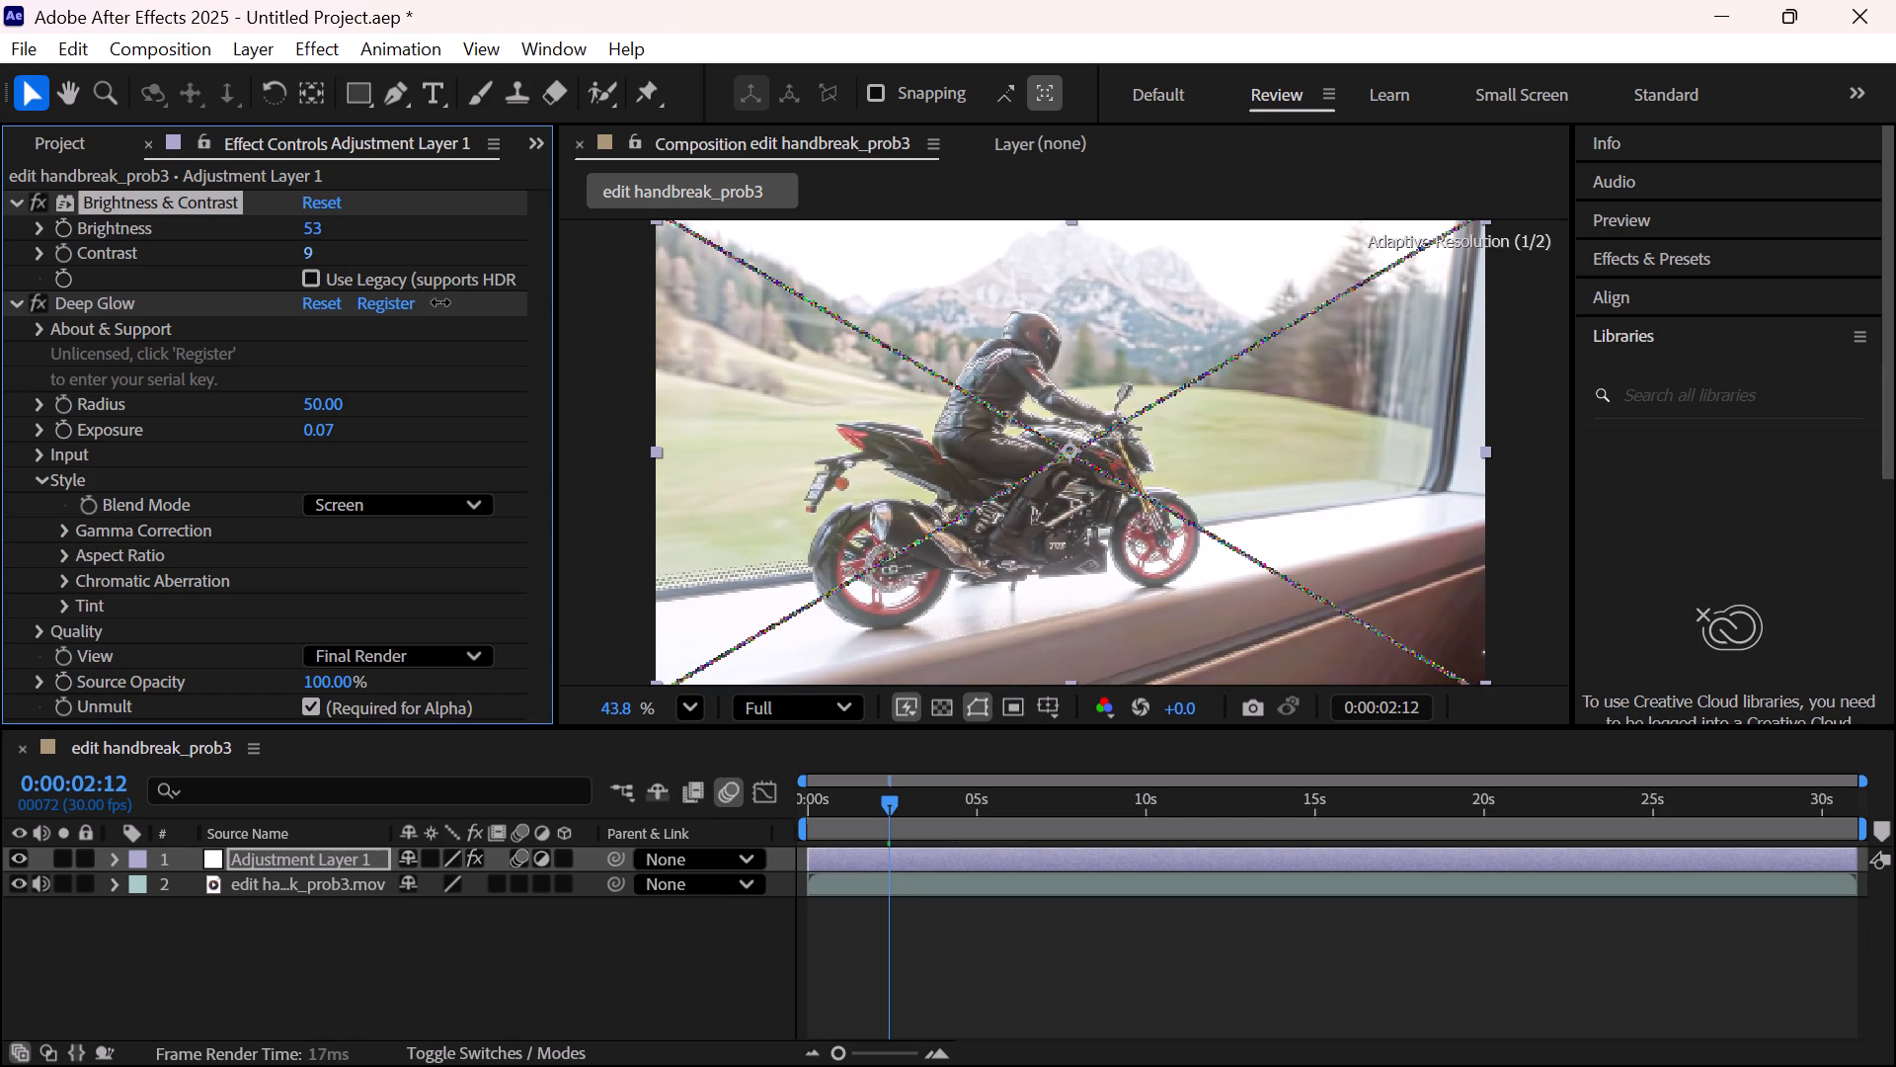
{"action": "left_click_drag", "start_coordinate": [440, 302], "coordinate": [444, 302]}
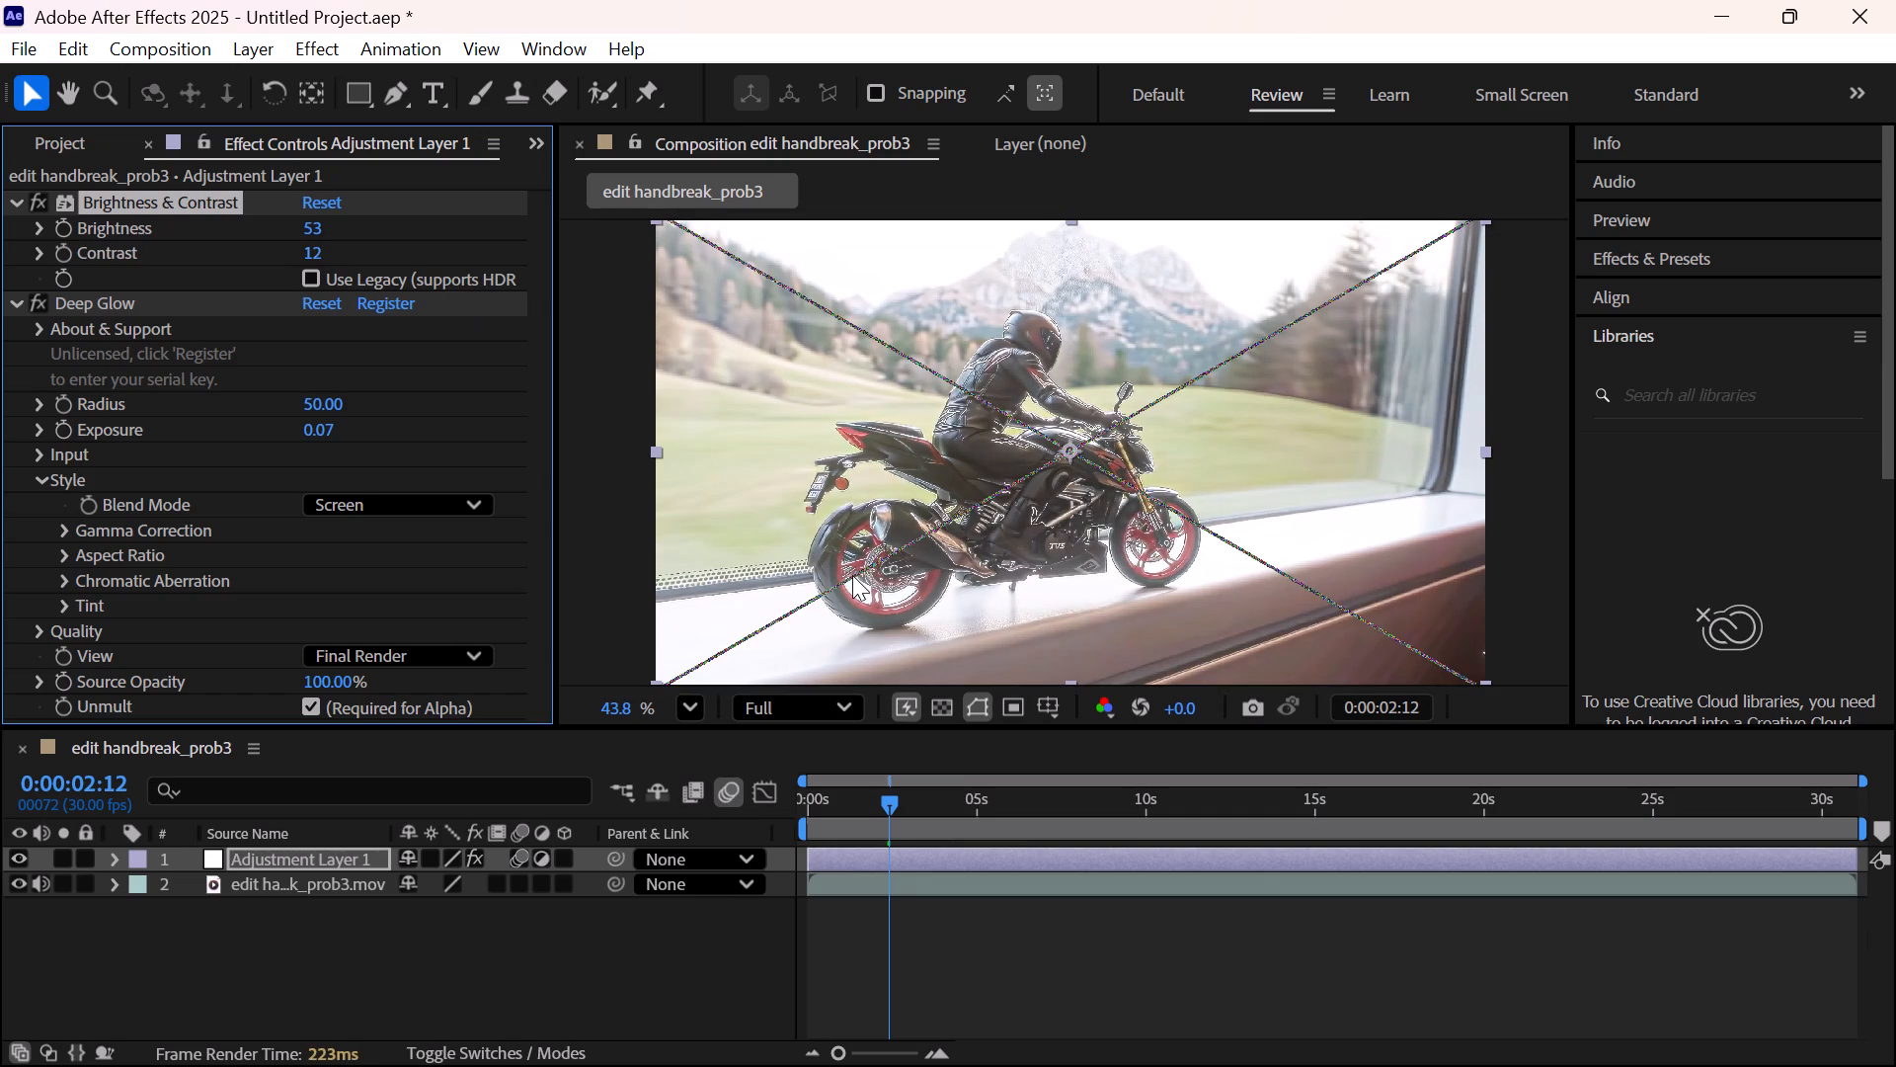
Scrub through the opening seconds and play the graded composition from 0:00:04:04.
{"action": "left_click_drag", "start_coordinate": [893, 795], "coordinate": [821, 789]}
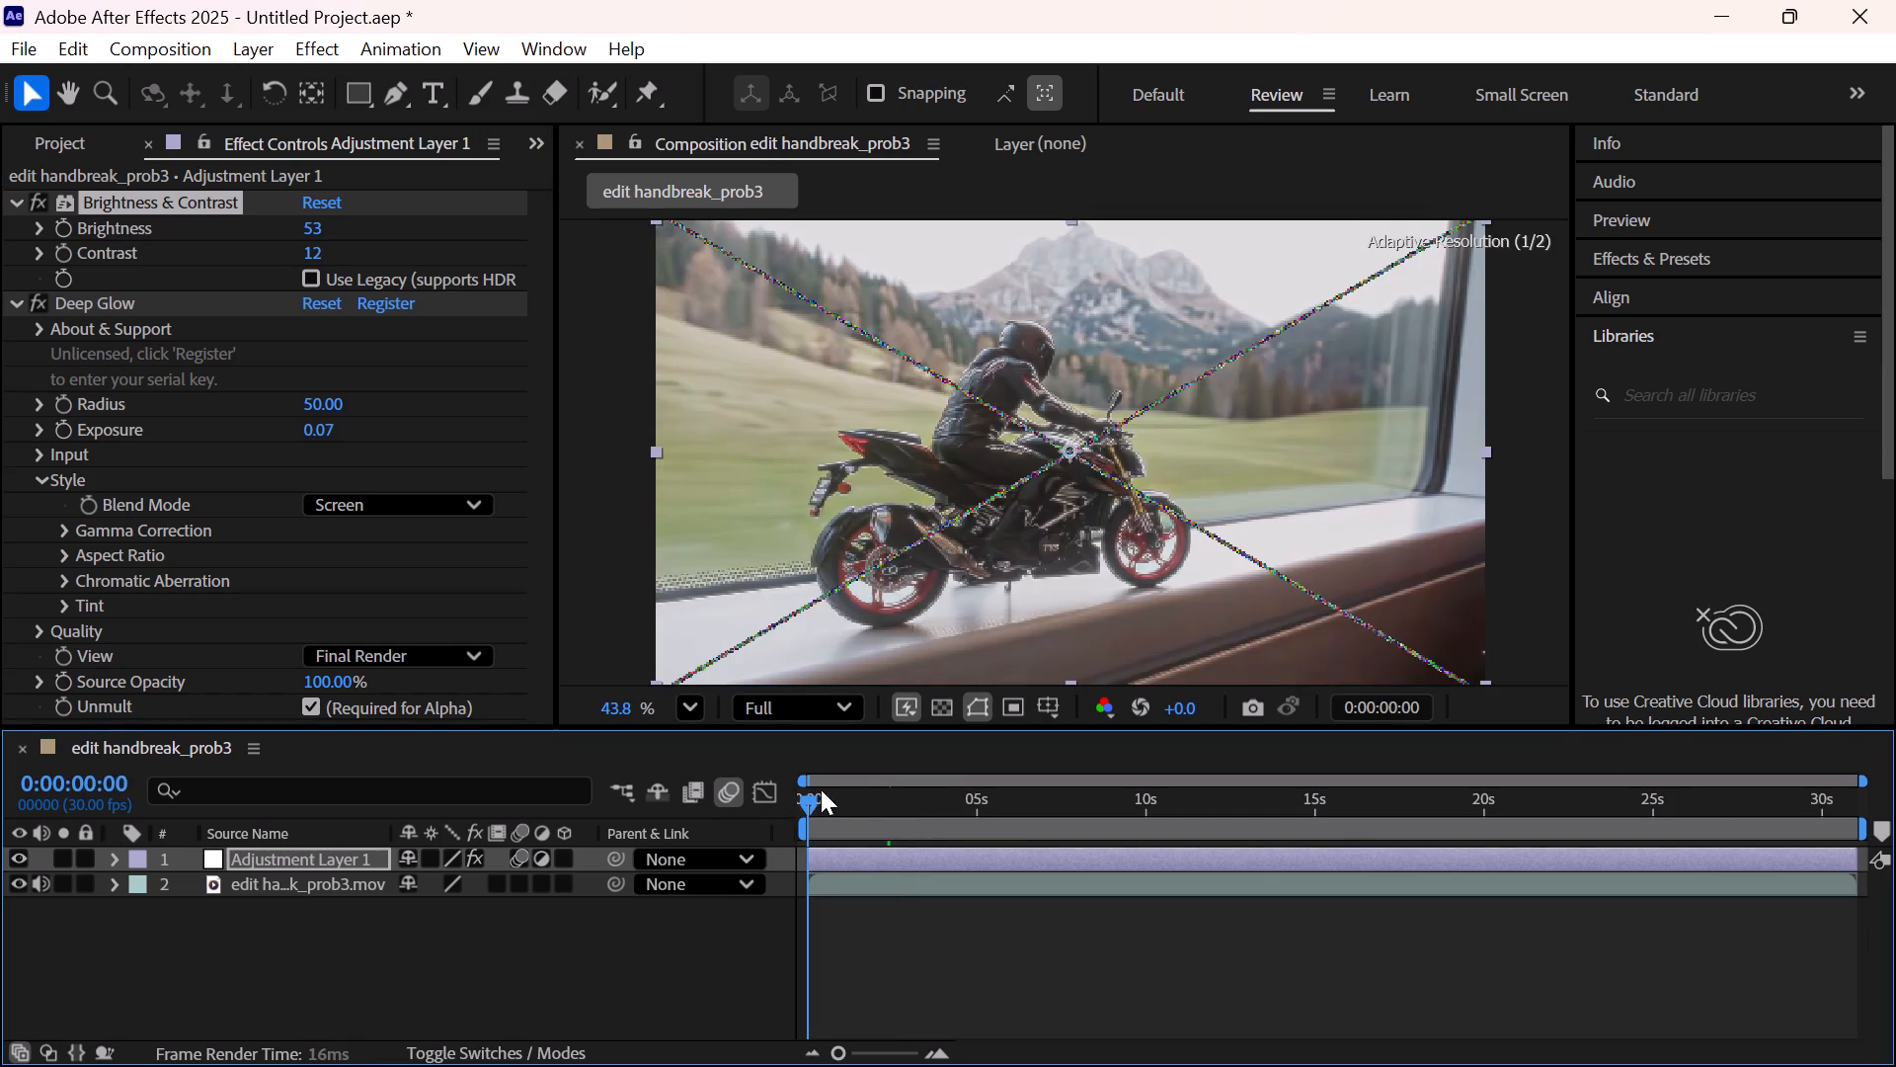
{"action": "left_click_drag", "start_coordinate": [821, 789], "coordinate": [950, 780]}
{"action": "key", "text": "space"}
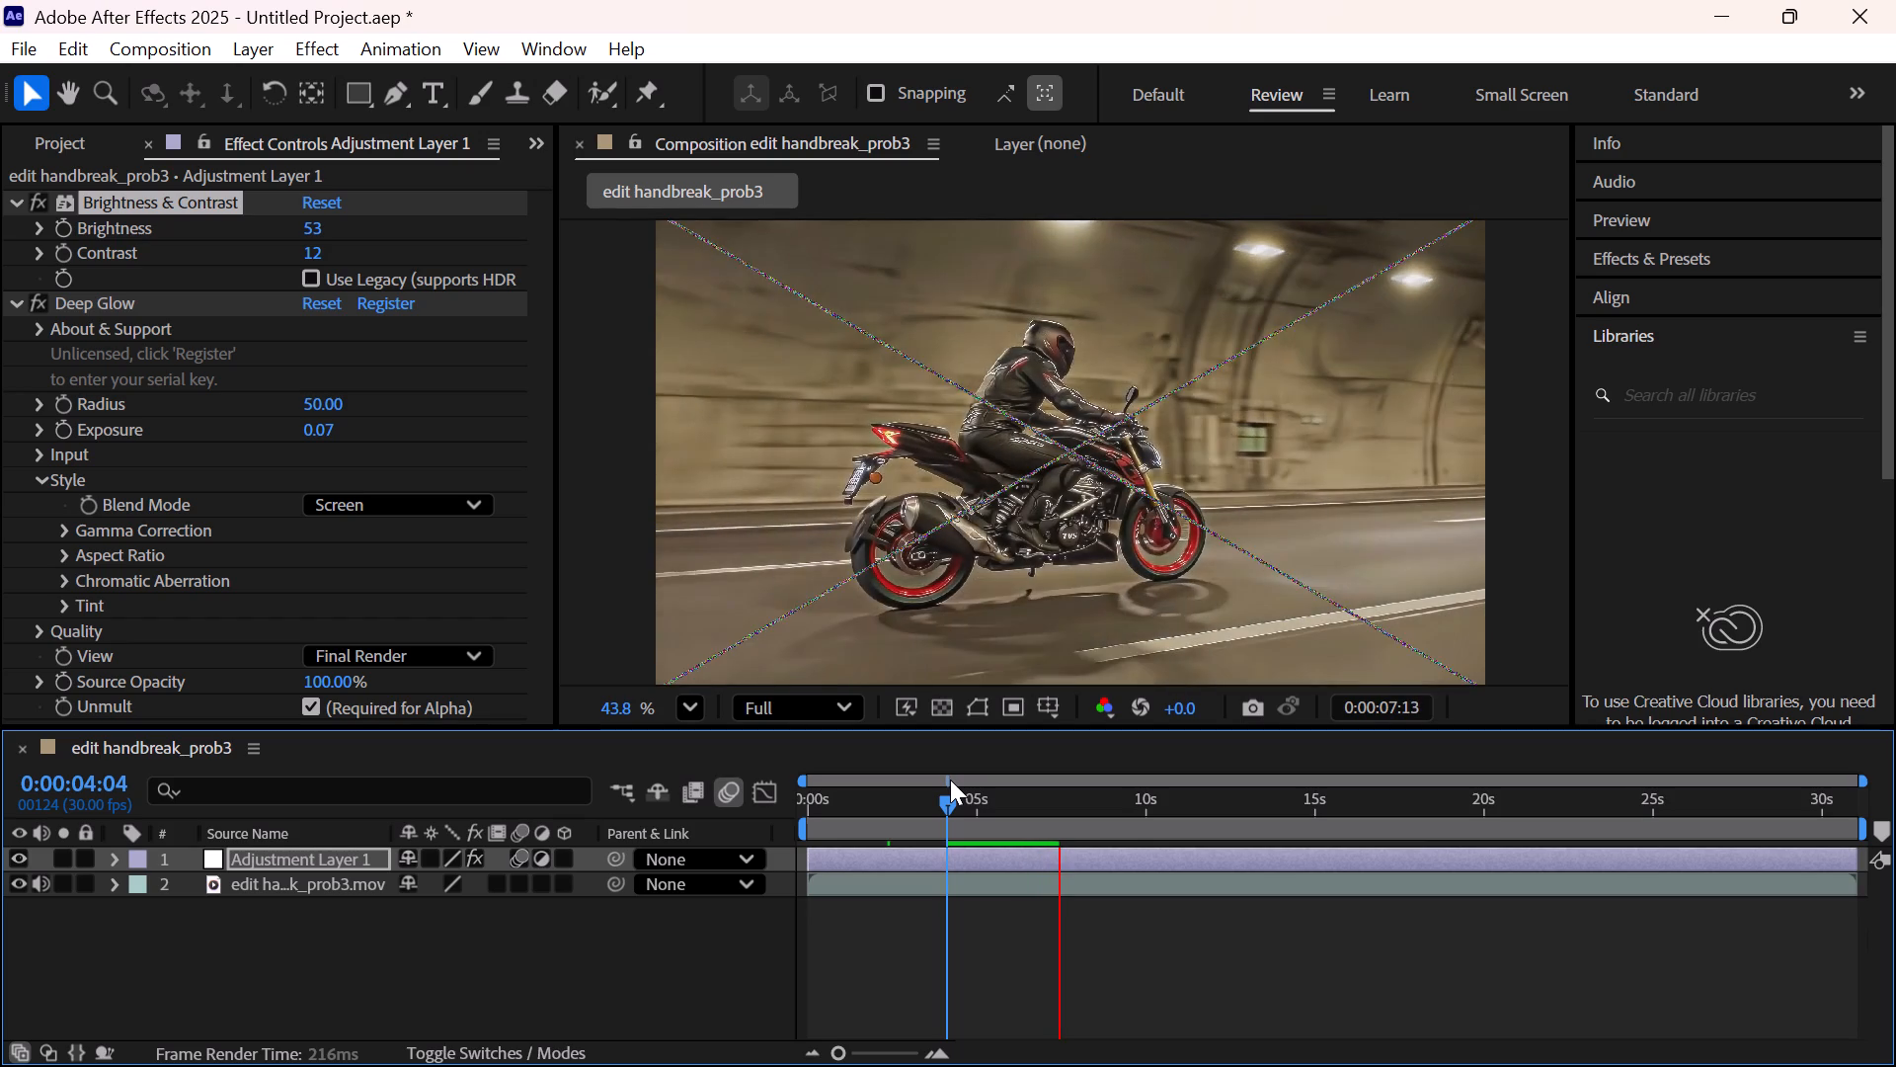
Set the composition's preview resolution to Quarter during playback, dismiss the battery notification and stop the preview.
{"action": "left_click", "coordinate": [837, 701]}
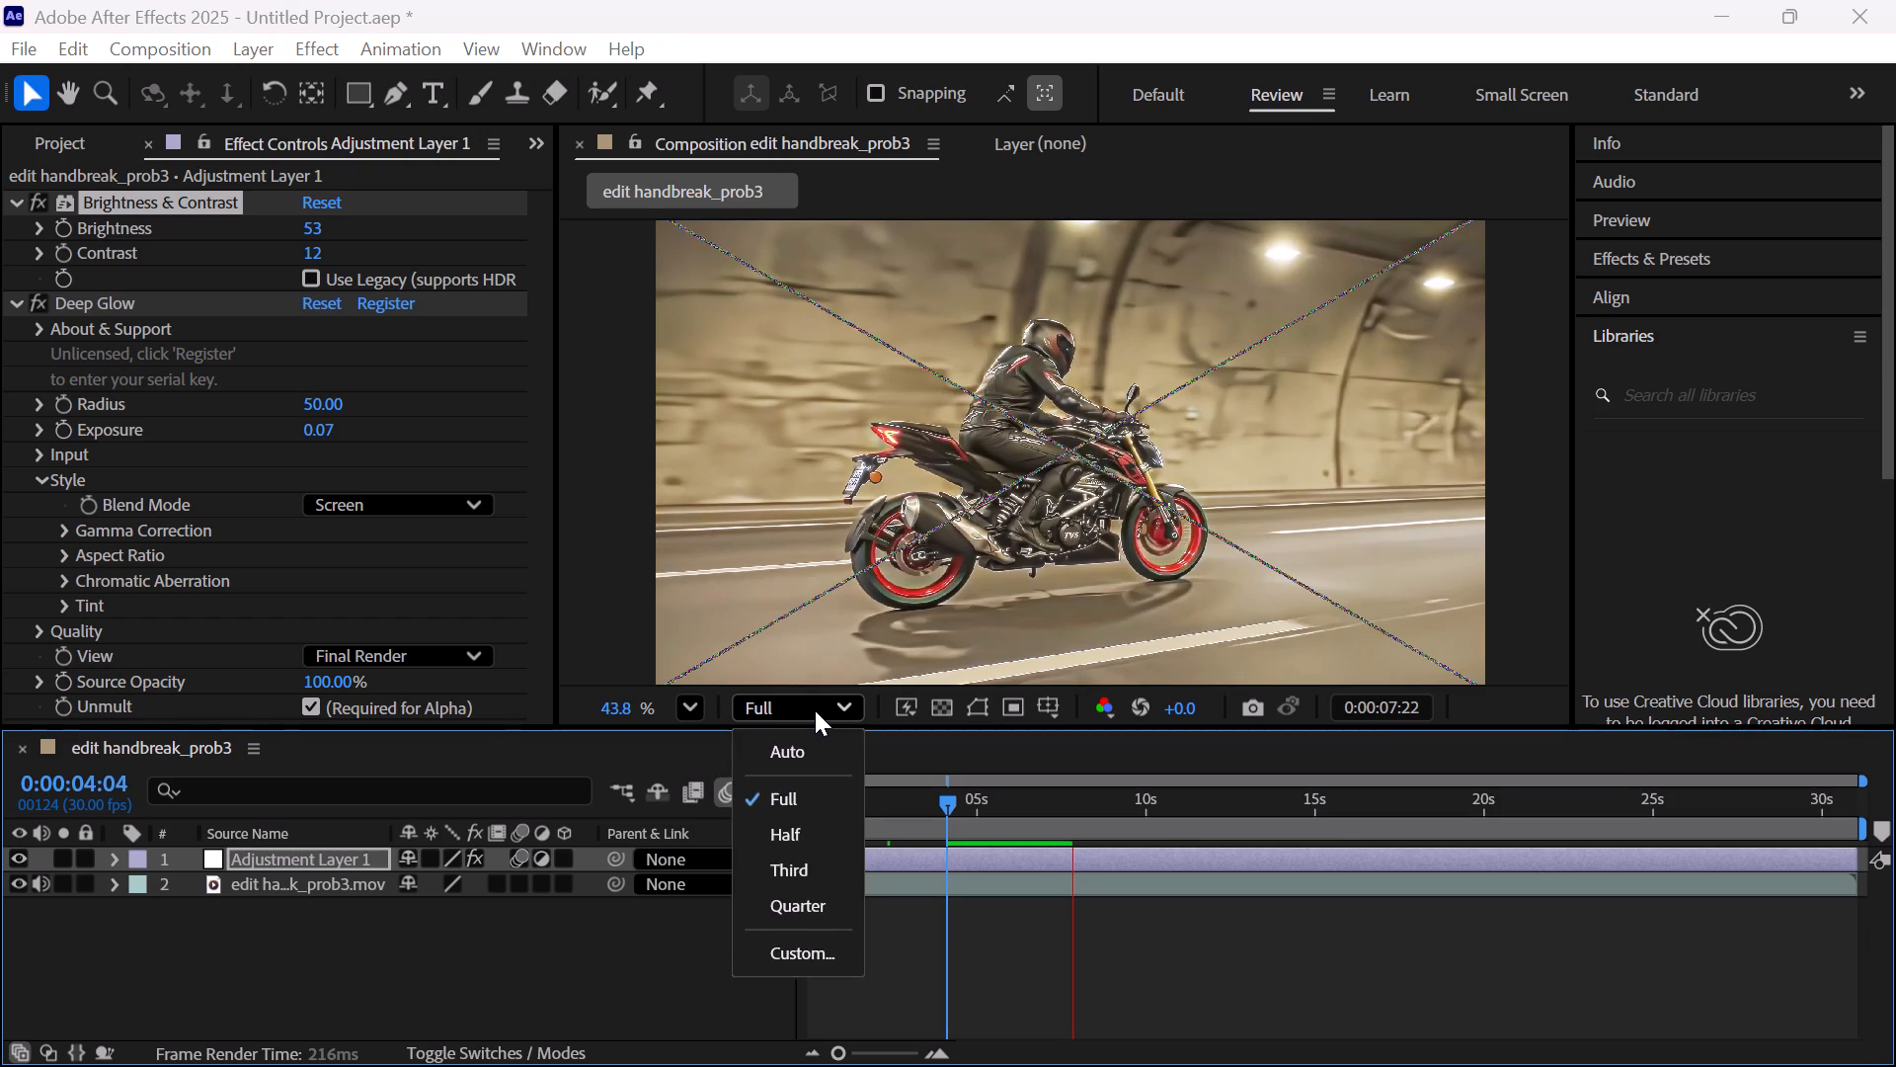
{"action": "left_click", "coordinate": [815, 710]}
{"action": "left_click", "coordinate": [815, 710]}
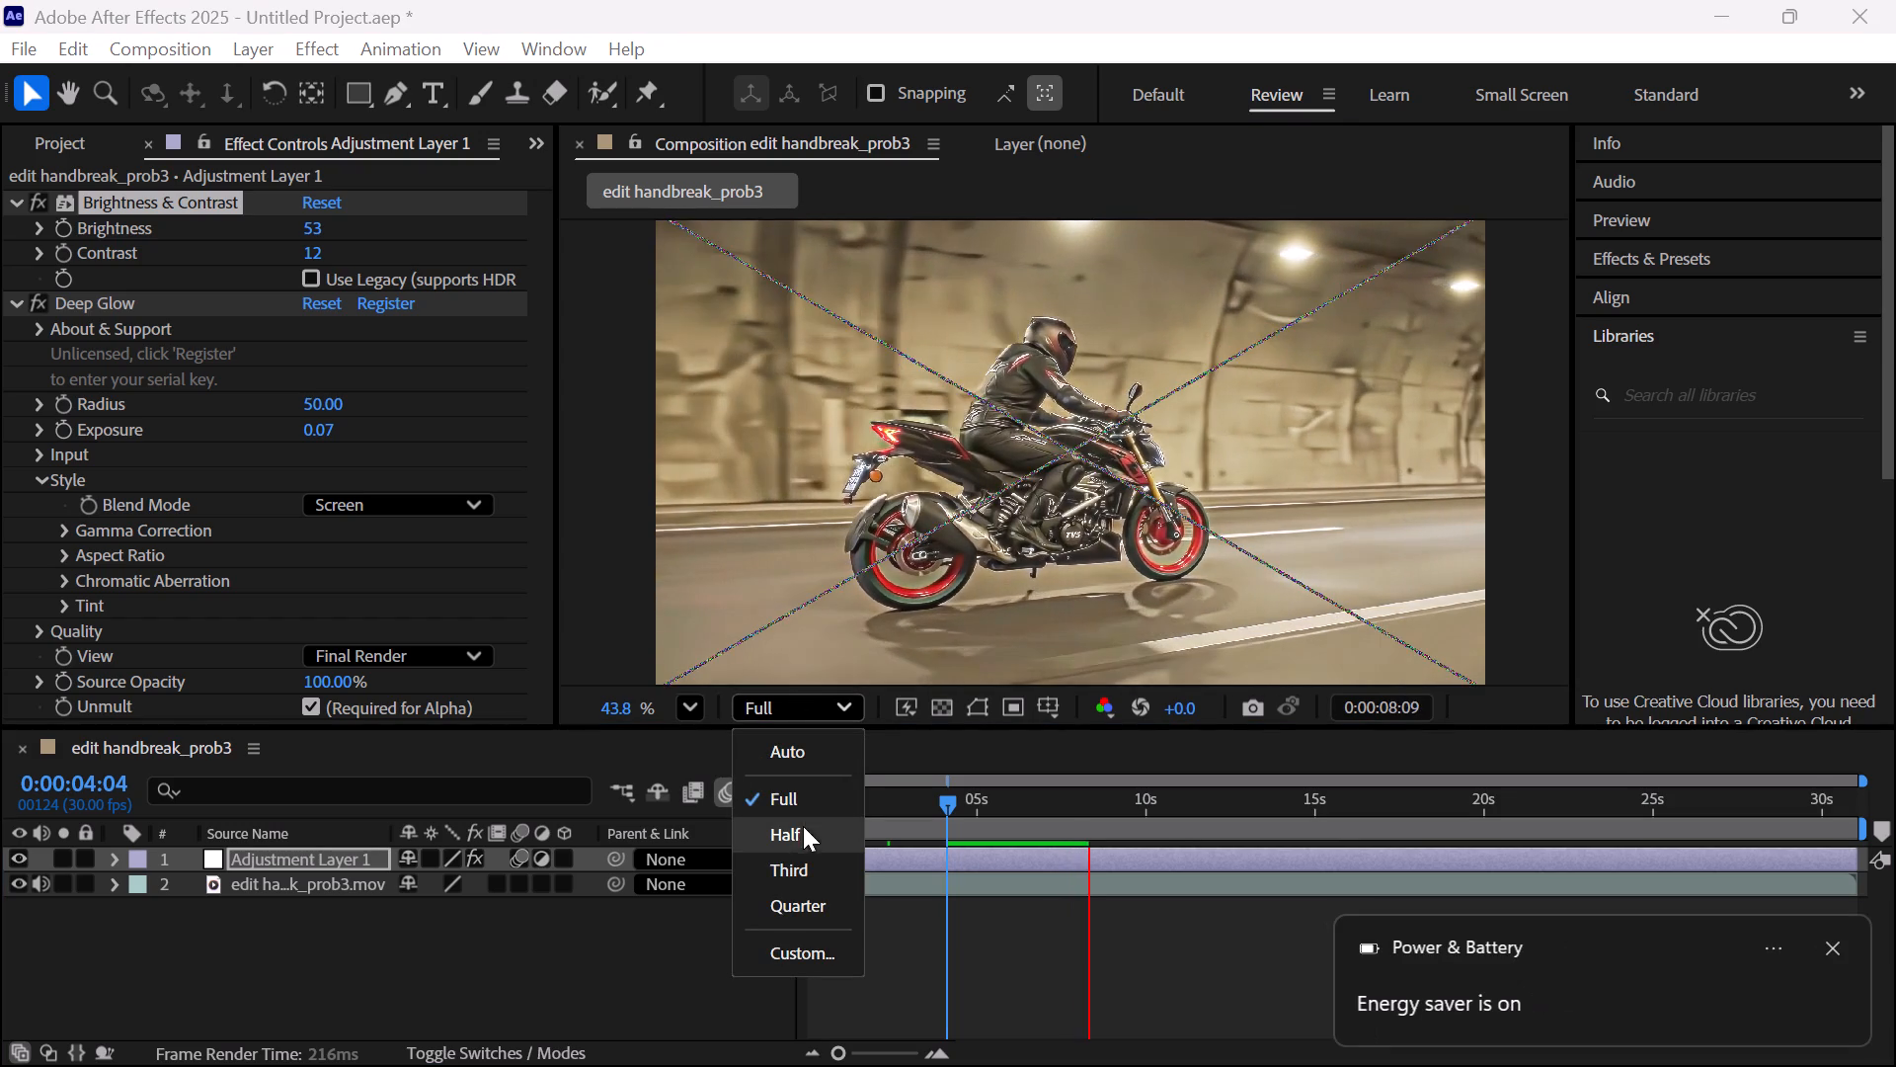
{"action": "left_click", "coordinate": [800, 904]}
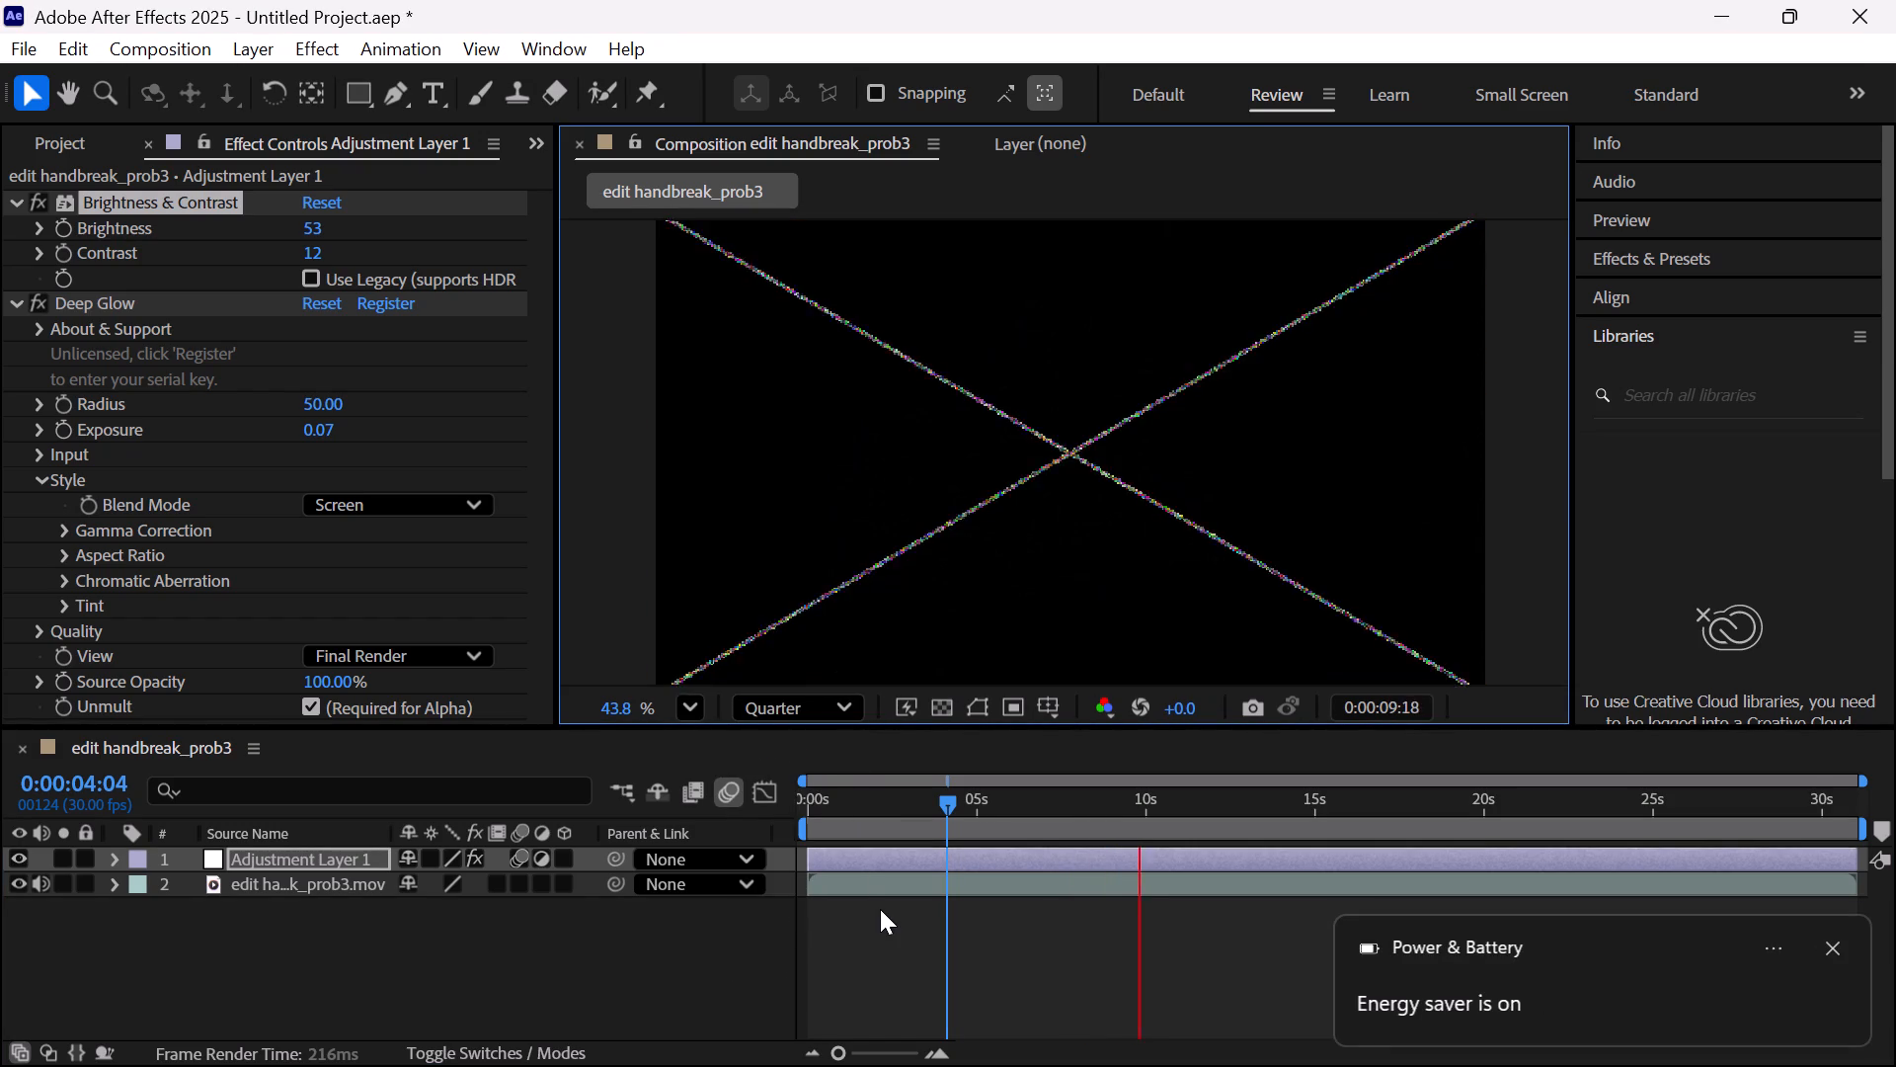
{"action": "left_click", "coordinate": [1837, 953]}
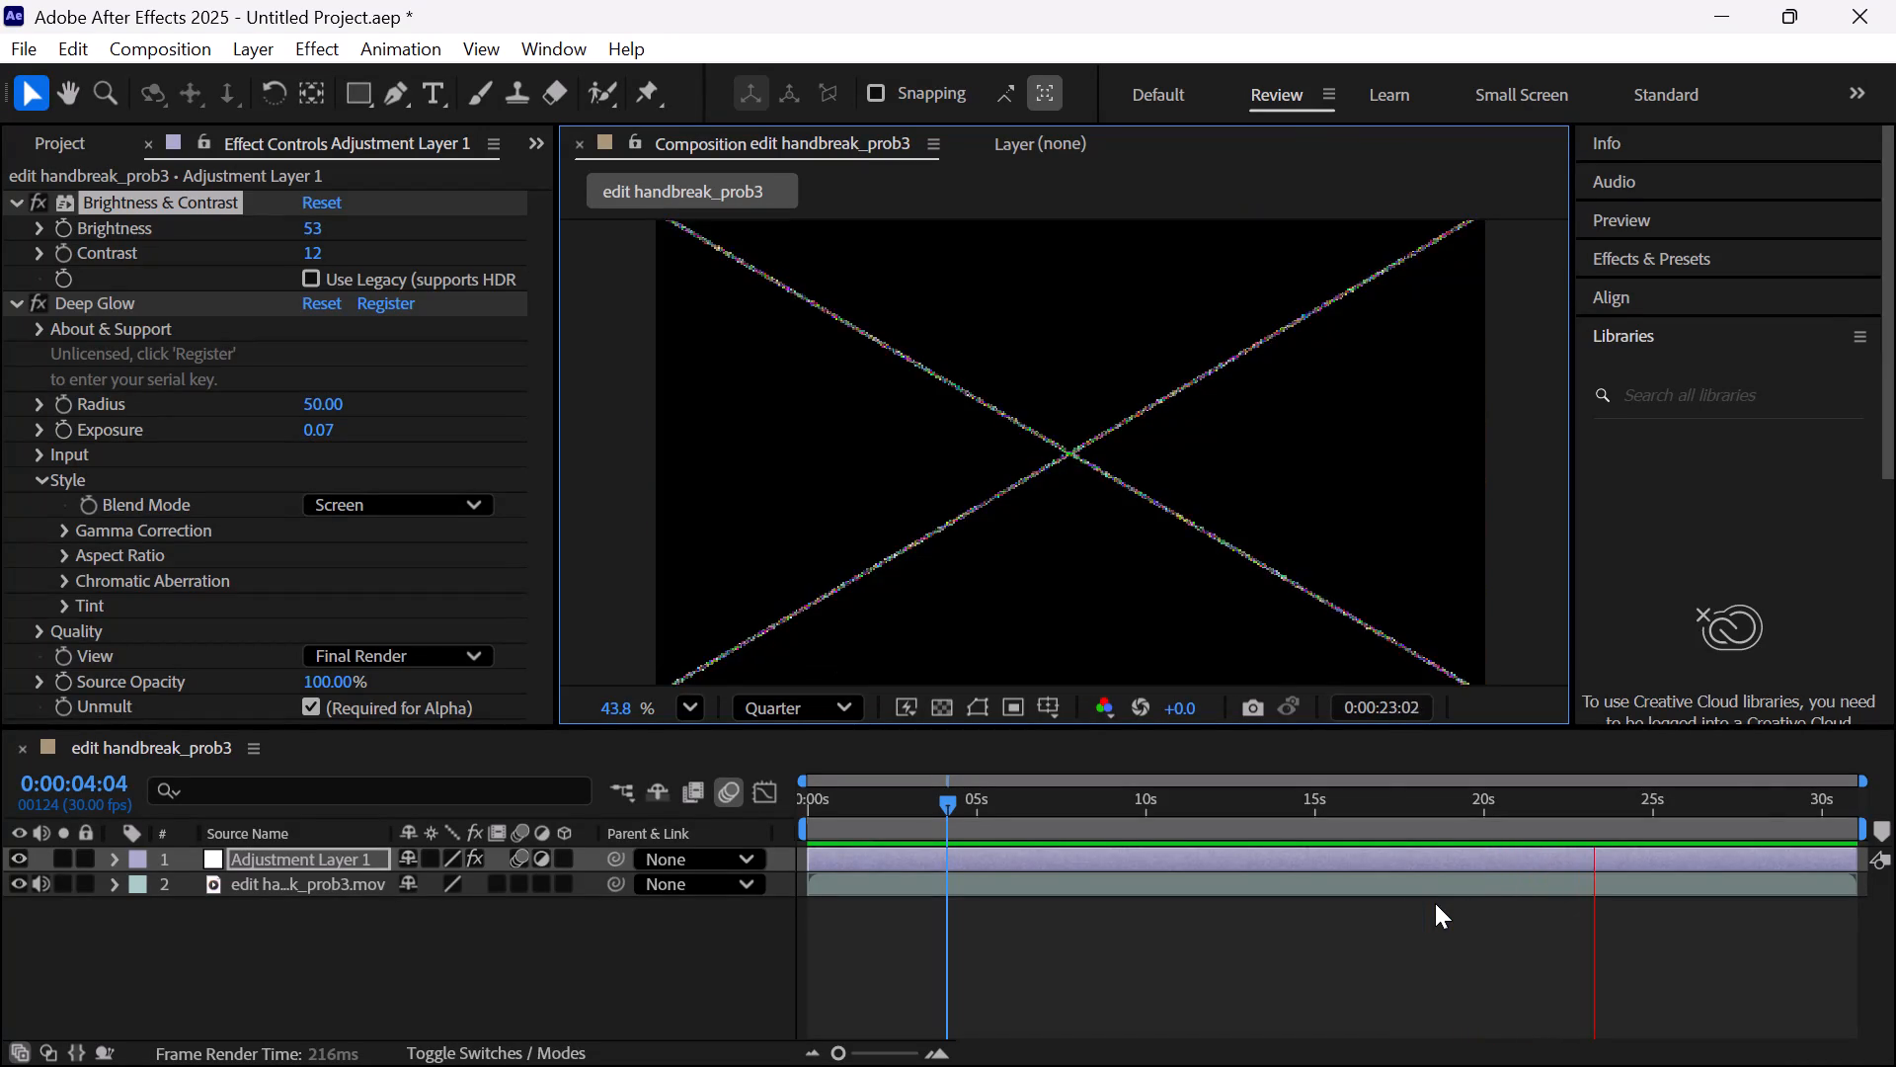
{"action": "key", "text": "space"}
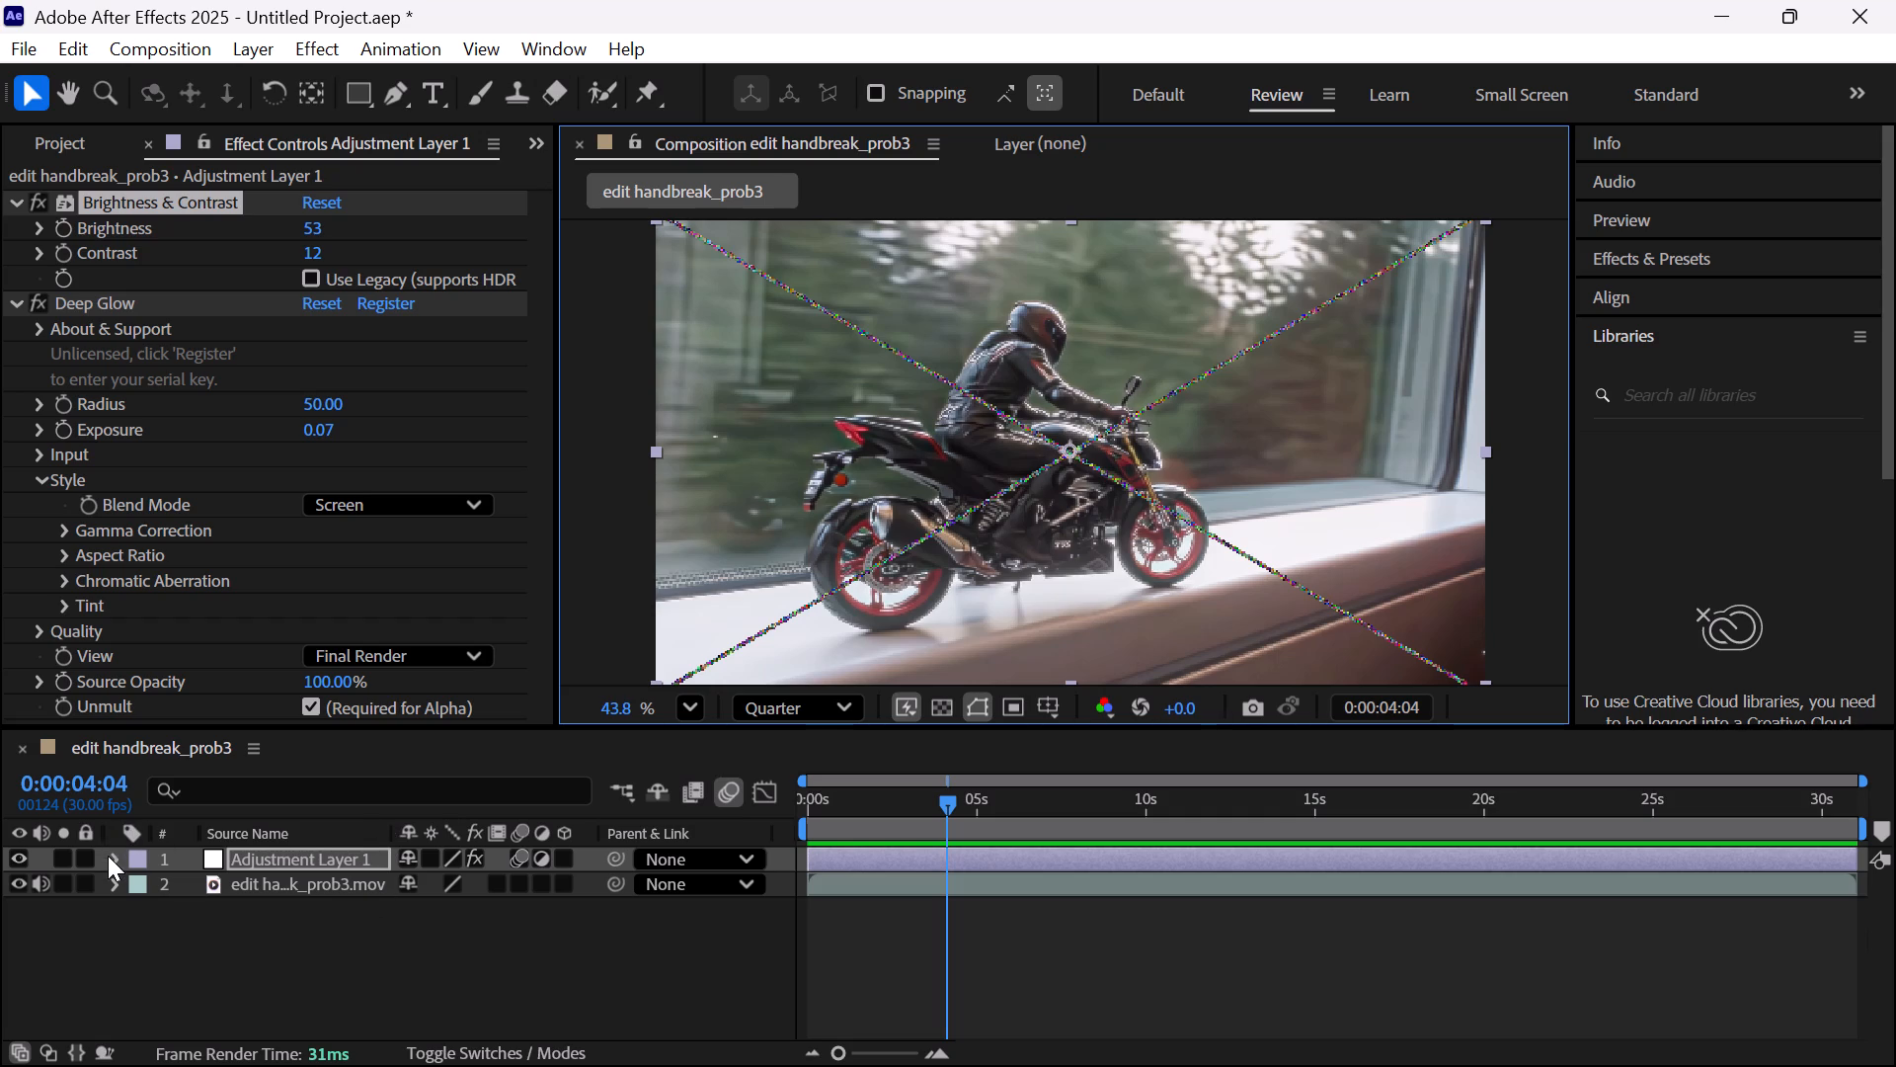
Set Deep Glow's Exposure to 0.10.
{"action": "left_click", "coordinate": [322, 426]}
{"action": "key", "text": "BackSpace"}
{"action": "type", "text": "010"}
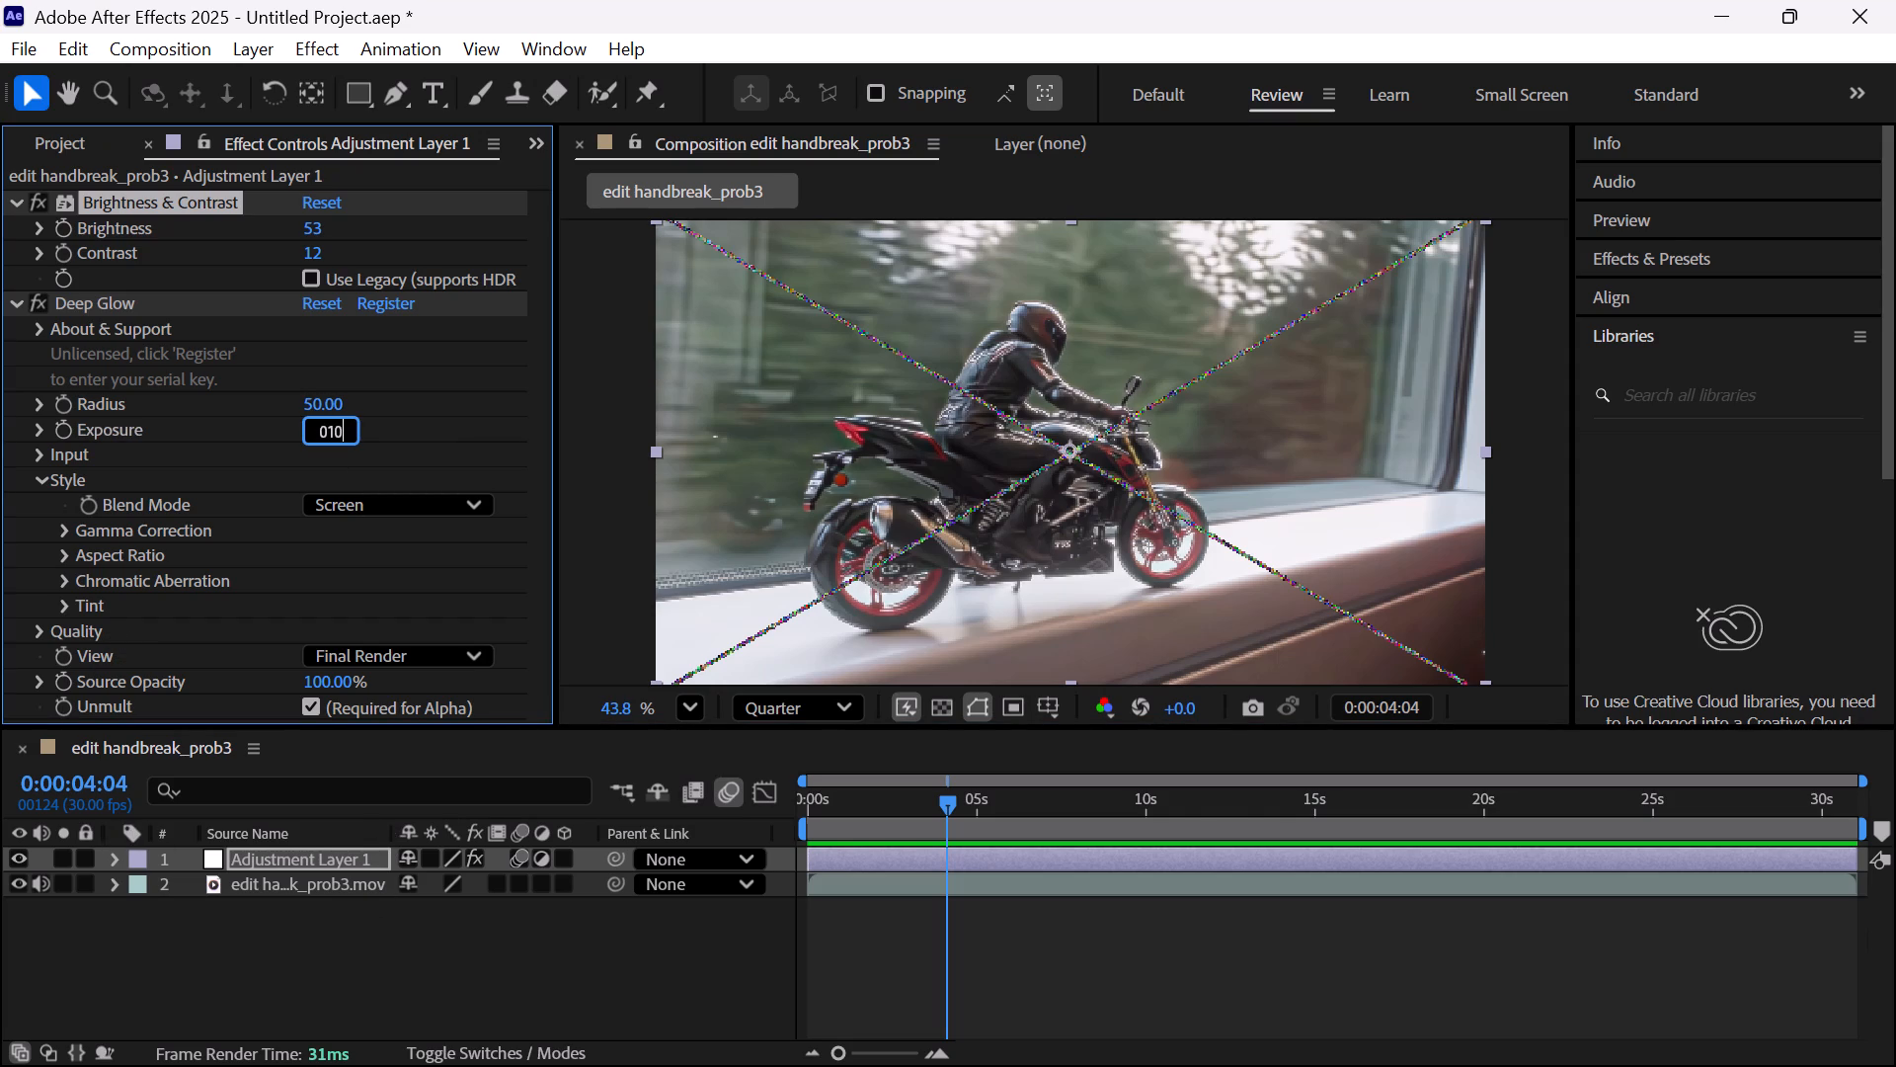
{"action": "key", "text": "BackSpace"}
{"action": "key", "text": "BackSpace"}
{"action": "type", "text": "010"}
{"action": "key", "text": "BackSpace"}
{"action": "key", "text": "BackSpace"}
{"action": "key", "text": "BackSpace"}
{"action": "key", "text": "period"}
{"action": "type", "text": "10"}
{"action": "key", "text": "Return"}
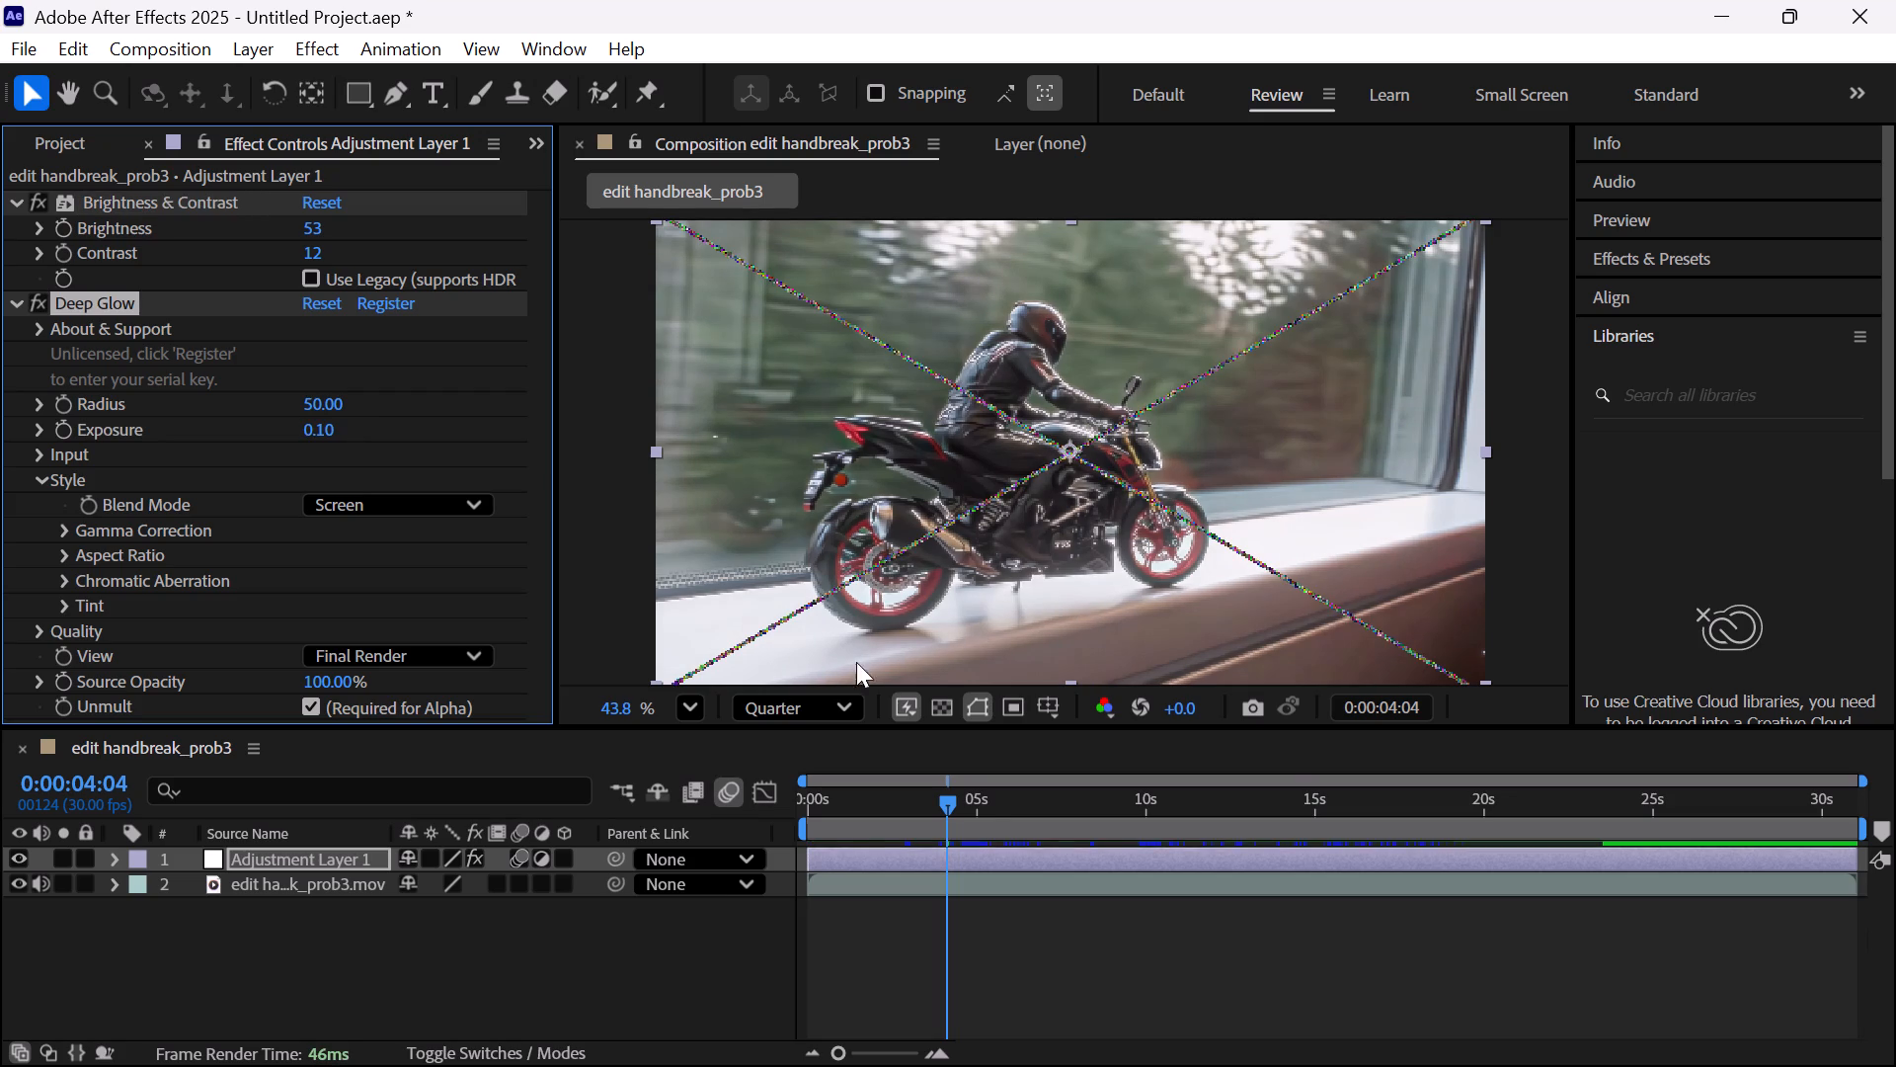
Move the current time to 0:00:13:08 in the tunnel shot and set the preview resolution to Full.
{"action": "left_click_drag", "start_coordinate": [949, 802], "coordinate": [1241, 861]}
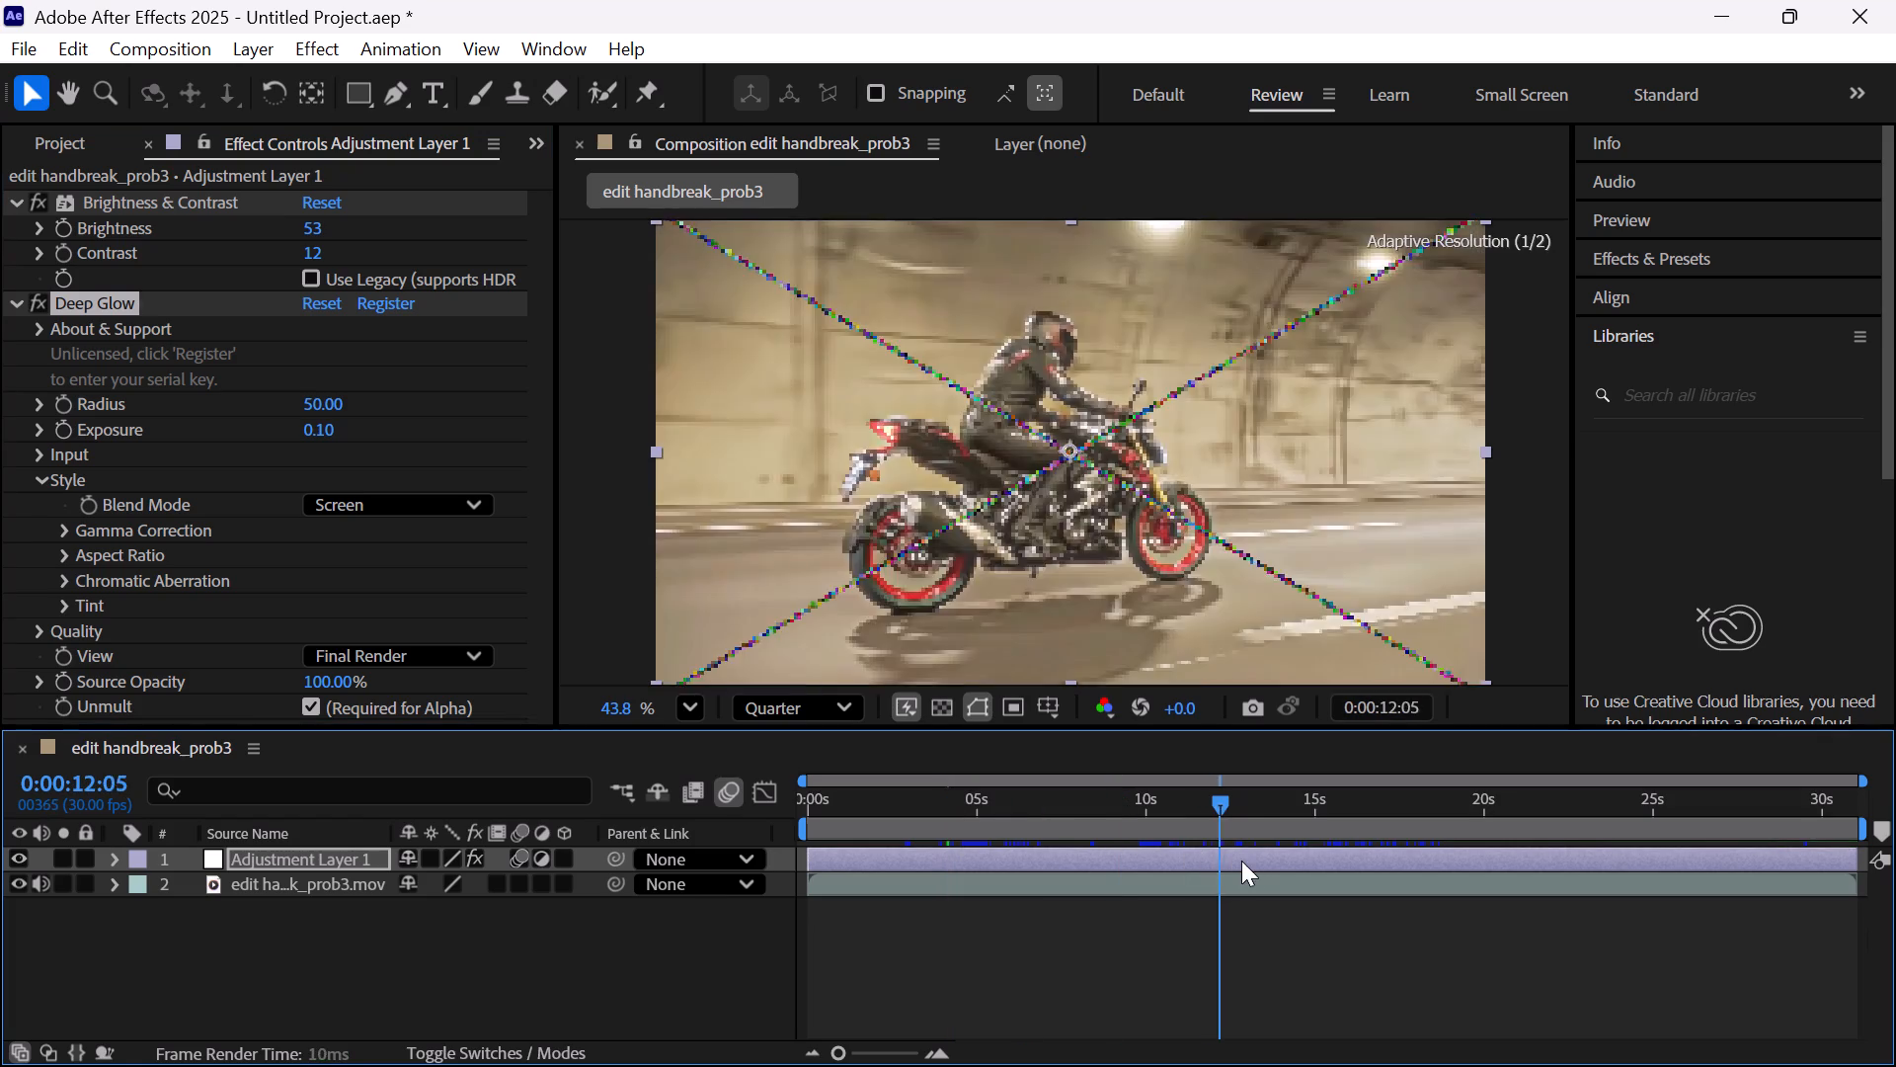
{"action": "left_click_drag", "start_coordinate": [1241, 861], "coordinate": [1258, 862]}
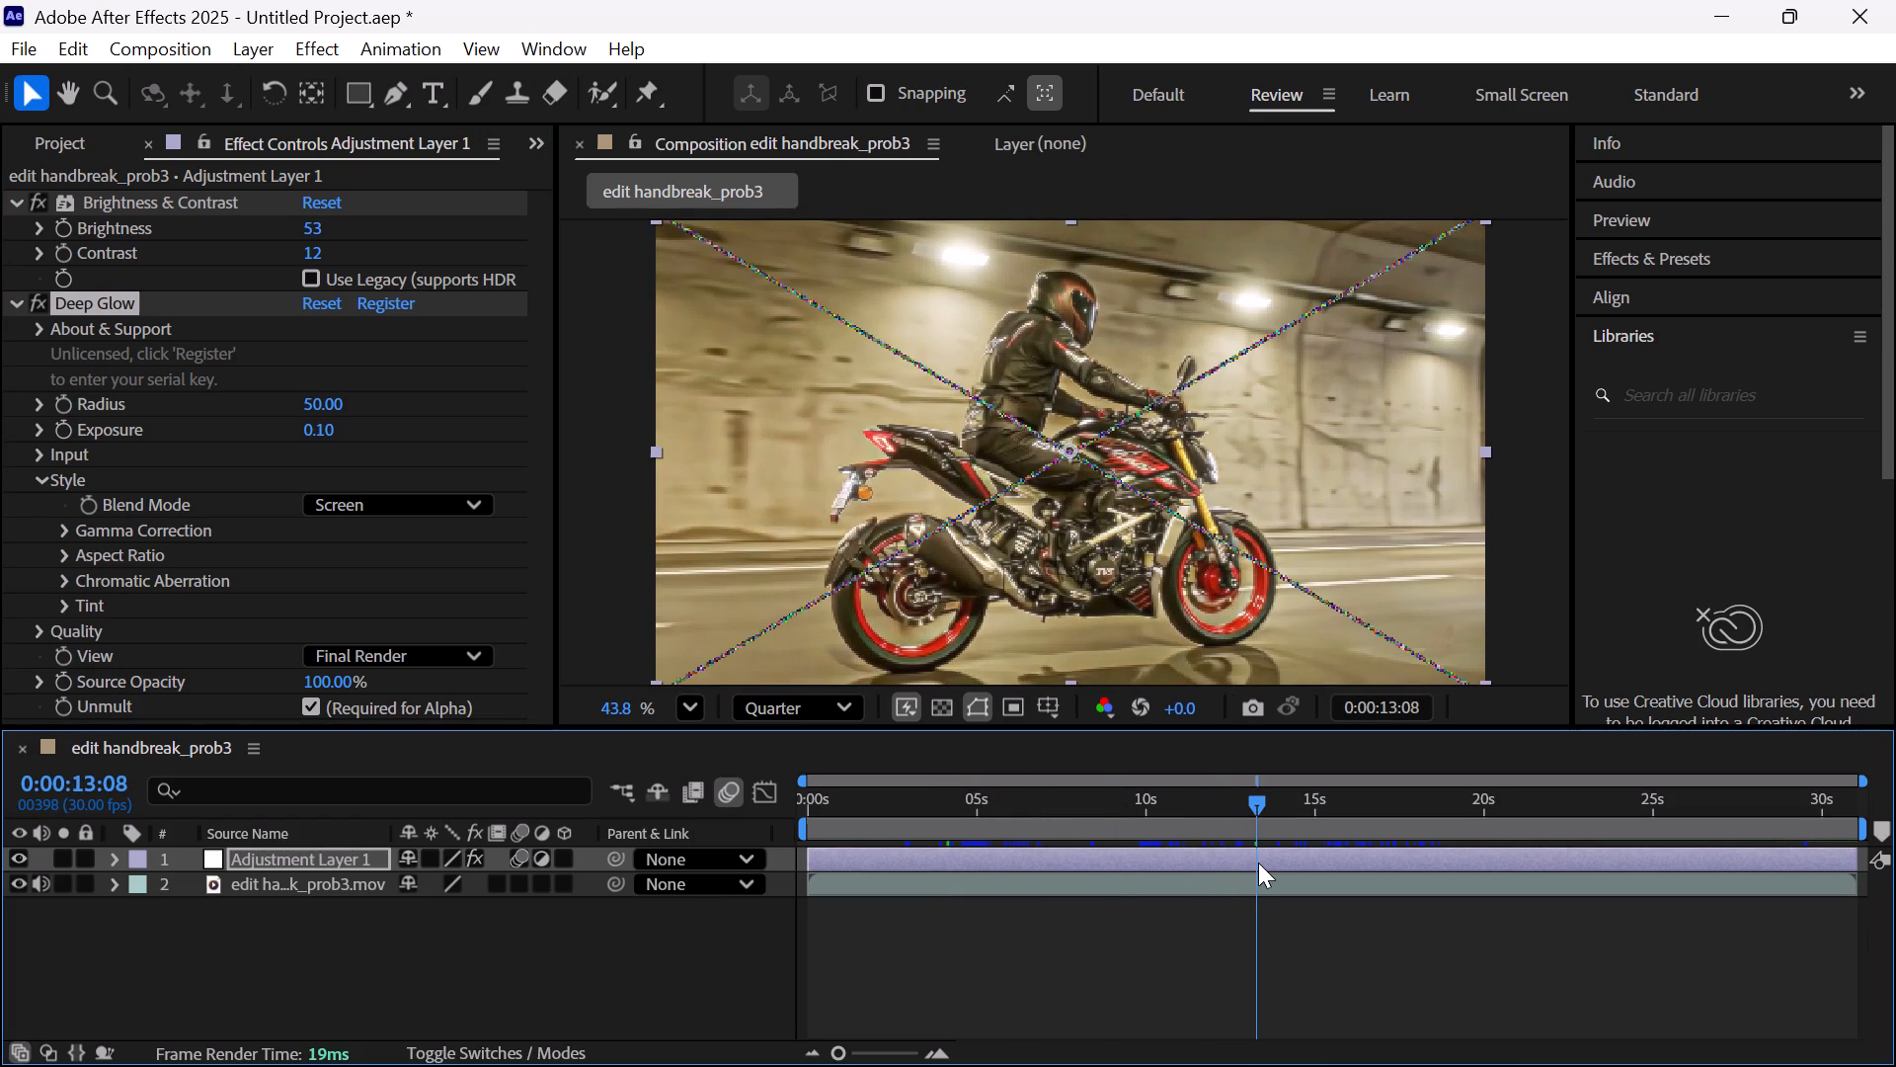
{"action": "left_click", "coordinate": [854, 711]}
{"action": "left_click", "coordinate": [829, 798]}
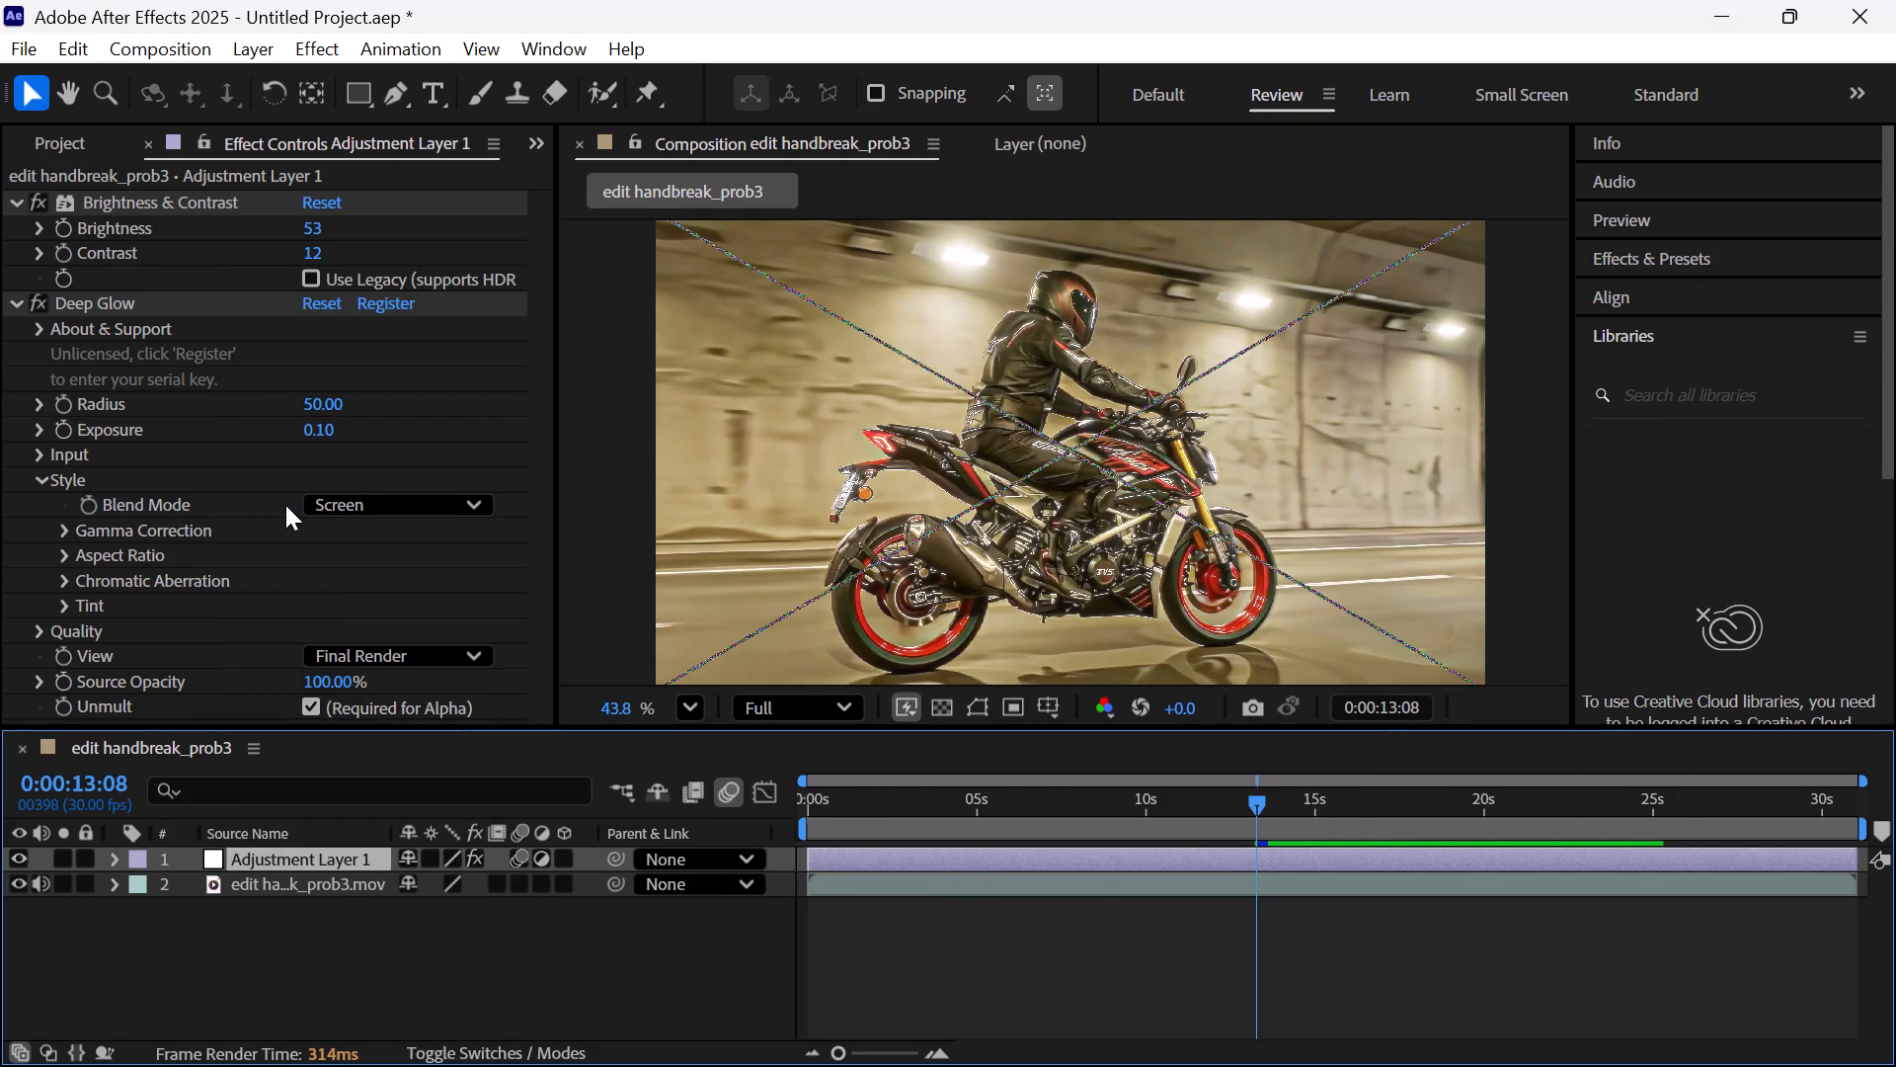
{"action": "scroll", "coordinate": [285, 505], "scroll_direction": "down", "scroll_amount": 2}
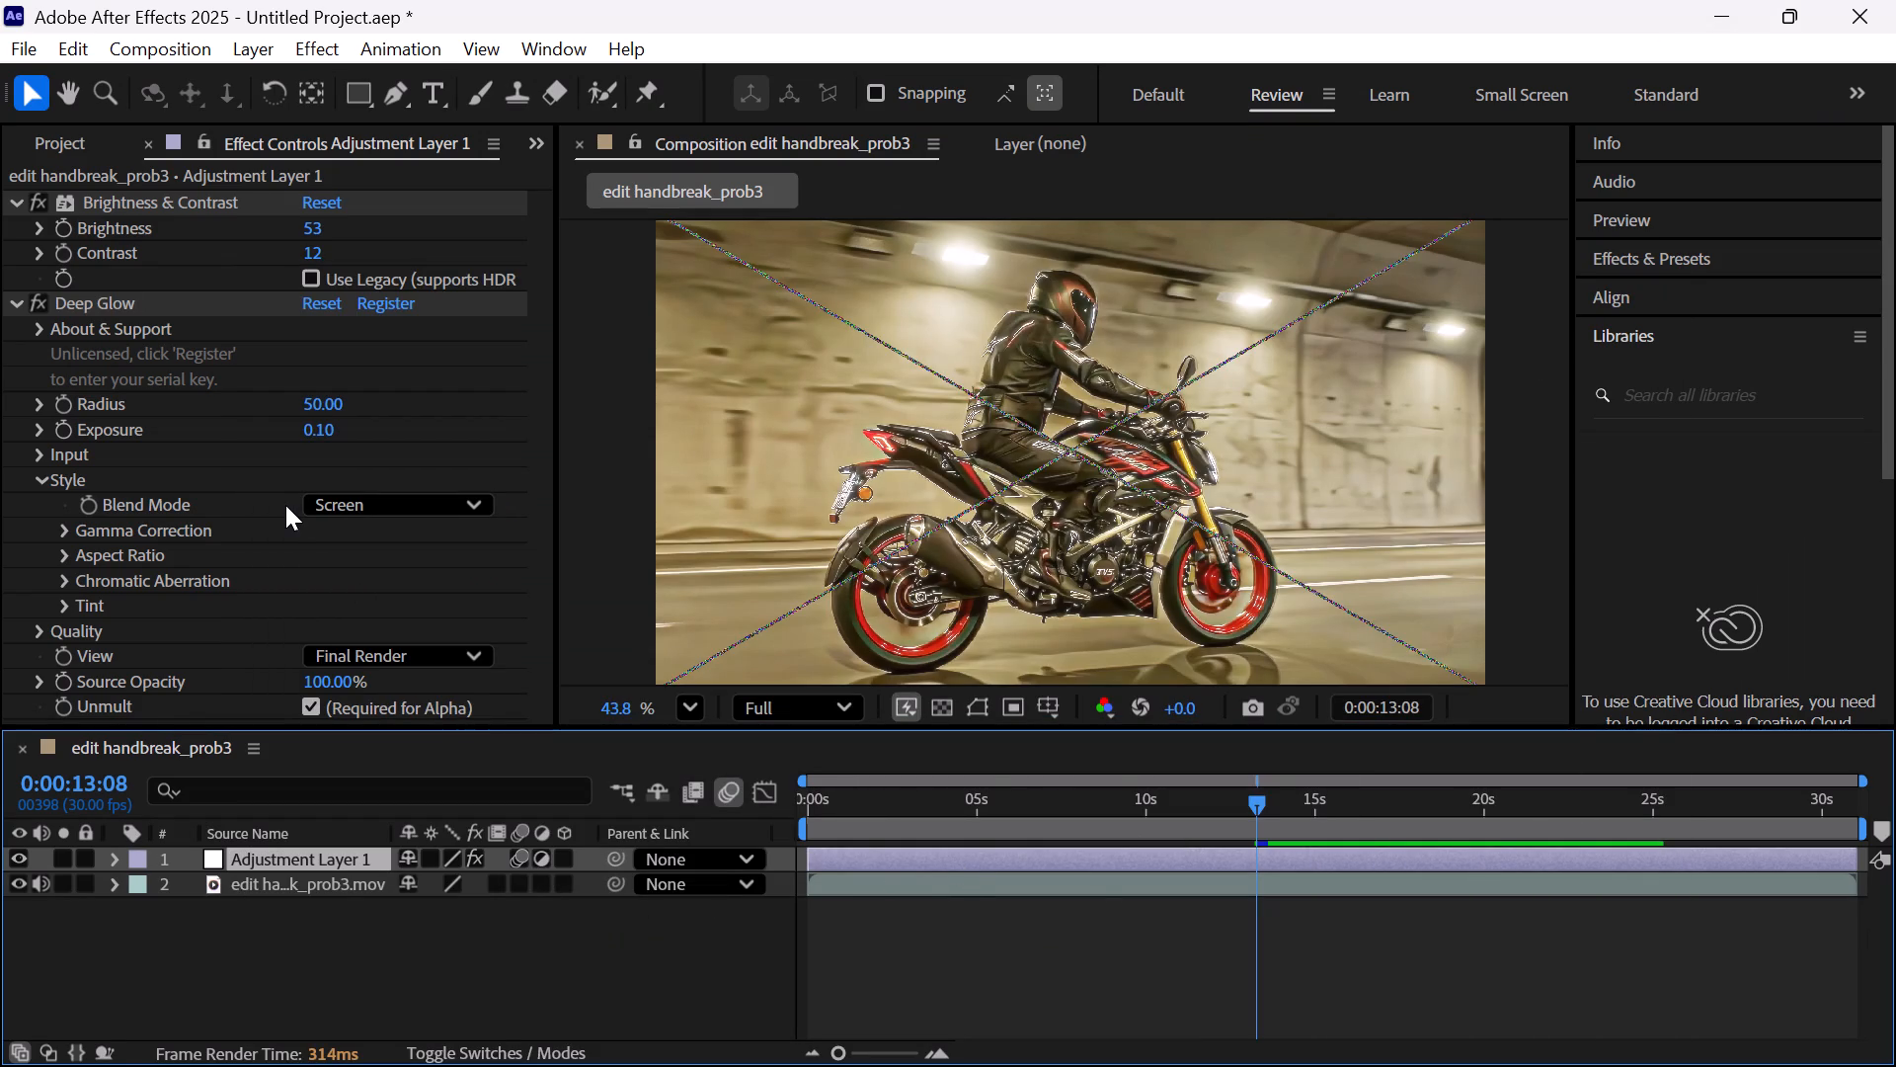
{"action": "scroll", "coordinate": [285, 505], "scroll_direction": "down", "scroll_amount": 1}
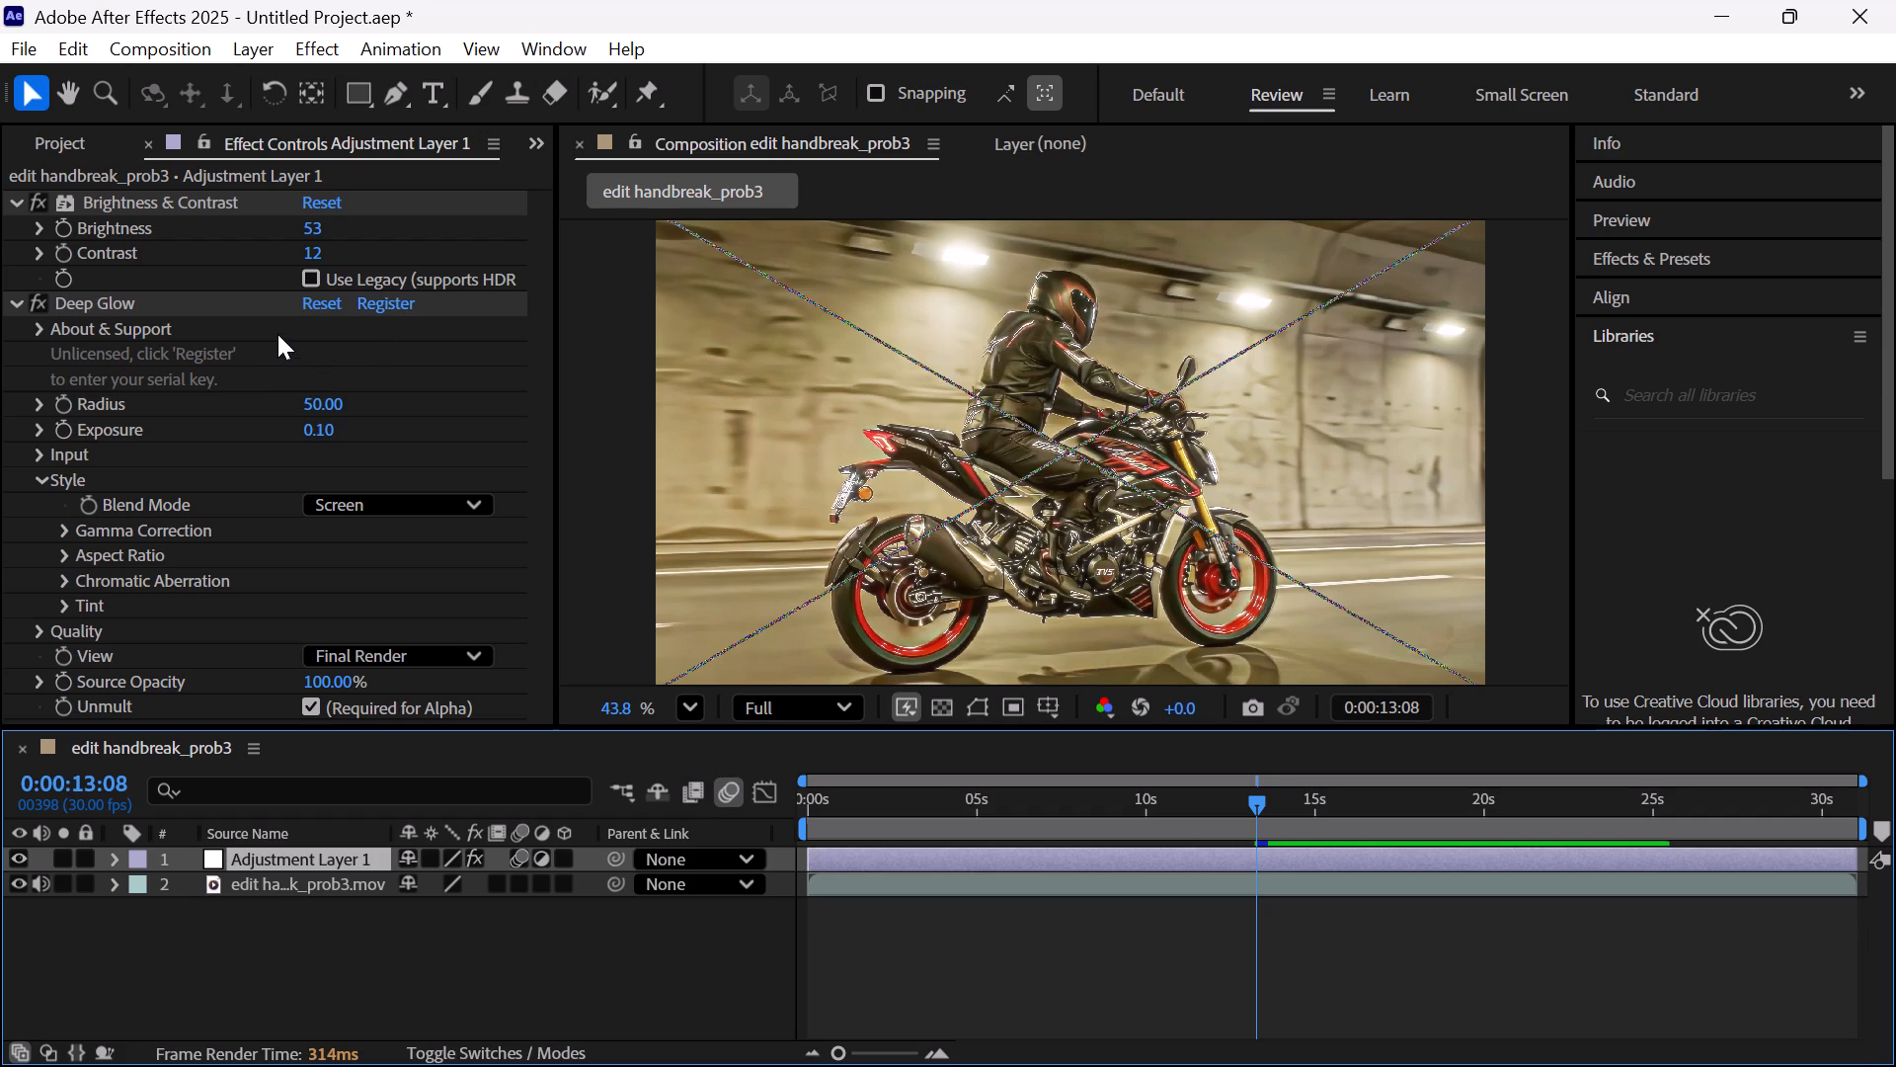
{"action": "left_click", "coordinate": [41, 307]}
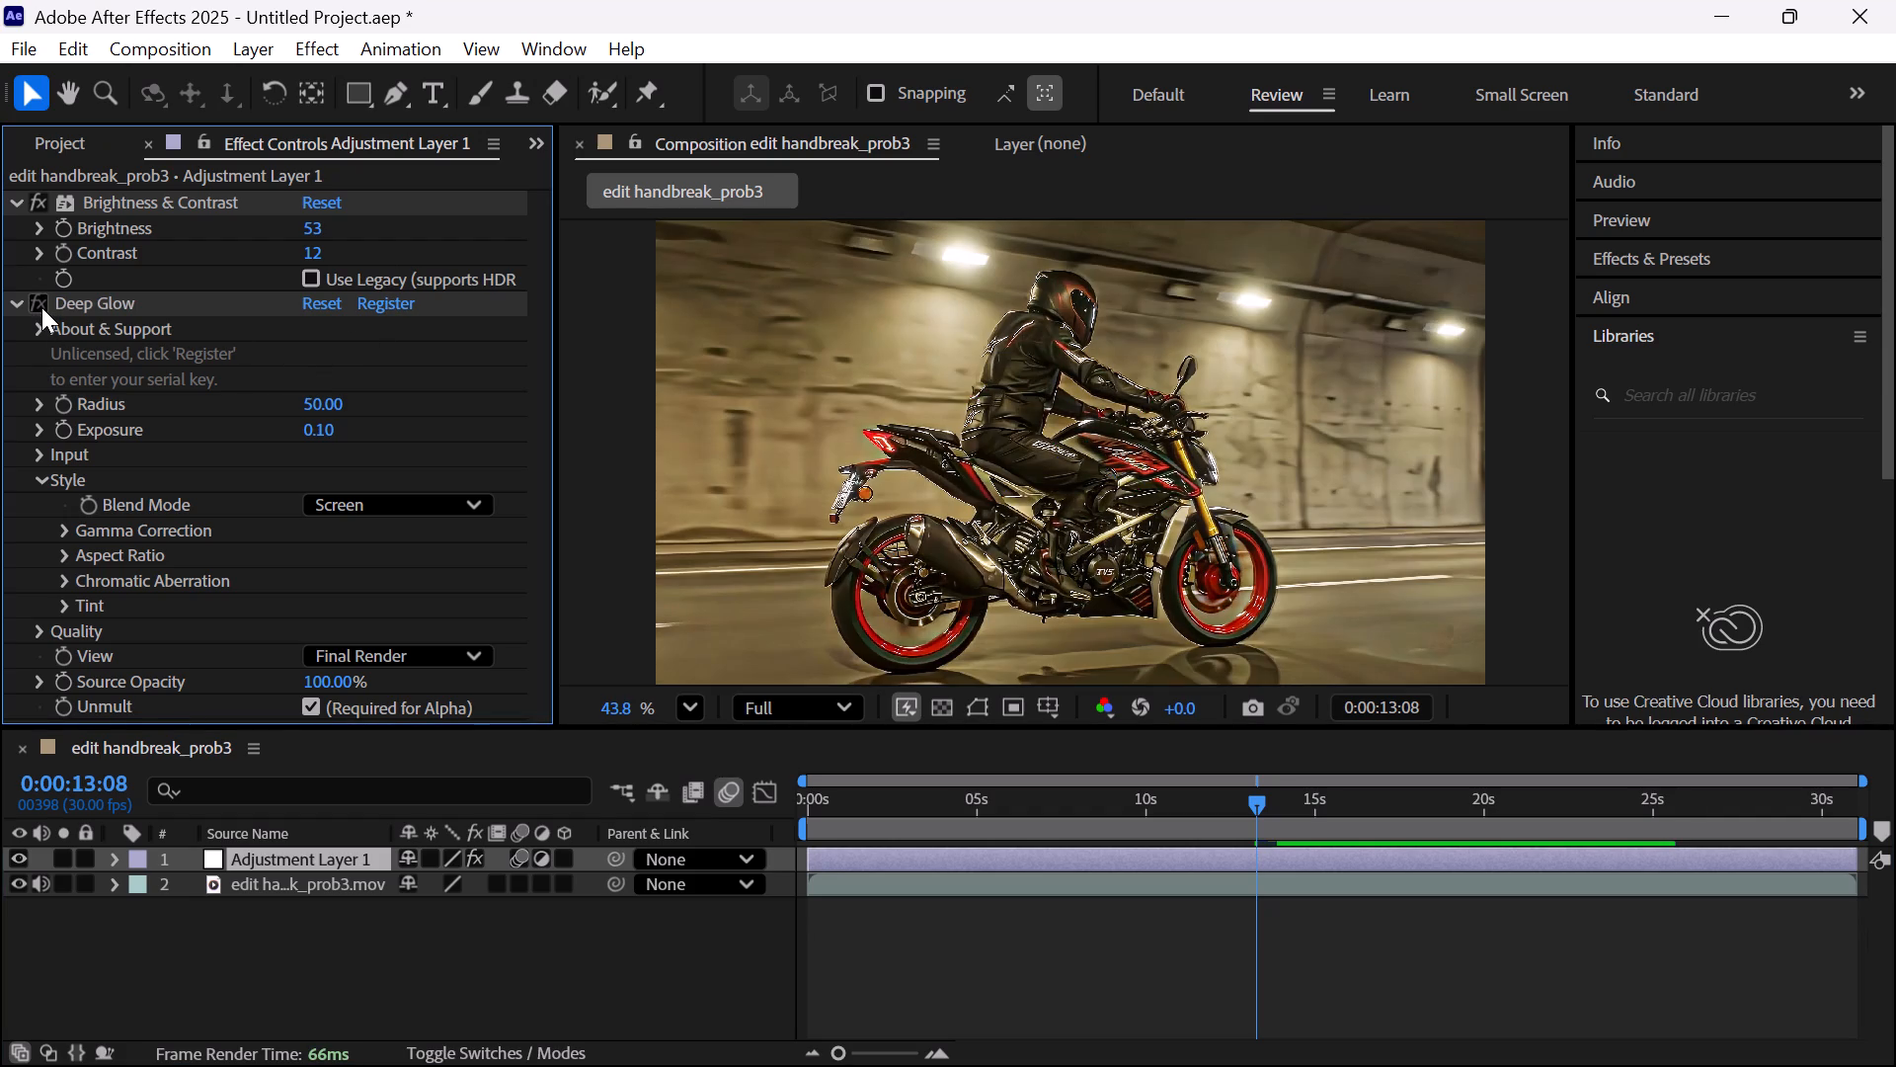
{"action": "left_click", "coordinate": [41, 307]}
{"action": "left_click", "coordinate": [41, 307]}
{"action": "left_click", "coordinate": [41, 307]}
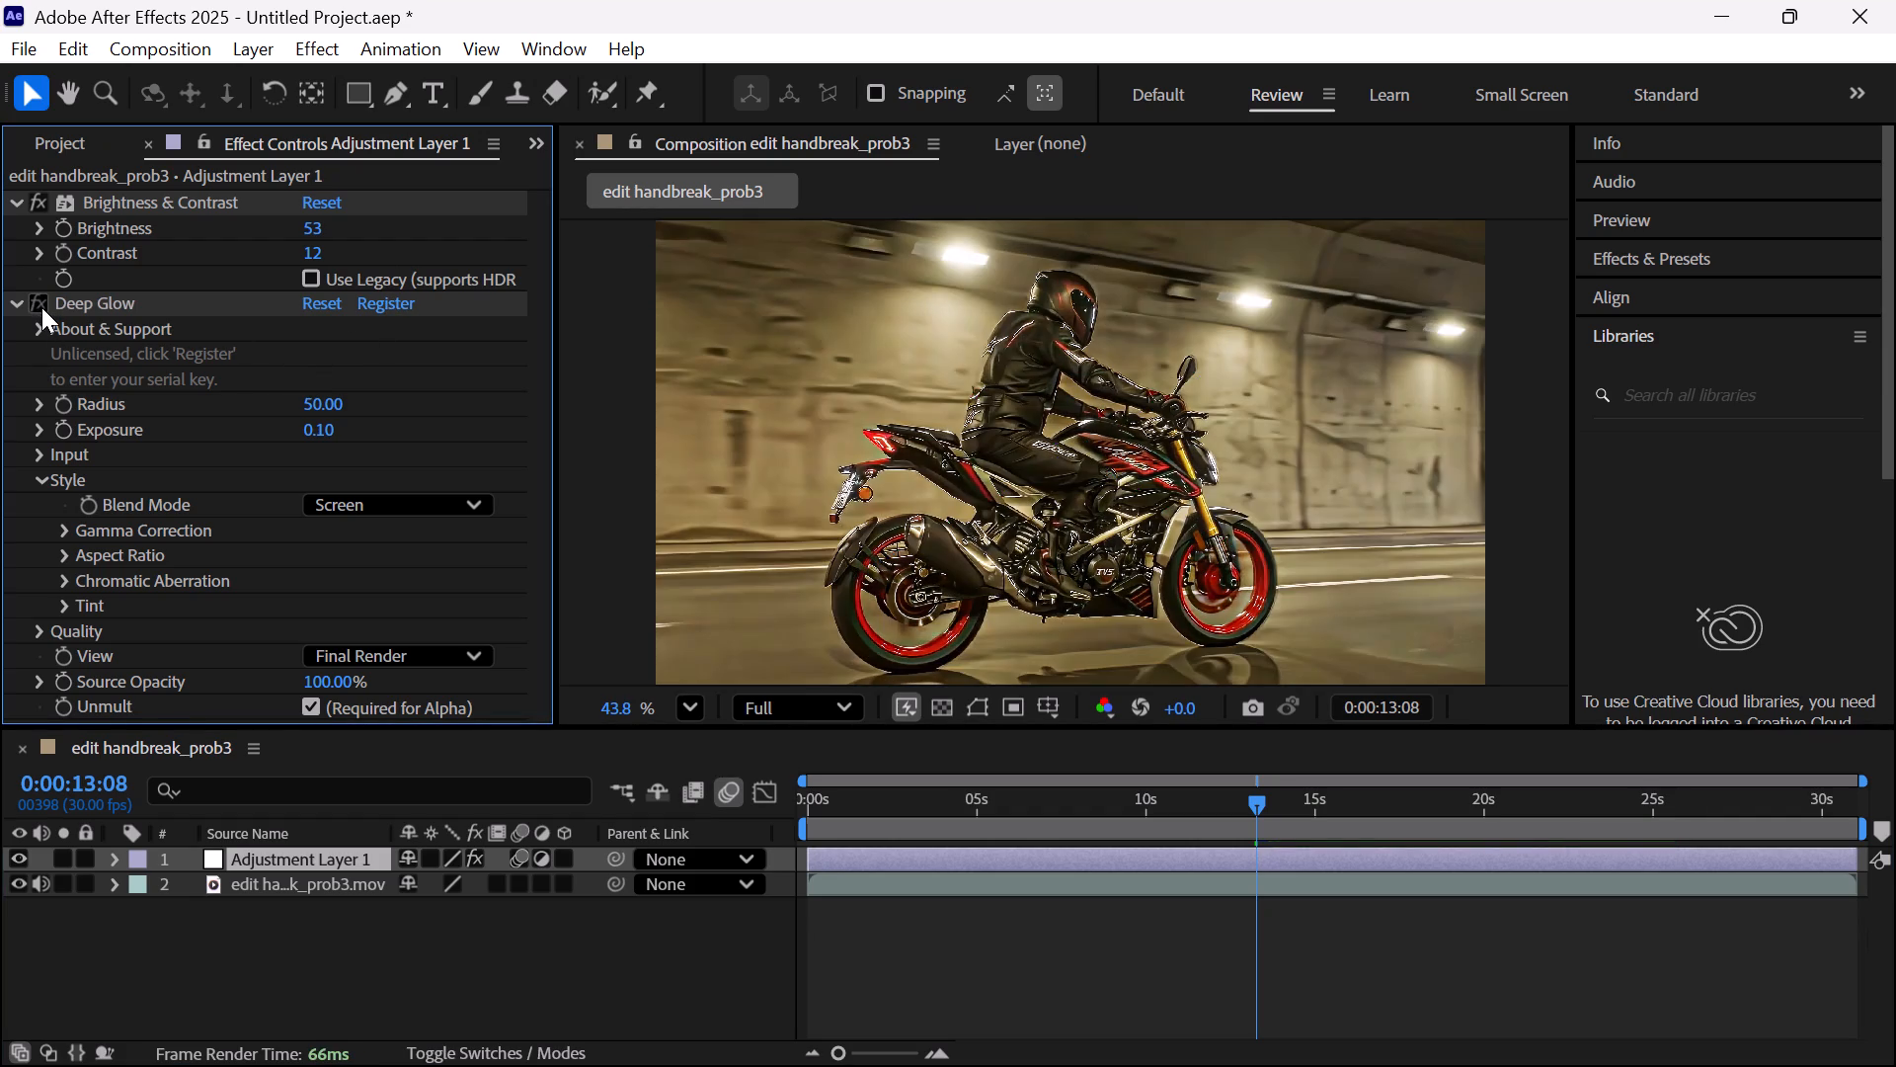
Delete the Deep Glow effect from Adjustment Layer 1.
{"action": "left_click", "coordinate": [103, 301]}
{"action": "key", "text": "Delete"}
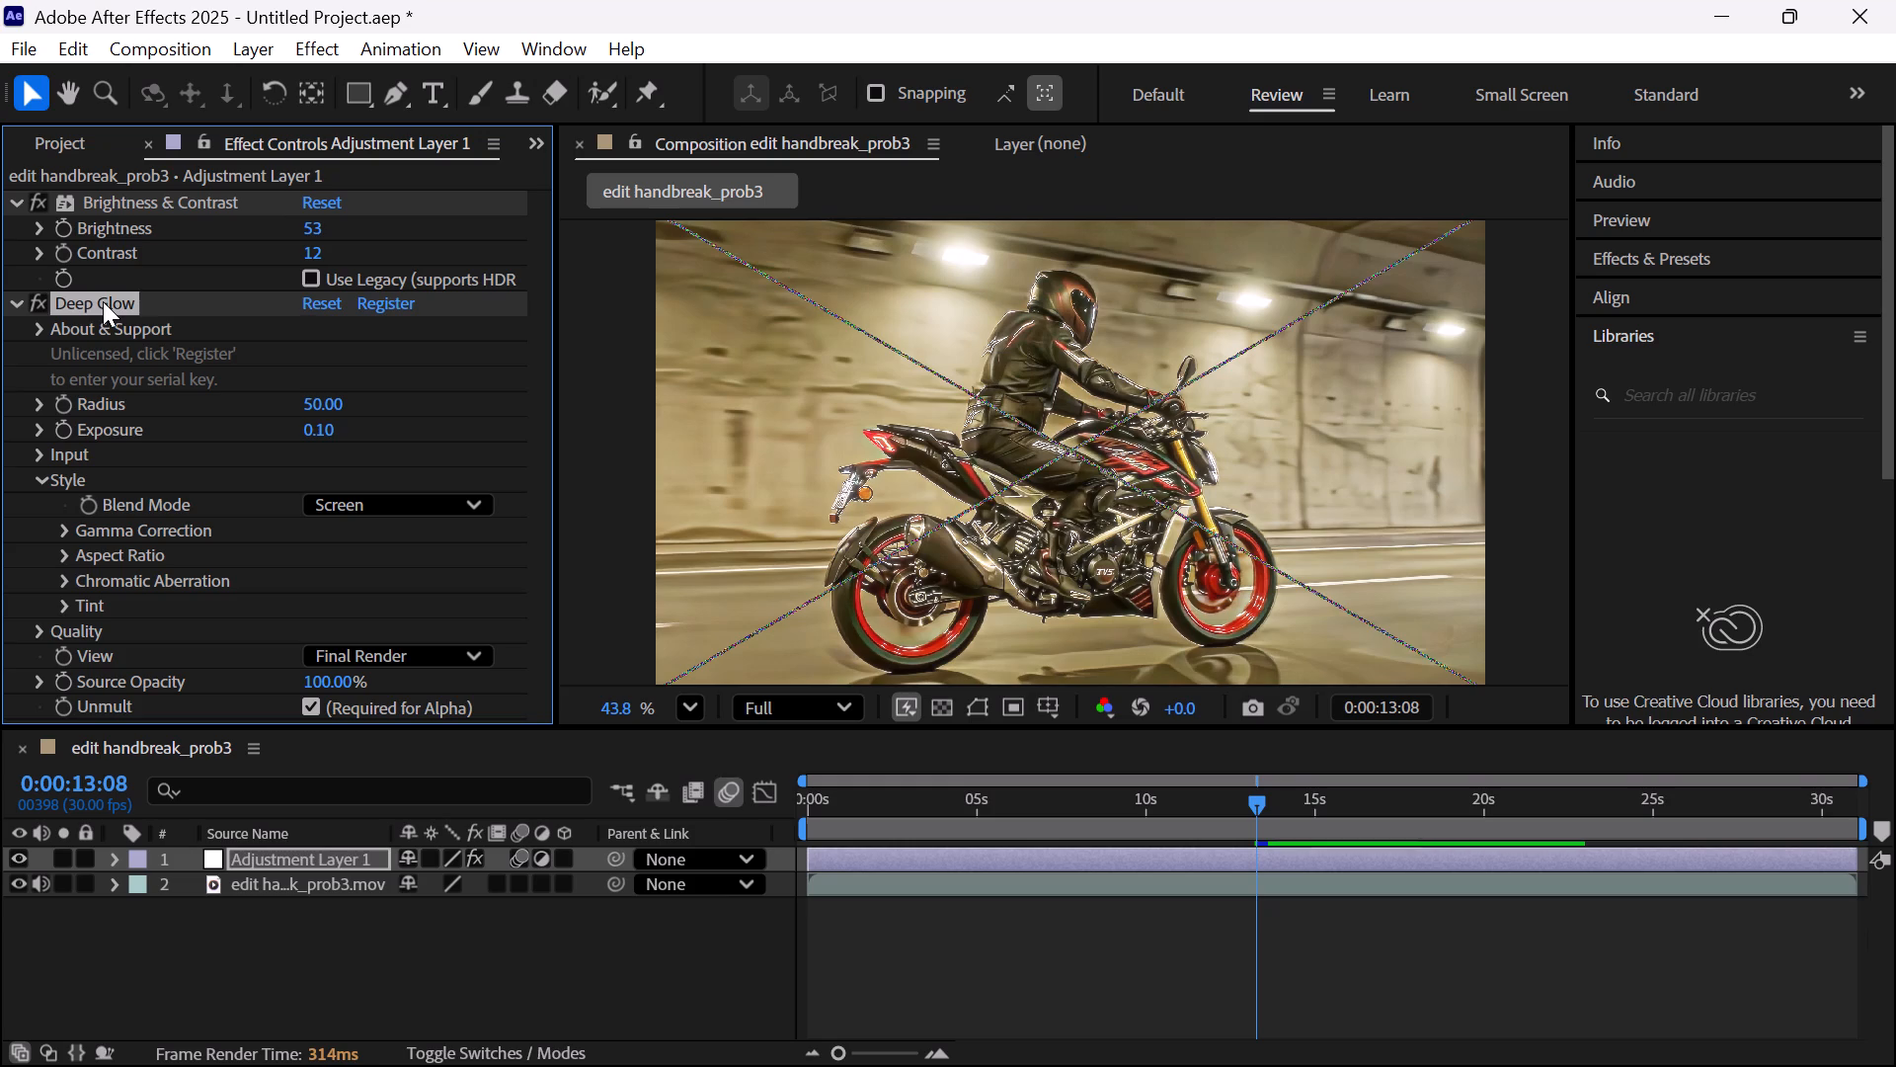
Search the effects for "glow" and apply S_Glow to Adjustment Layer 1.
{"action": "key", "text": "ctrl+space"}
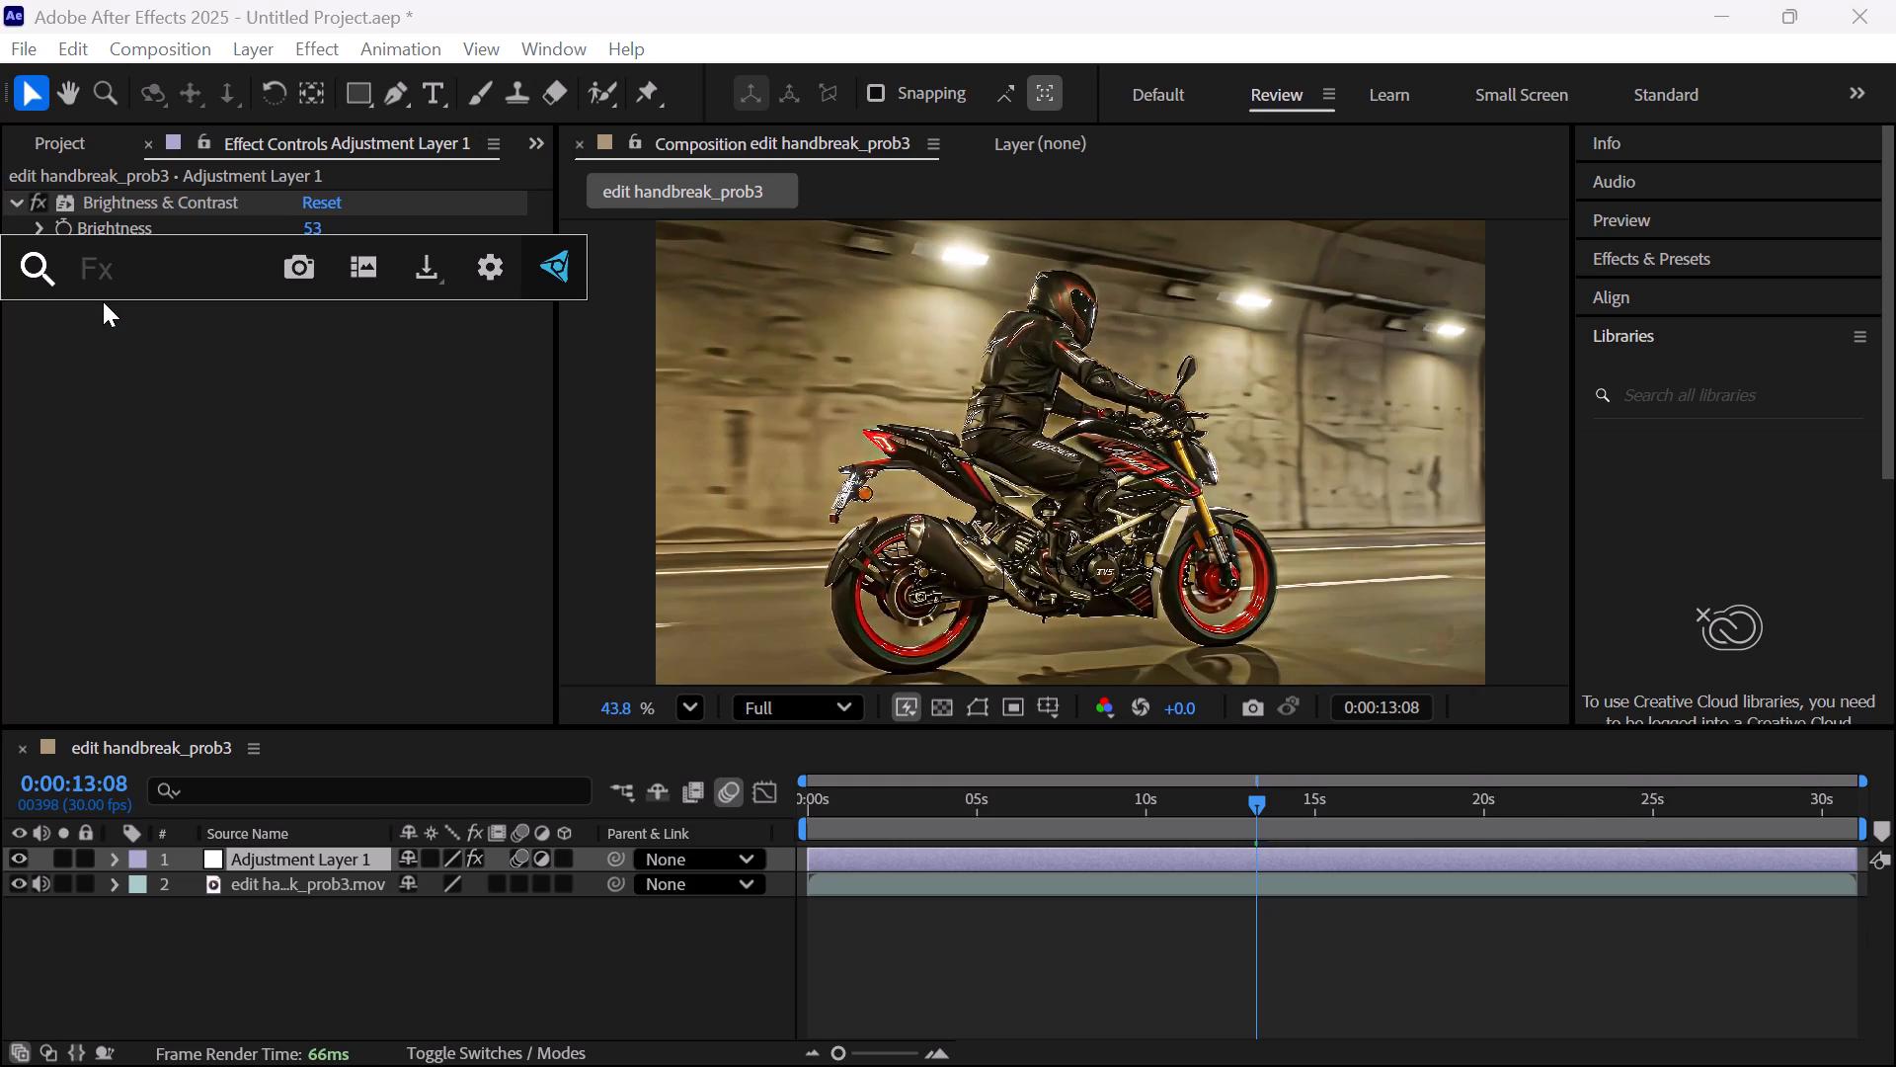
{"action": "type", "text": "s g"}
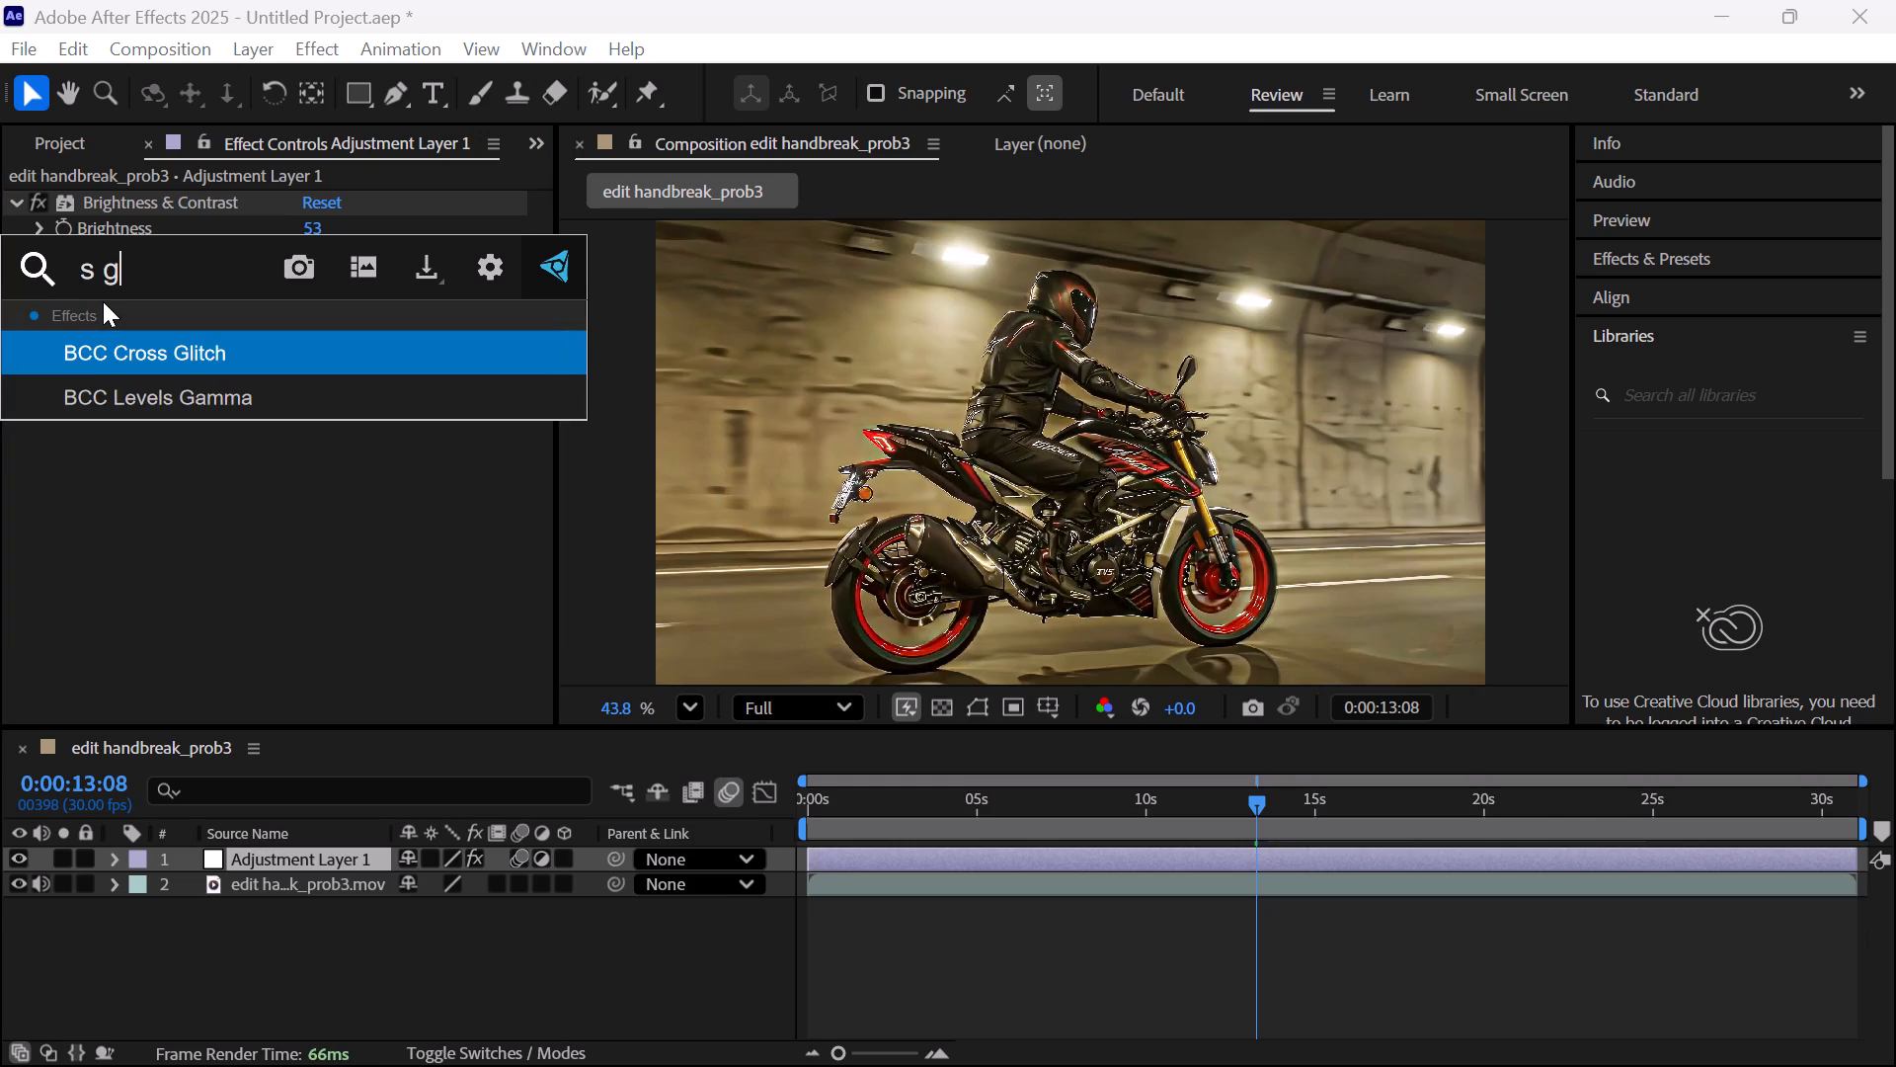
{"action": "key", "text": "BackSpace"}
{"action": "key", "text": "BackSpace"}
{"action": "key", "text": "BackSpace"}
{"action": "type", "text": "glow"}
{"action": "left_click", "coordinate": [138, 476]}
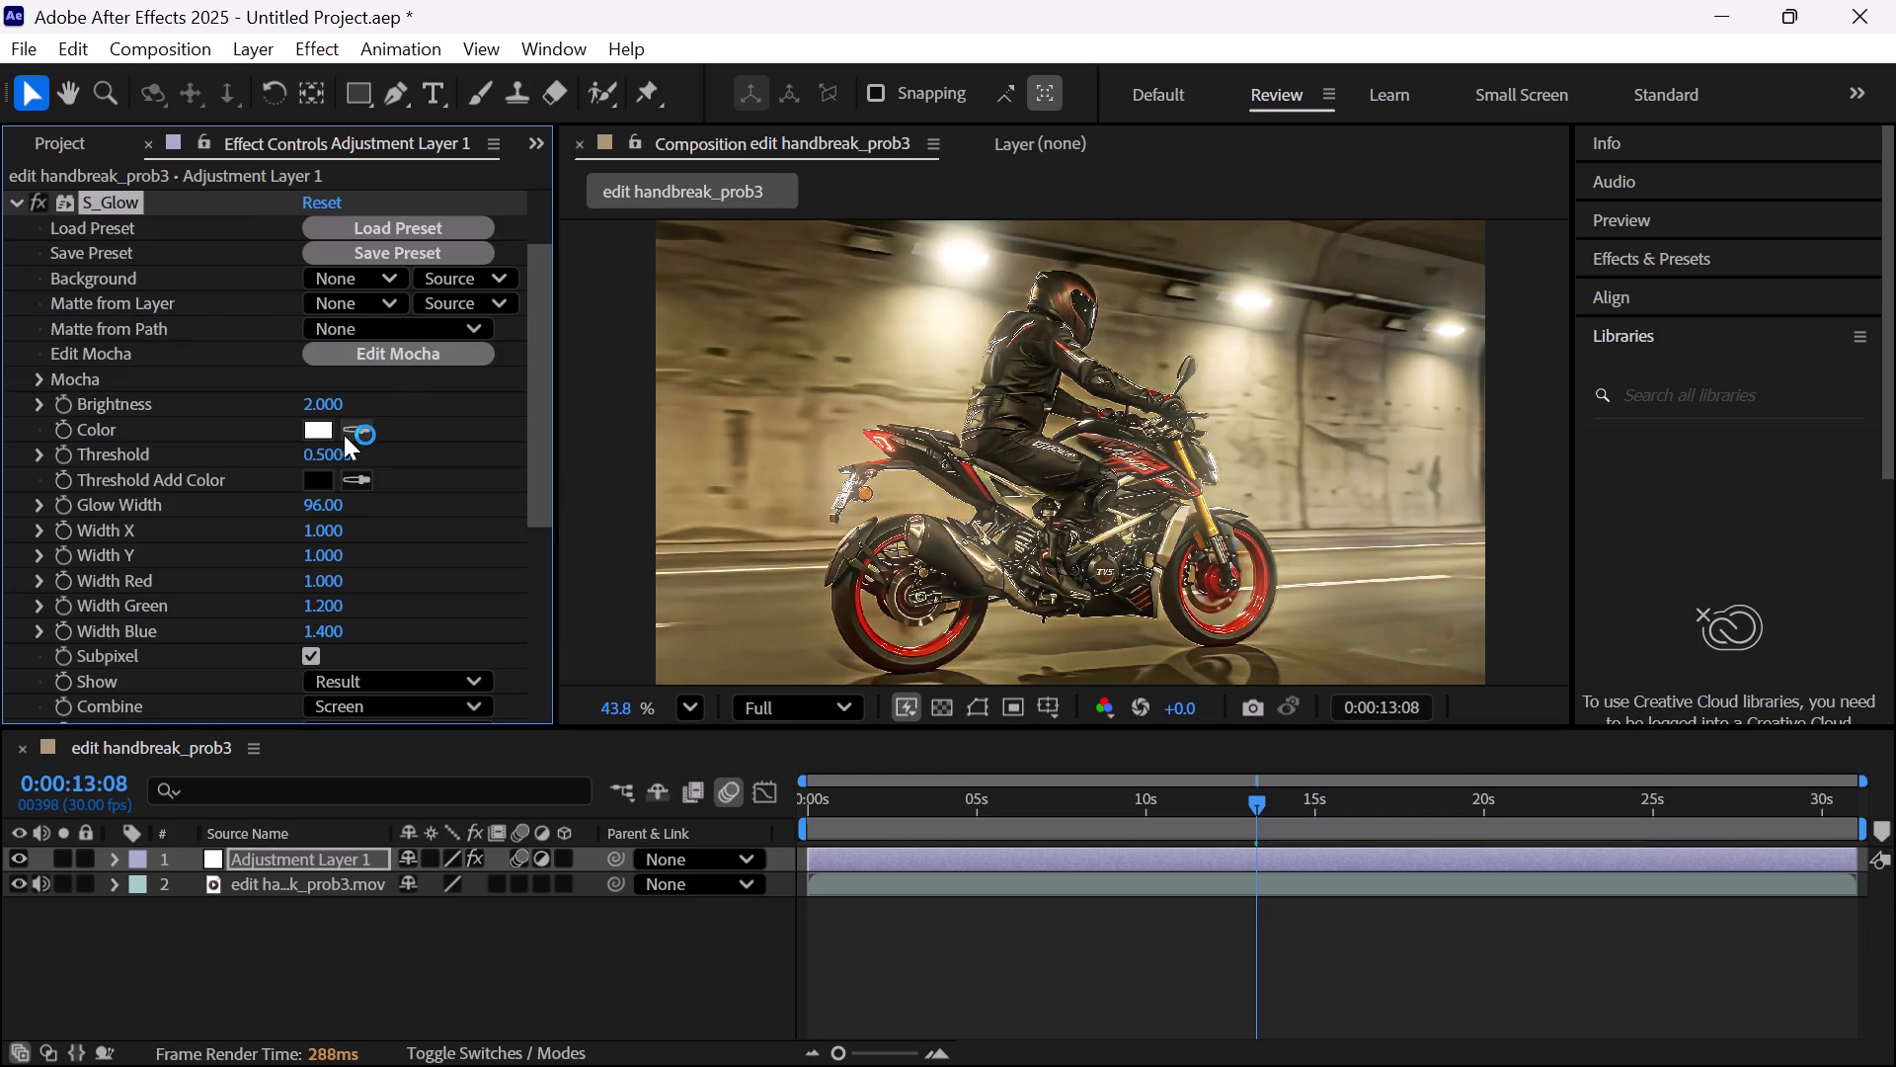
Try different S_Glow brightness levels against the preview and settle on a Brightness of 1.120.
{"action": "left_click_drag", "start_coordinate": [328, 407], "coordinate": [376, 410]}
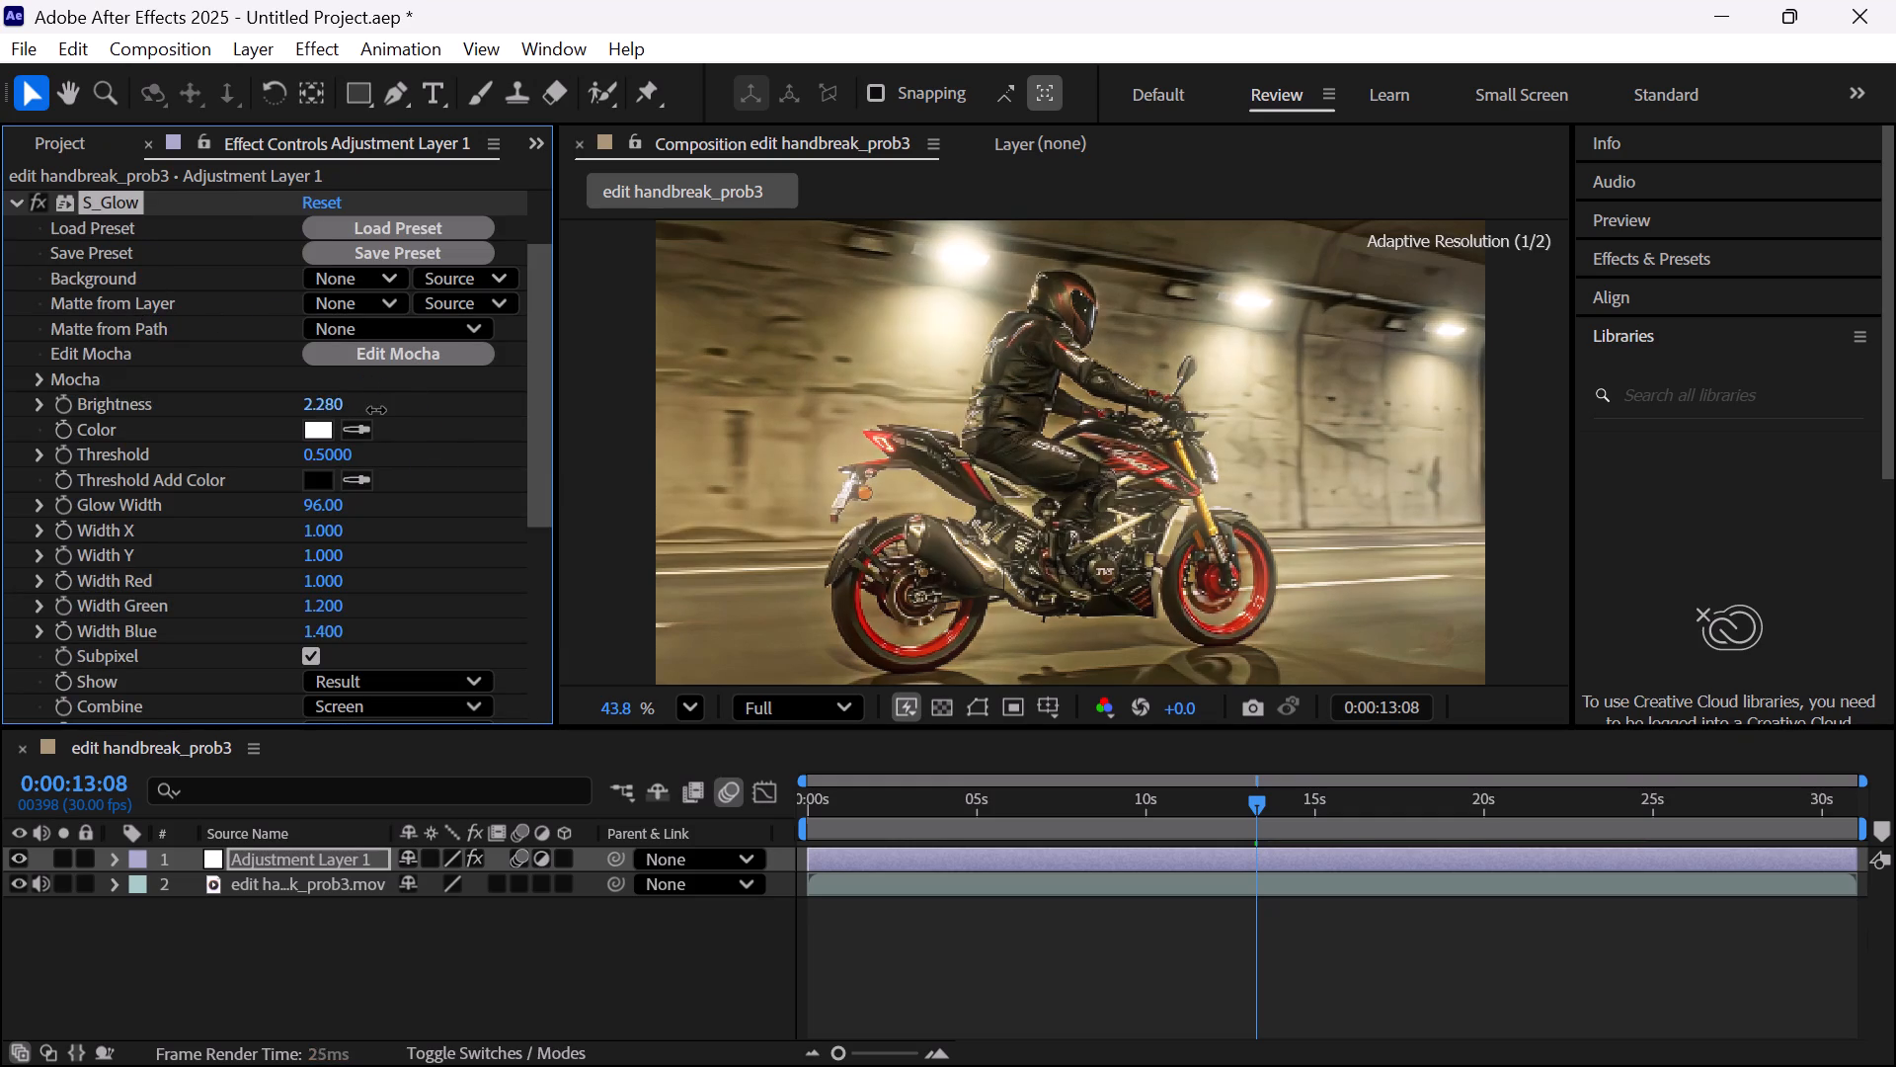
{"action": "left_click_drag", "start_coordinate": [376, 410], "coordinate": [9, 507]}
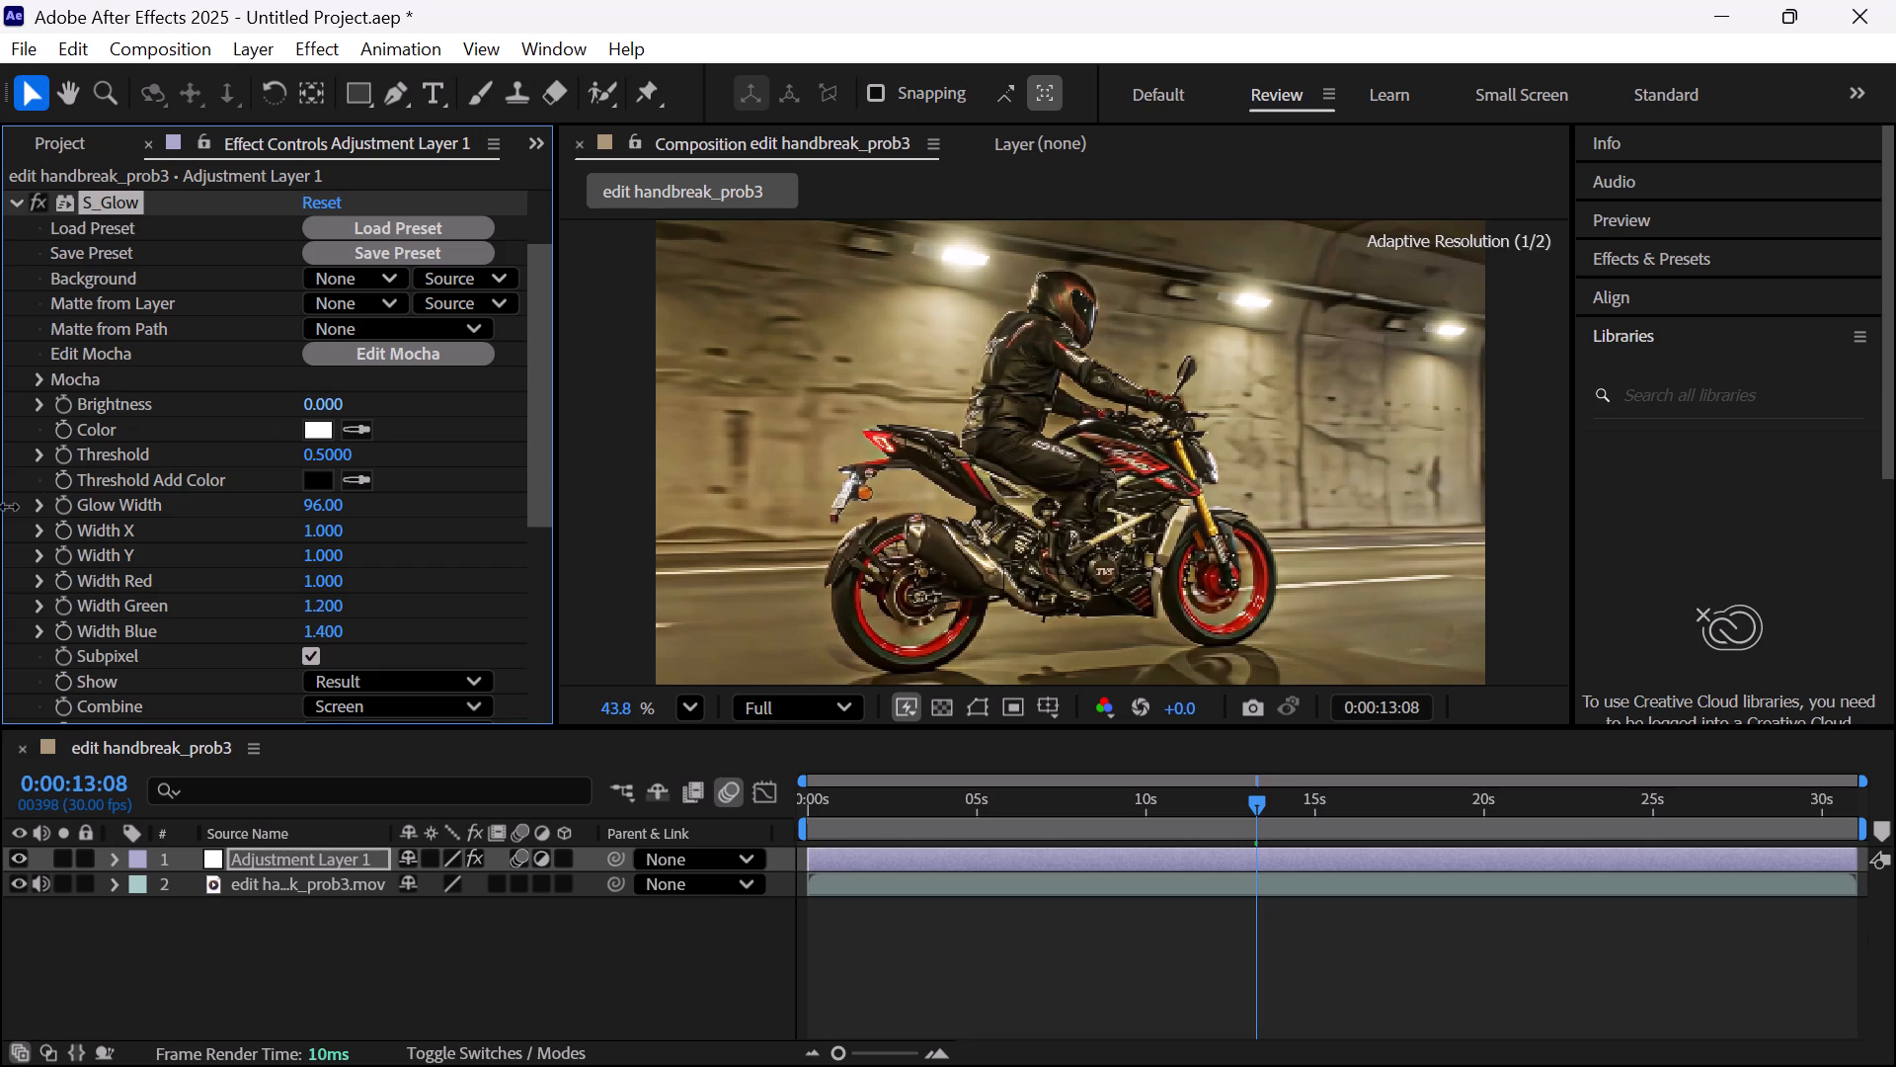
{"action": "left_click_drag", "start_coordinate": [9, 507], "coordinate": [270, 487]}
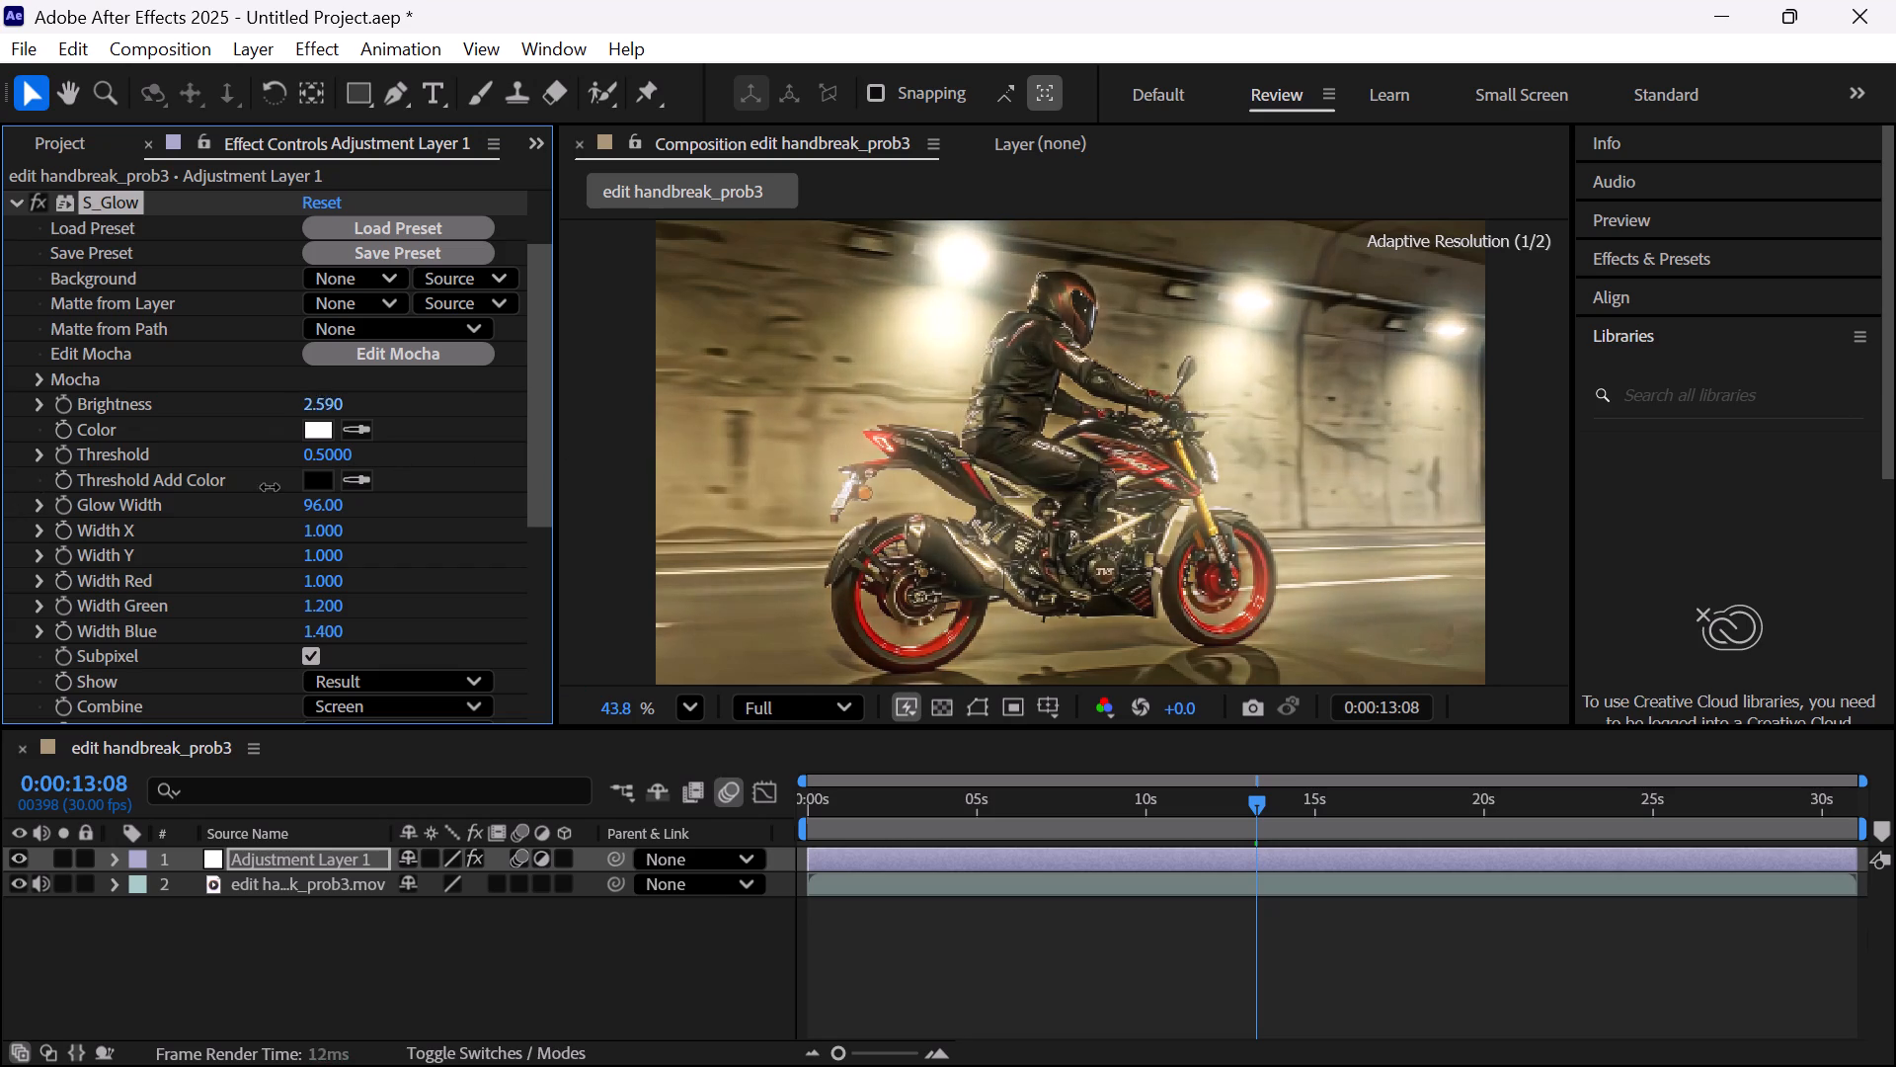
{"action": "left_click_drag", "start_coordinate": [270, 487], "coordinate": [370, 495]}
{"action": "left_click_drag", "start_coordinate": [370, 495], "coordinate": [0, 514]}
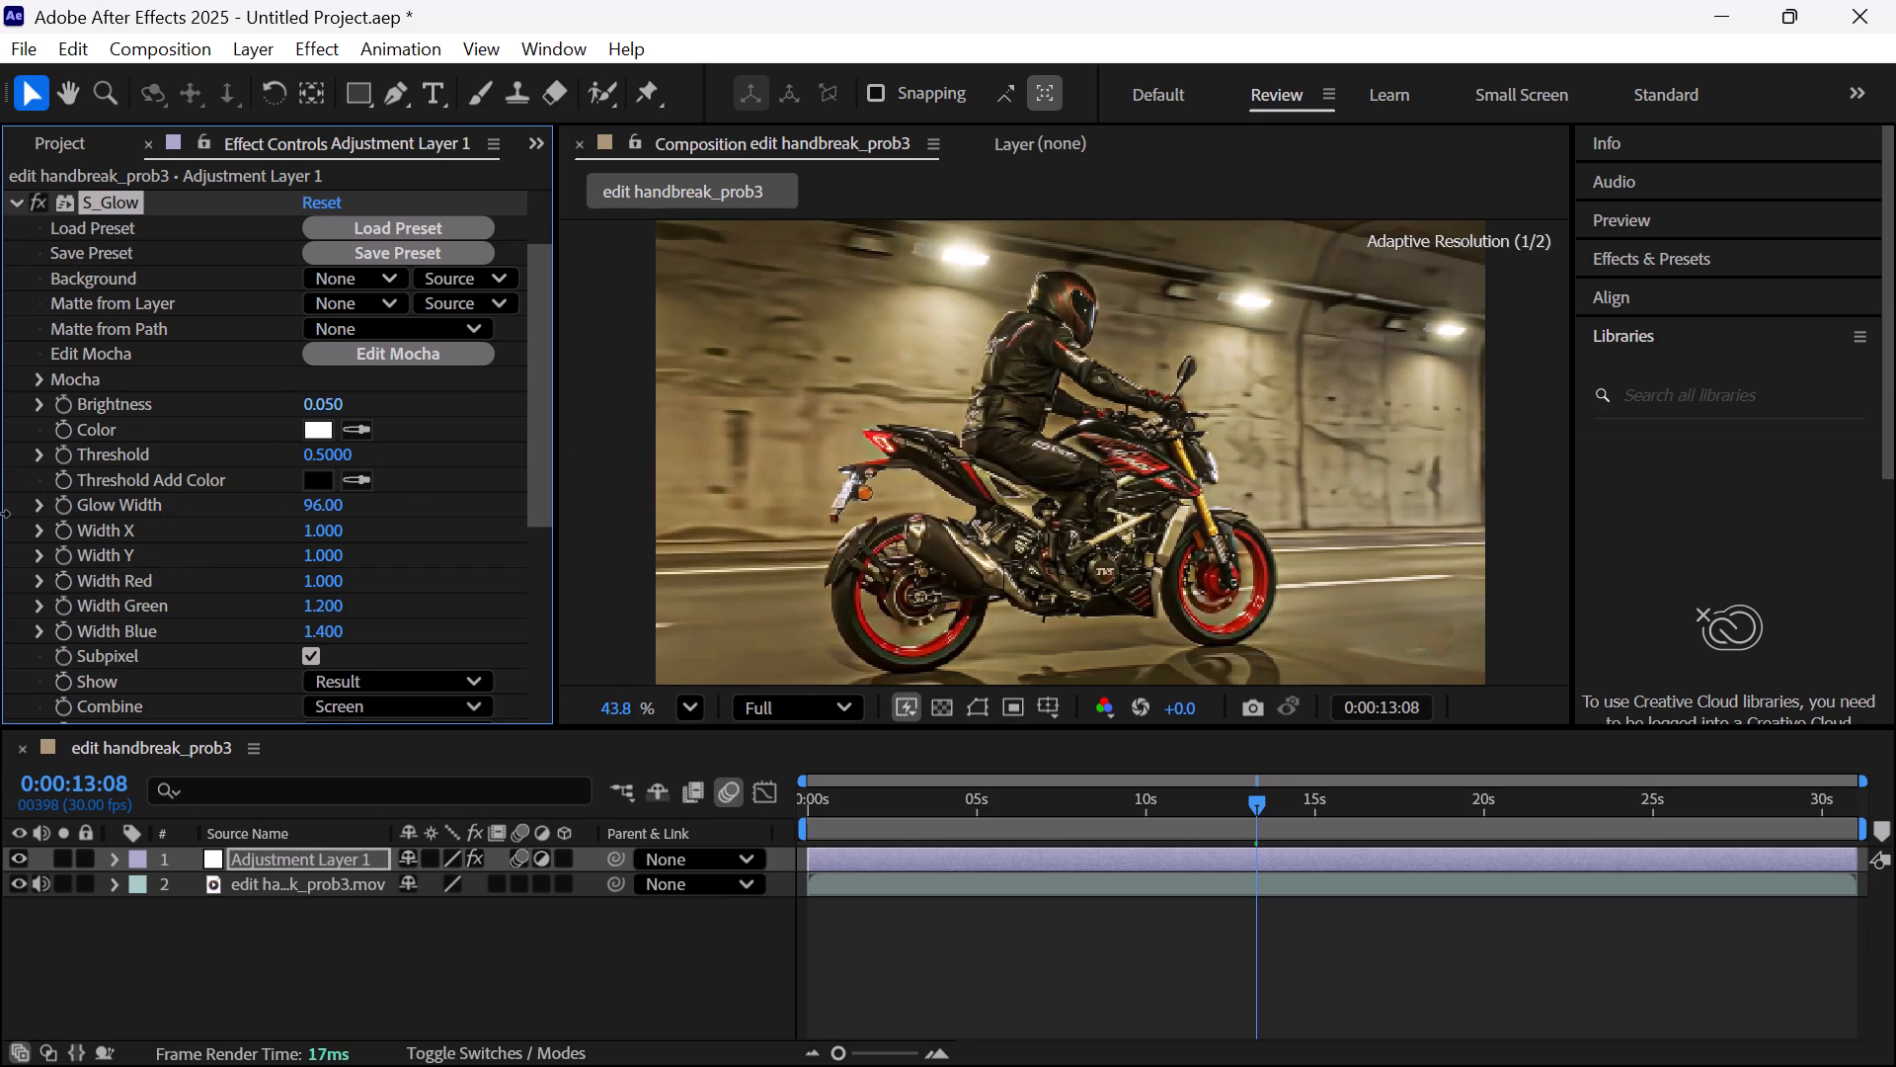
{"action": "left_click_drag", "start_coordinate": [0, 514], "coordinate": [3, 512]}
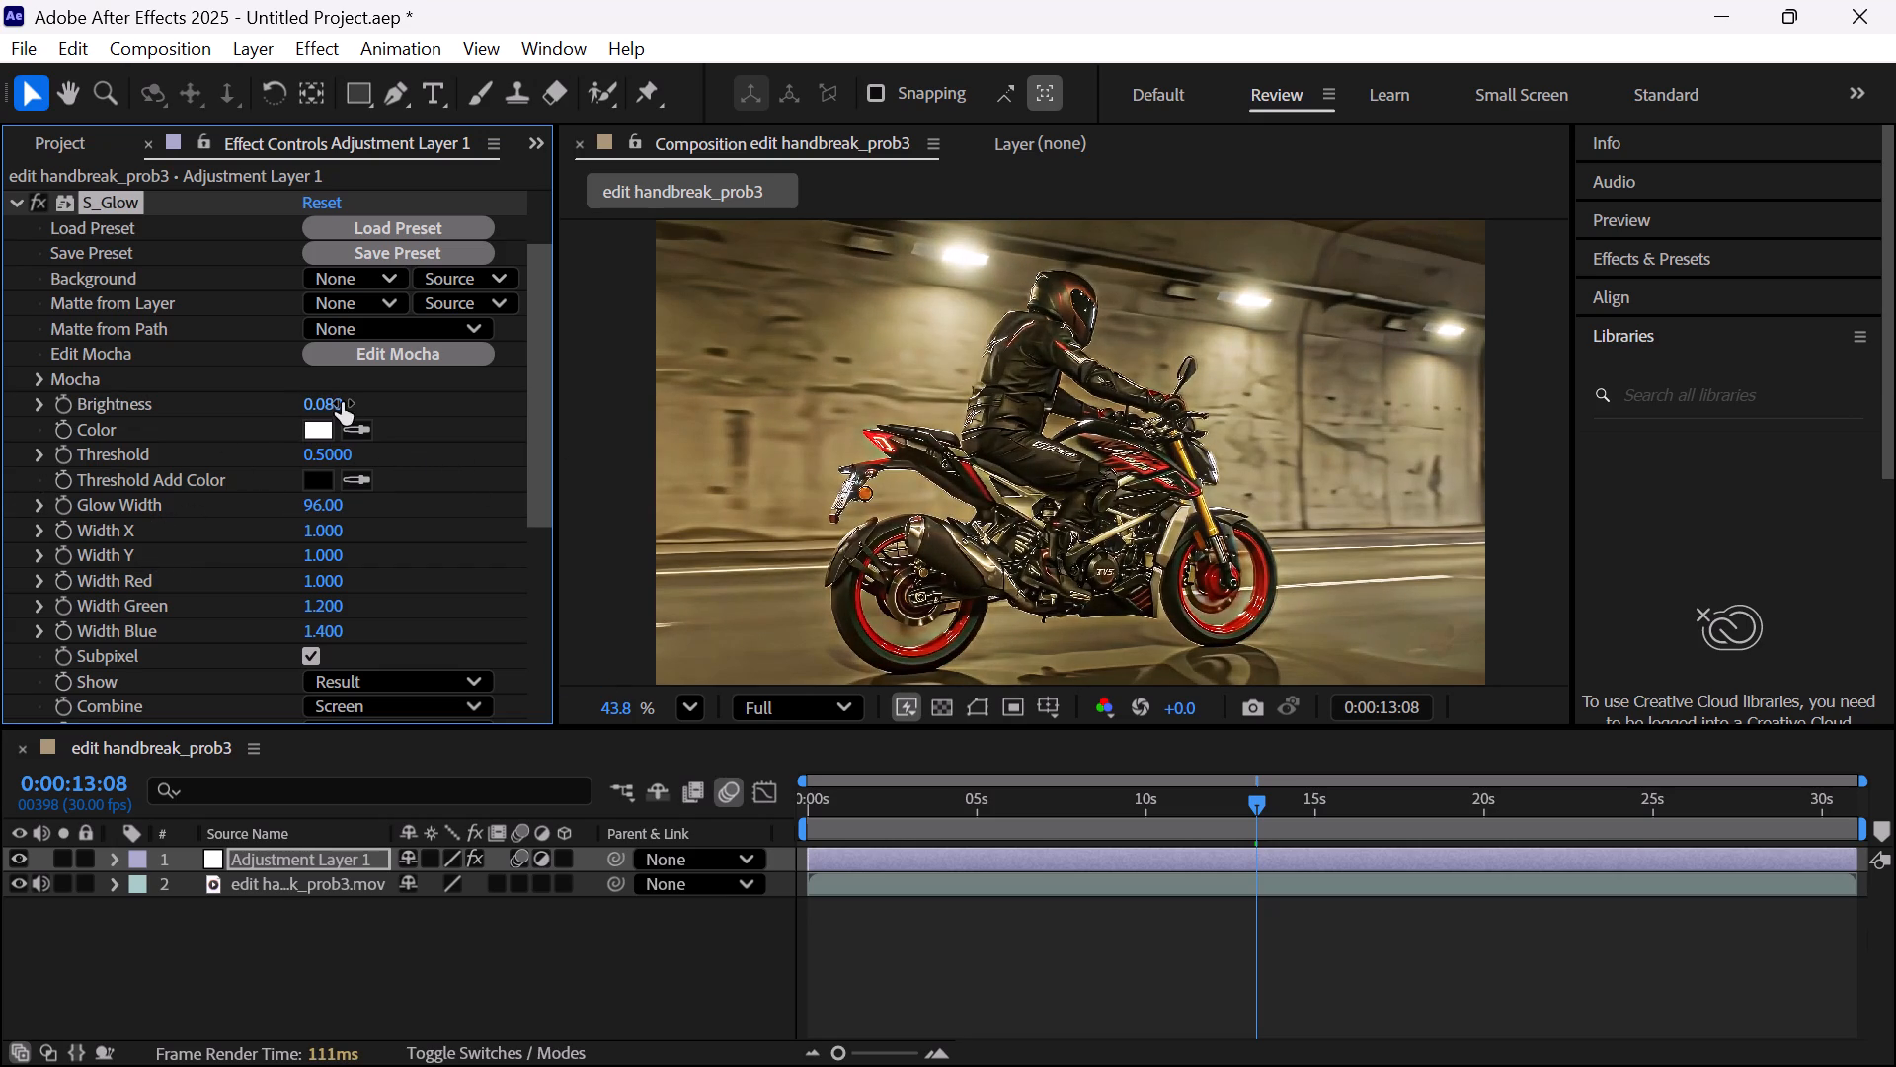
{"action": "left_click_drag", "start_coordinate": [342, 401], "coordinate": [448, 372]}
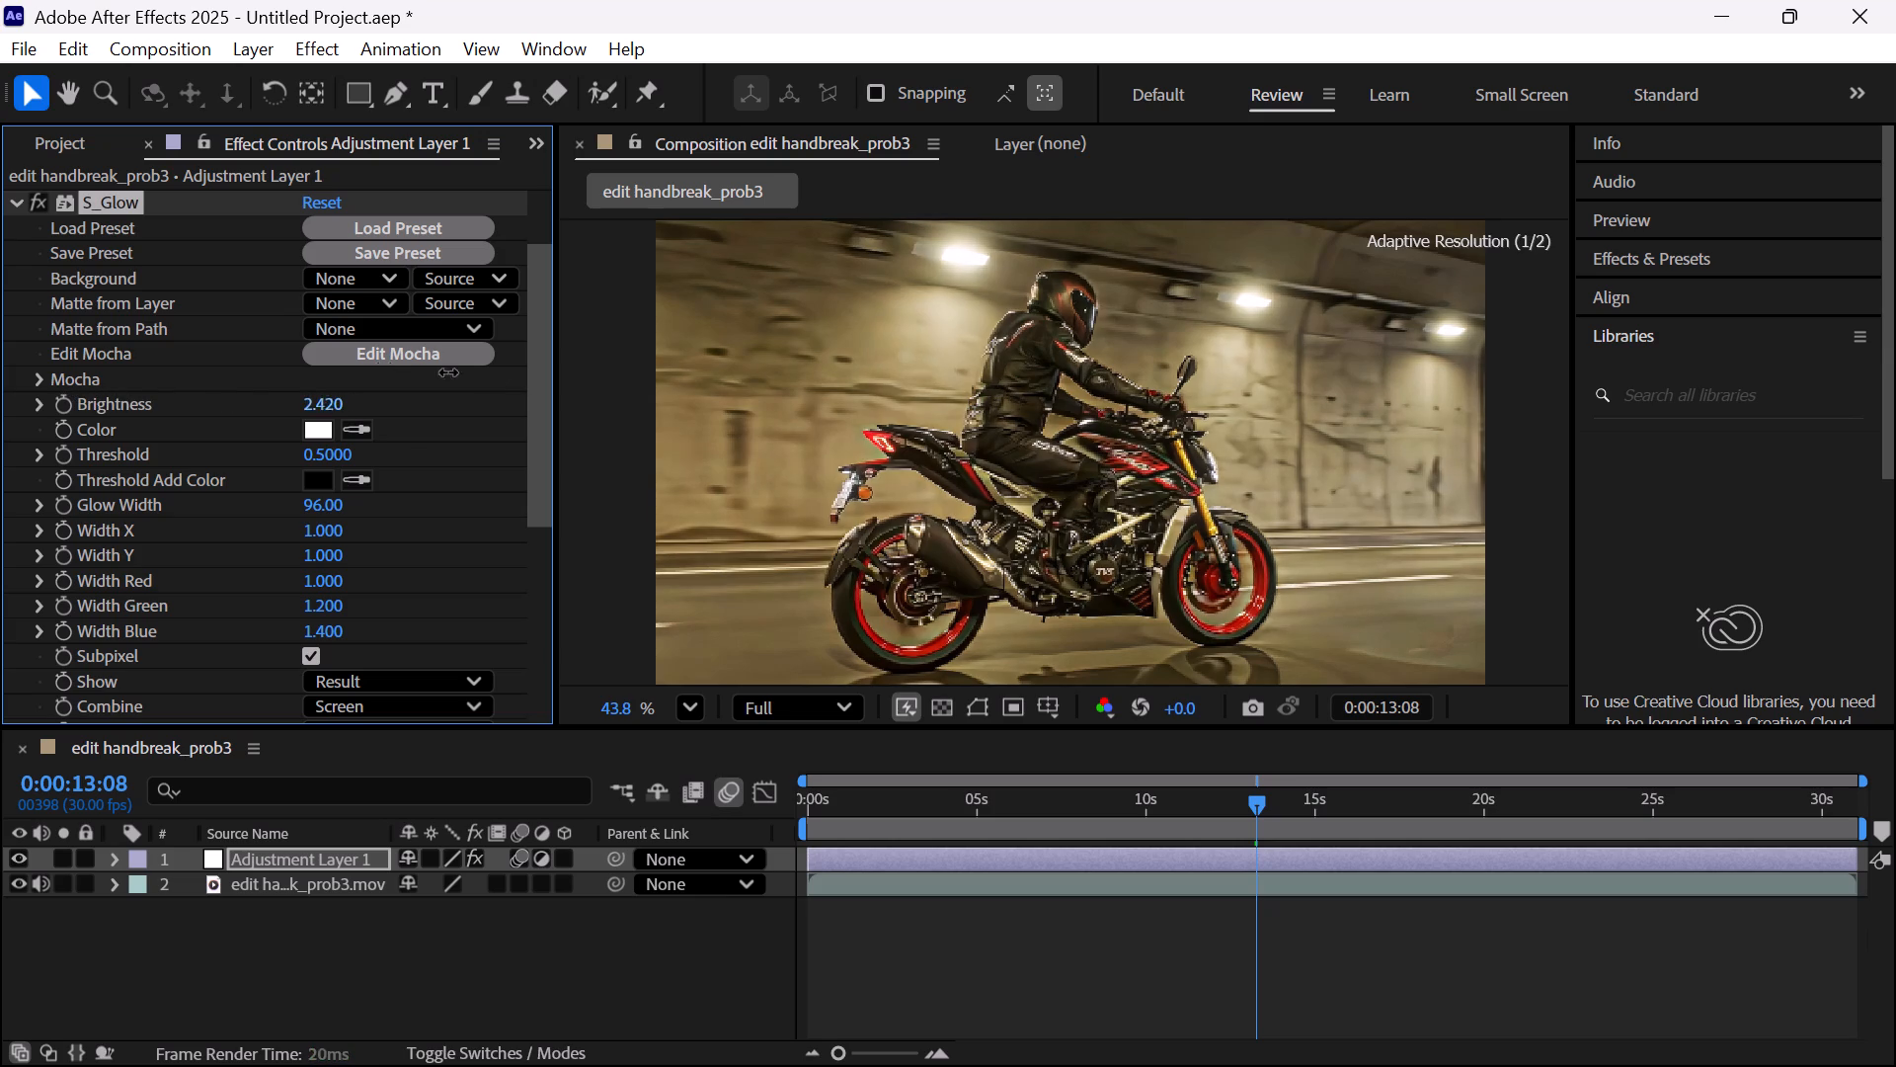
{"action": "left_click_drag", "start_coordinate": [448, 372], "coordinate": [306, 376]}
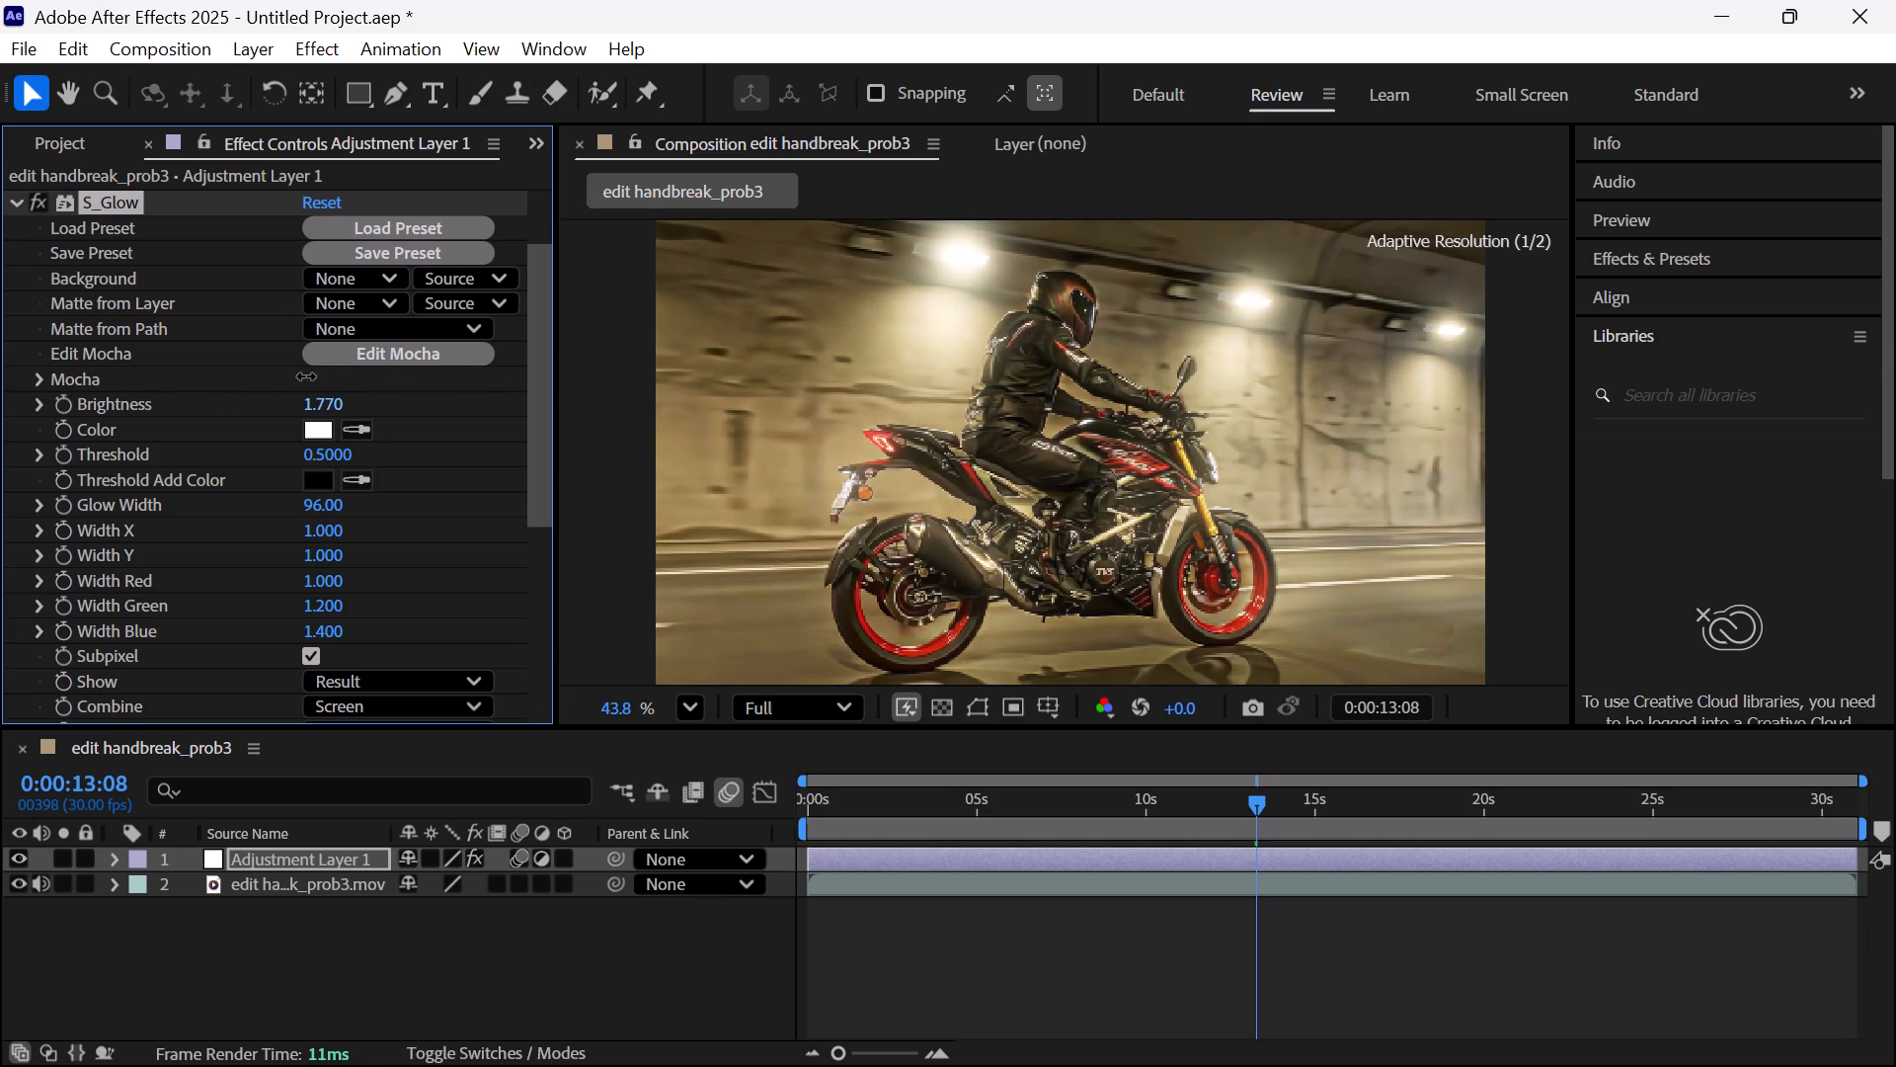
{"action": "left_click_drag", "start_coordinate": [306, 376], "coordinate": [230, 397]}
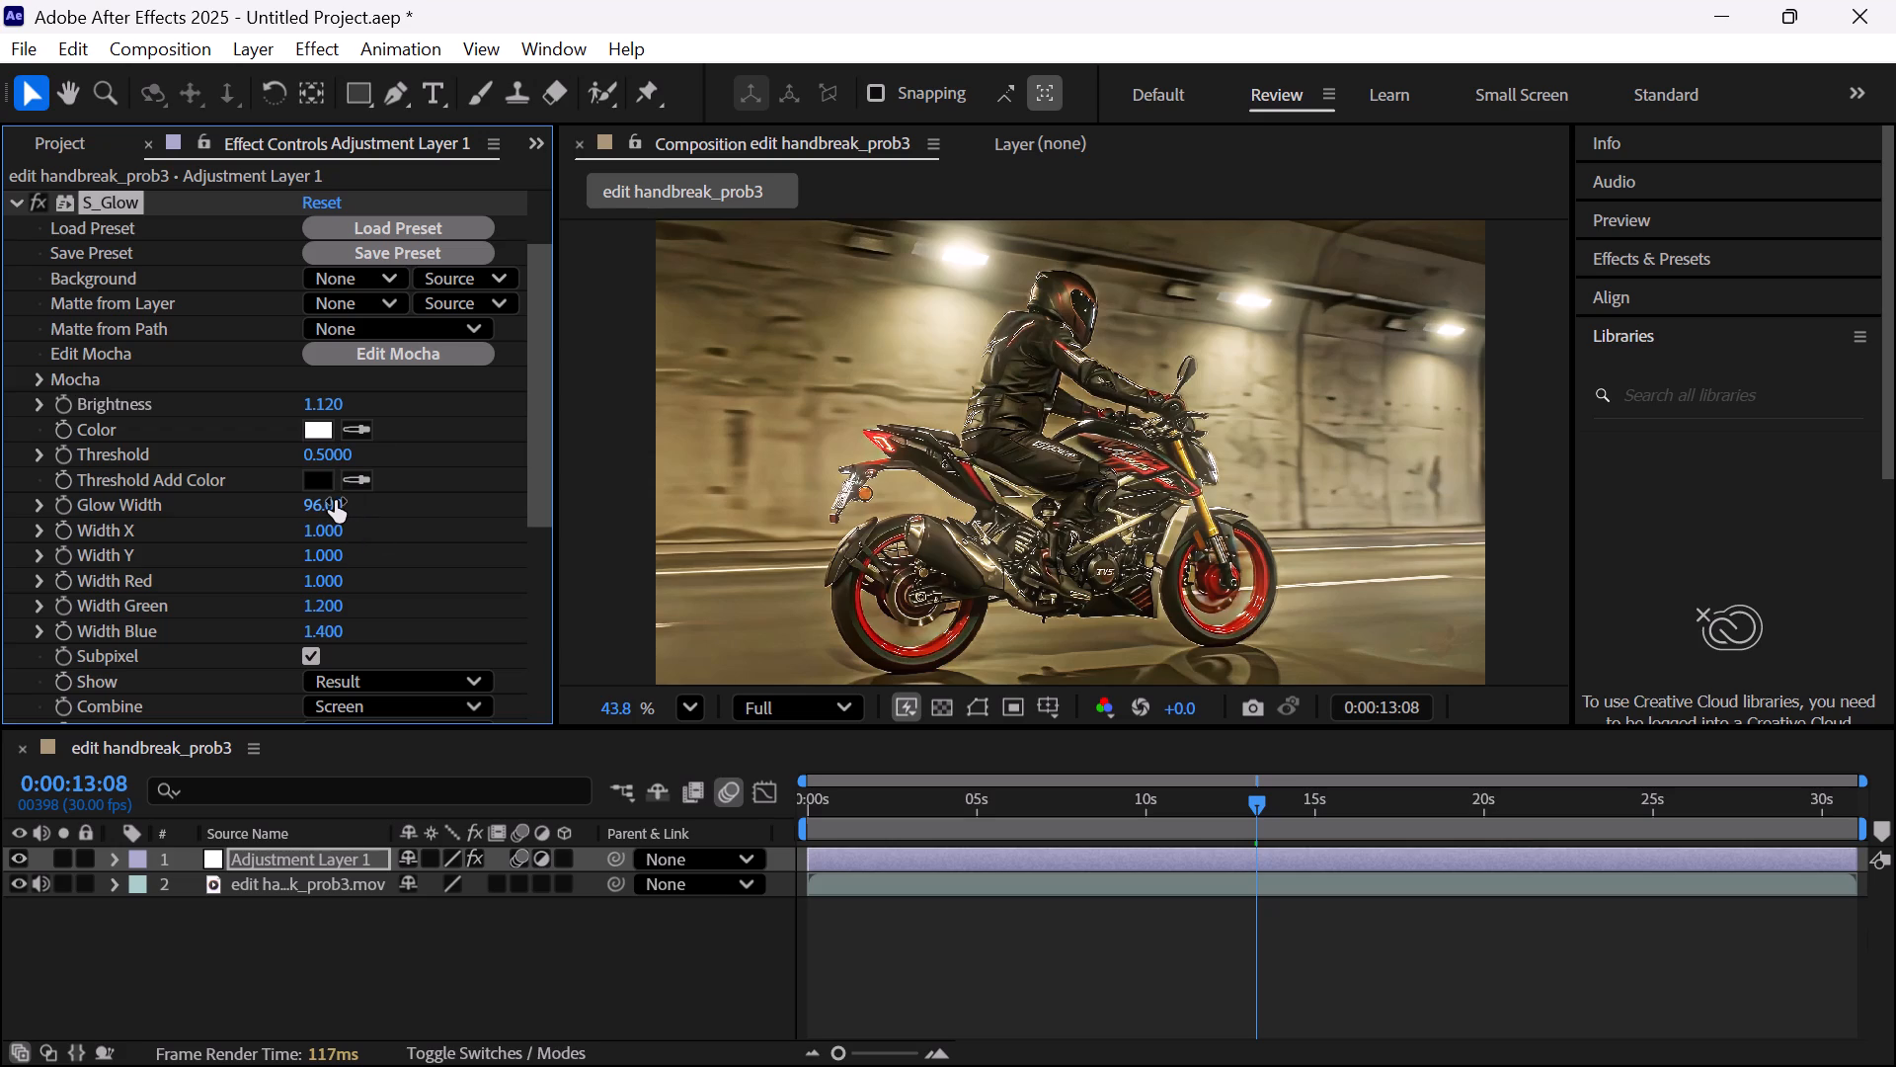
Try wider and narrower S_Glow widths and settle on a Glow Width of 153.
{"action": "left_click_drag", "start_coordinate": [335, 501], "coordinate": [743, 480]}
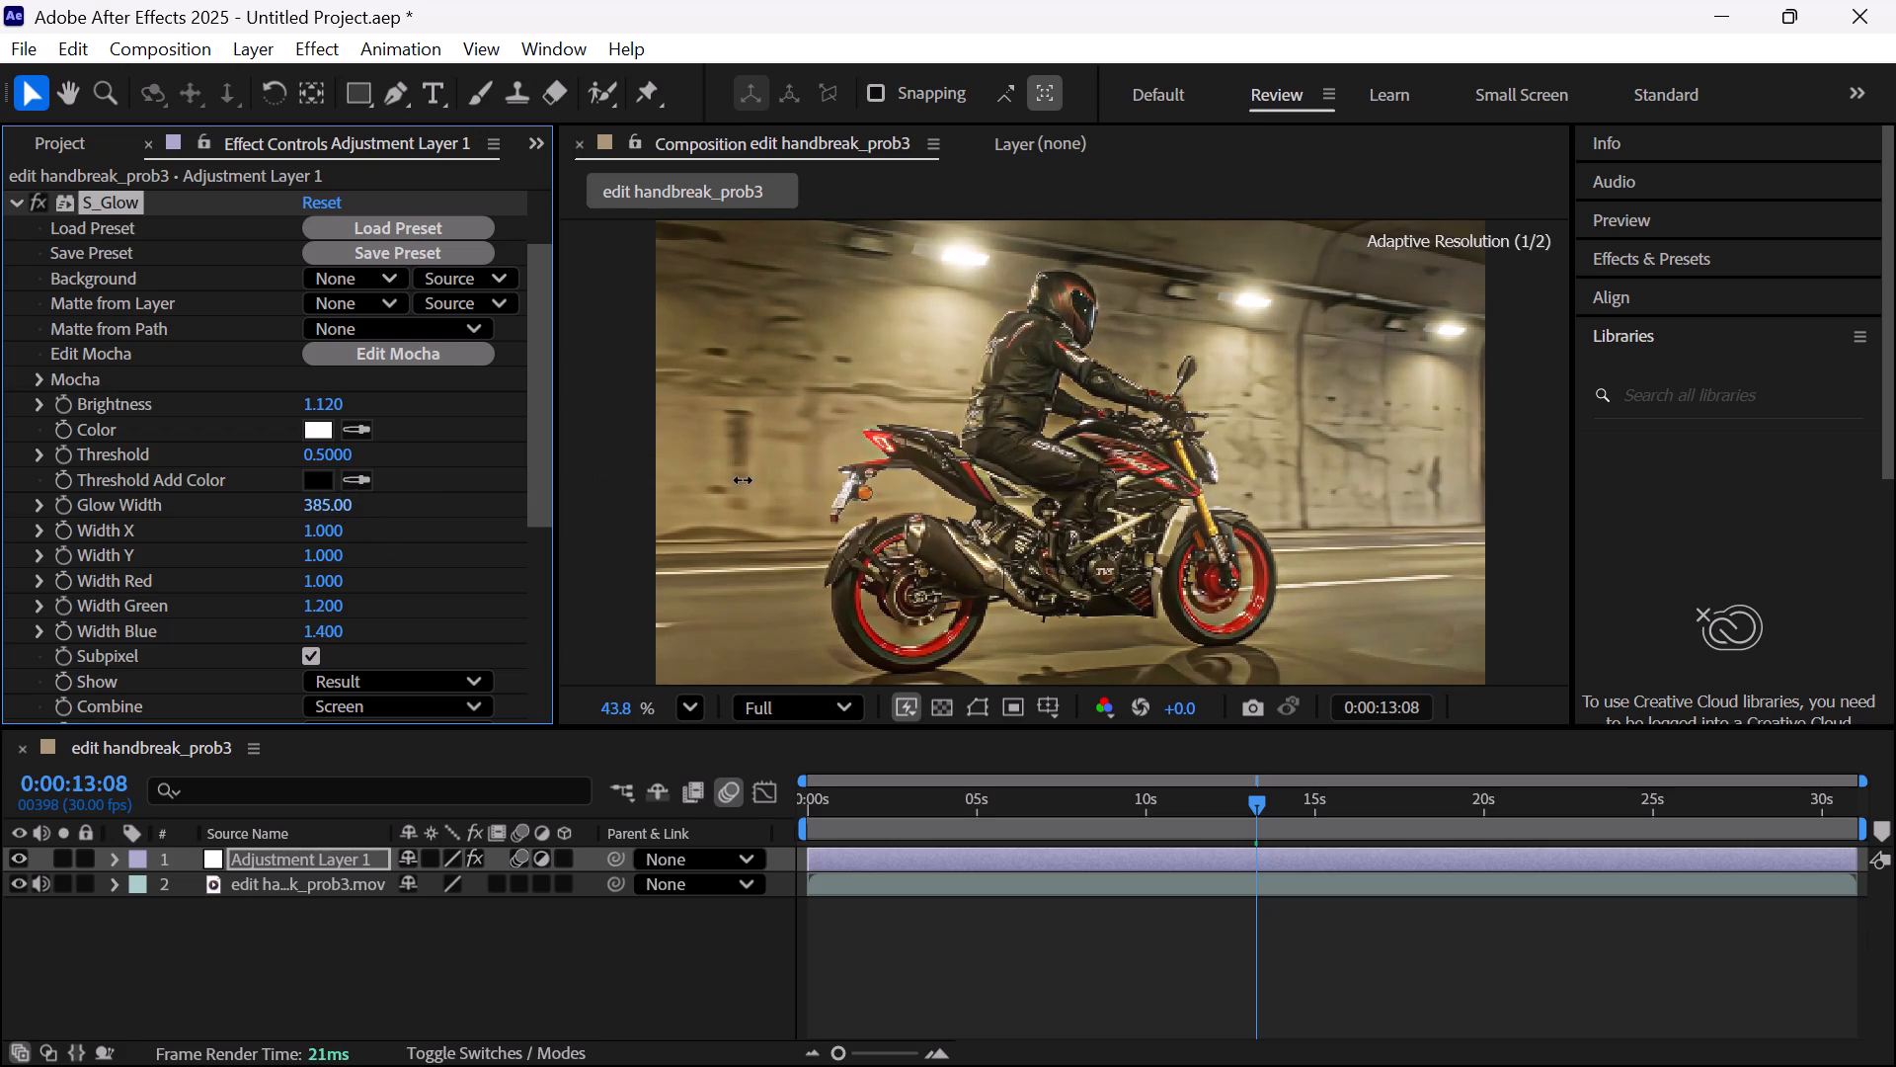
{"action": "left_click_drag", "start_coordinate": [743, 480], "coordinate": [238, 537]}
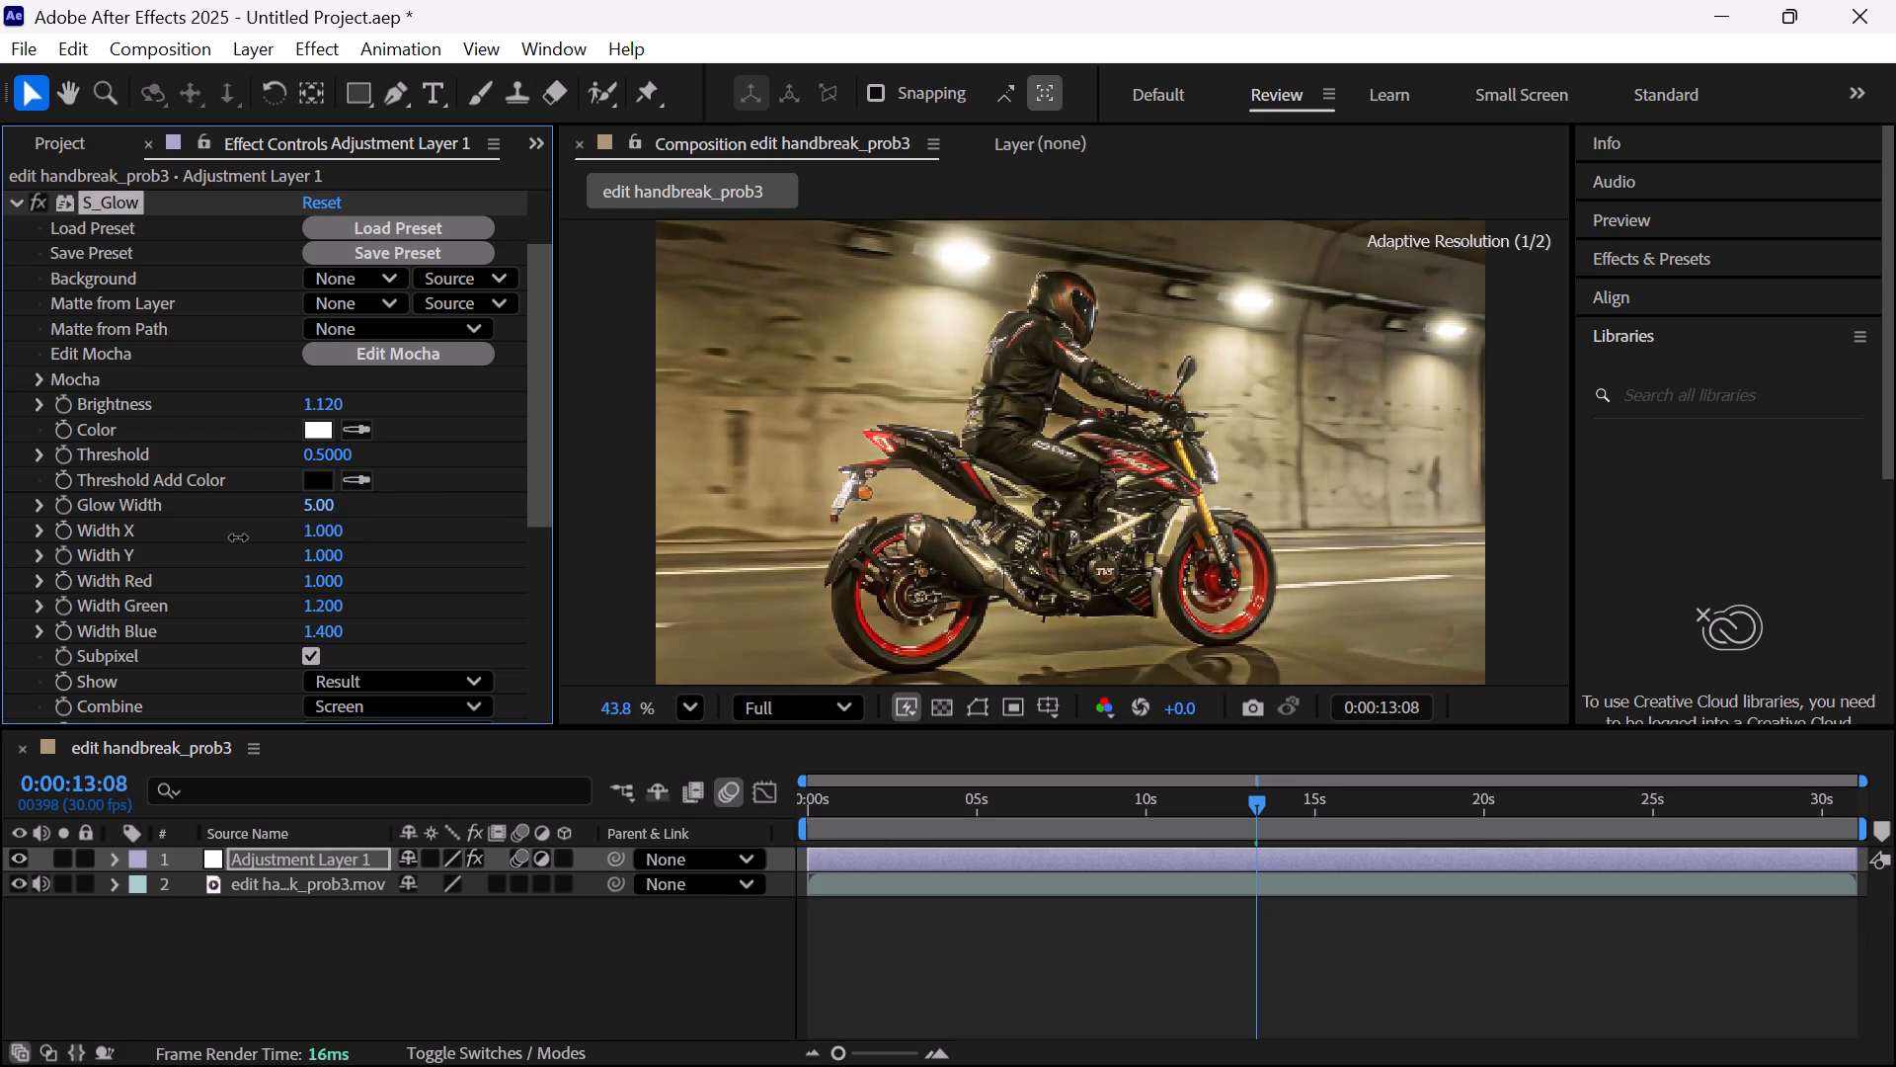
{"action": "left_click_drag", "start_coordinate": [238, 537], "coordinate": [552, 496]}
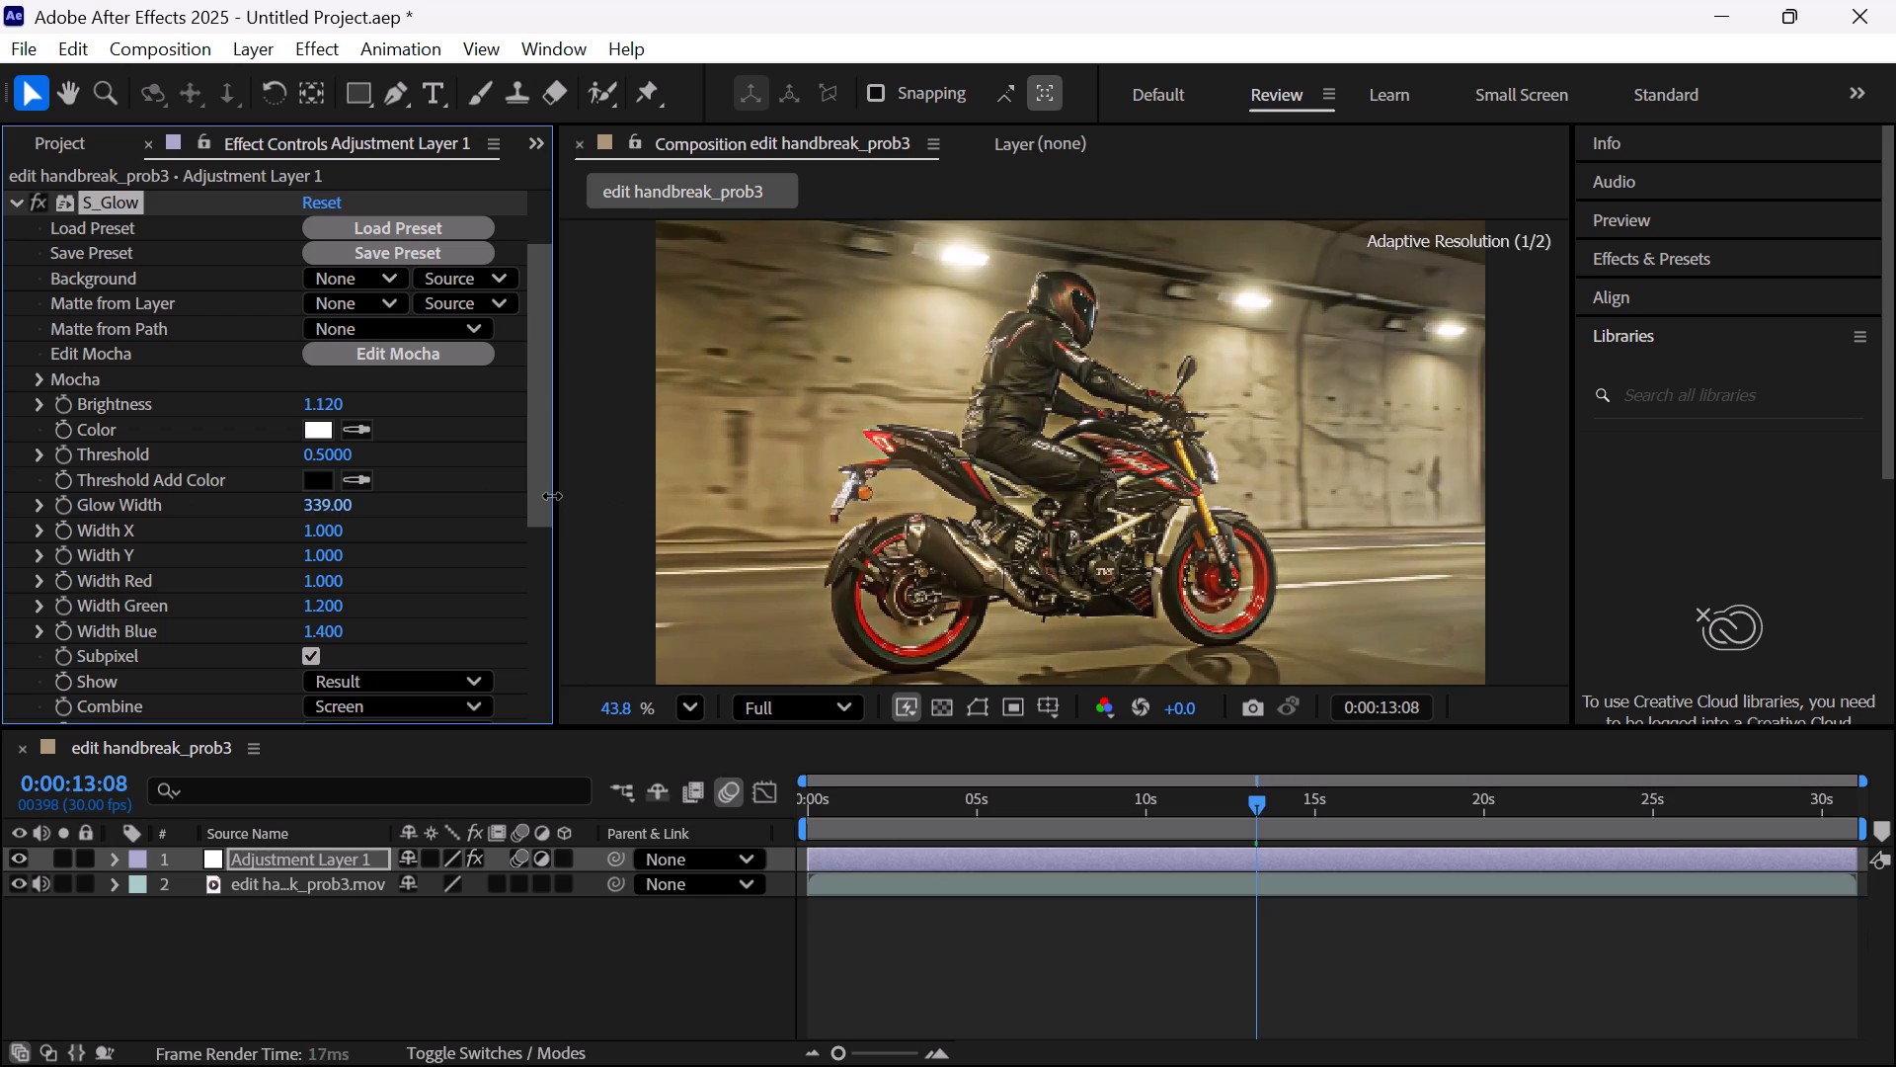
{"action": "left_click_drag", "start_coordinate": [552, 496], "coordinate": [295, 518]}
{"action": "left_click_drag", "start_coordinate": [295, 518], "coordinate": [297, 516]}
Search the effects for "glow" again and apply BCC+Glow to Adjustment Layer 1.
{"action": "key", "text": "ctrl+space"}
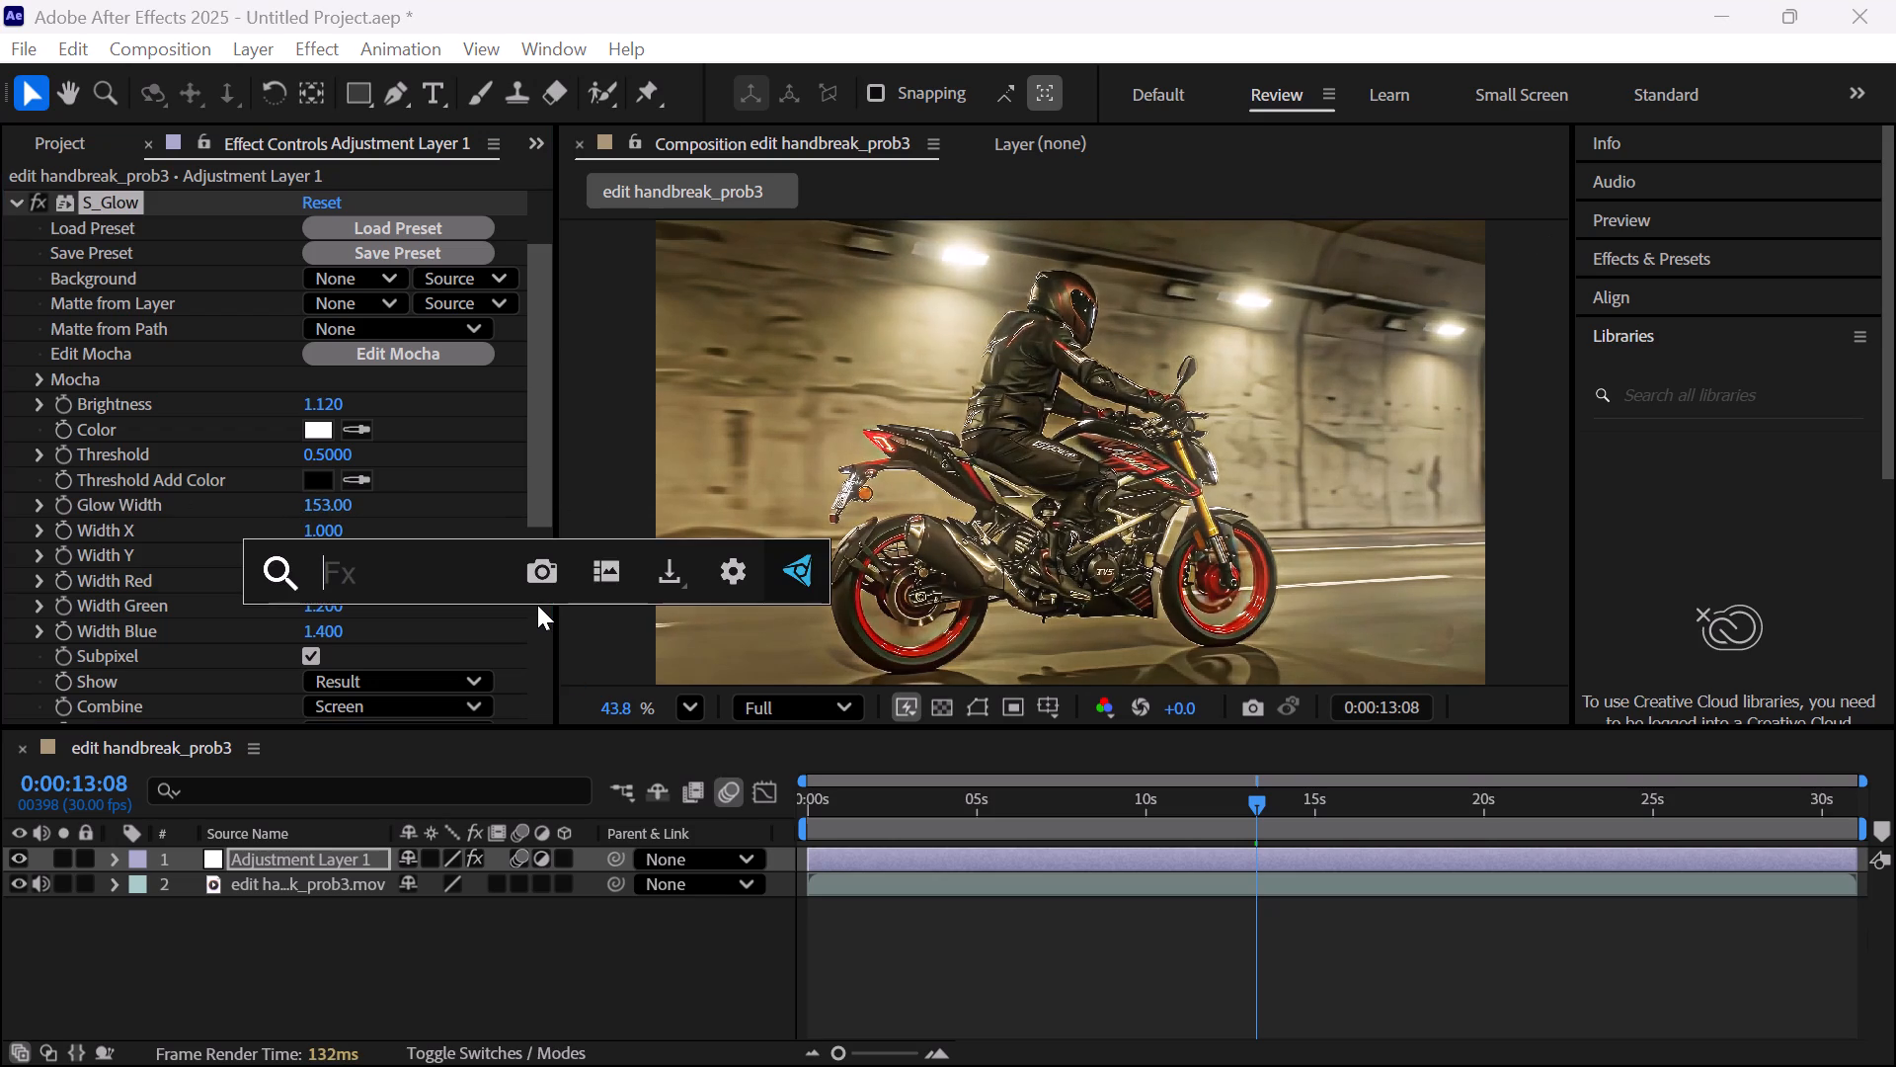
{"action": "type", "text": "glow"}
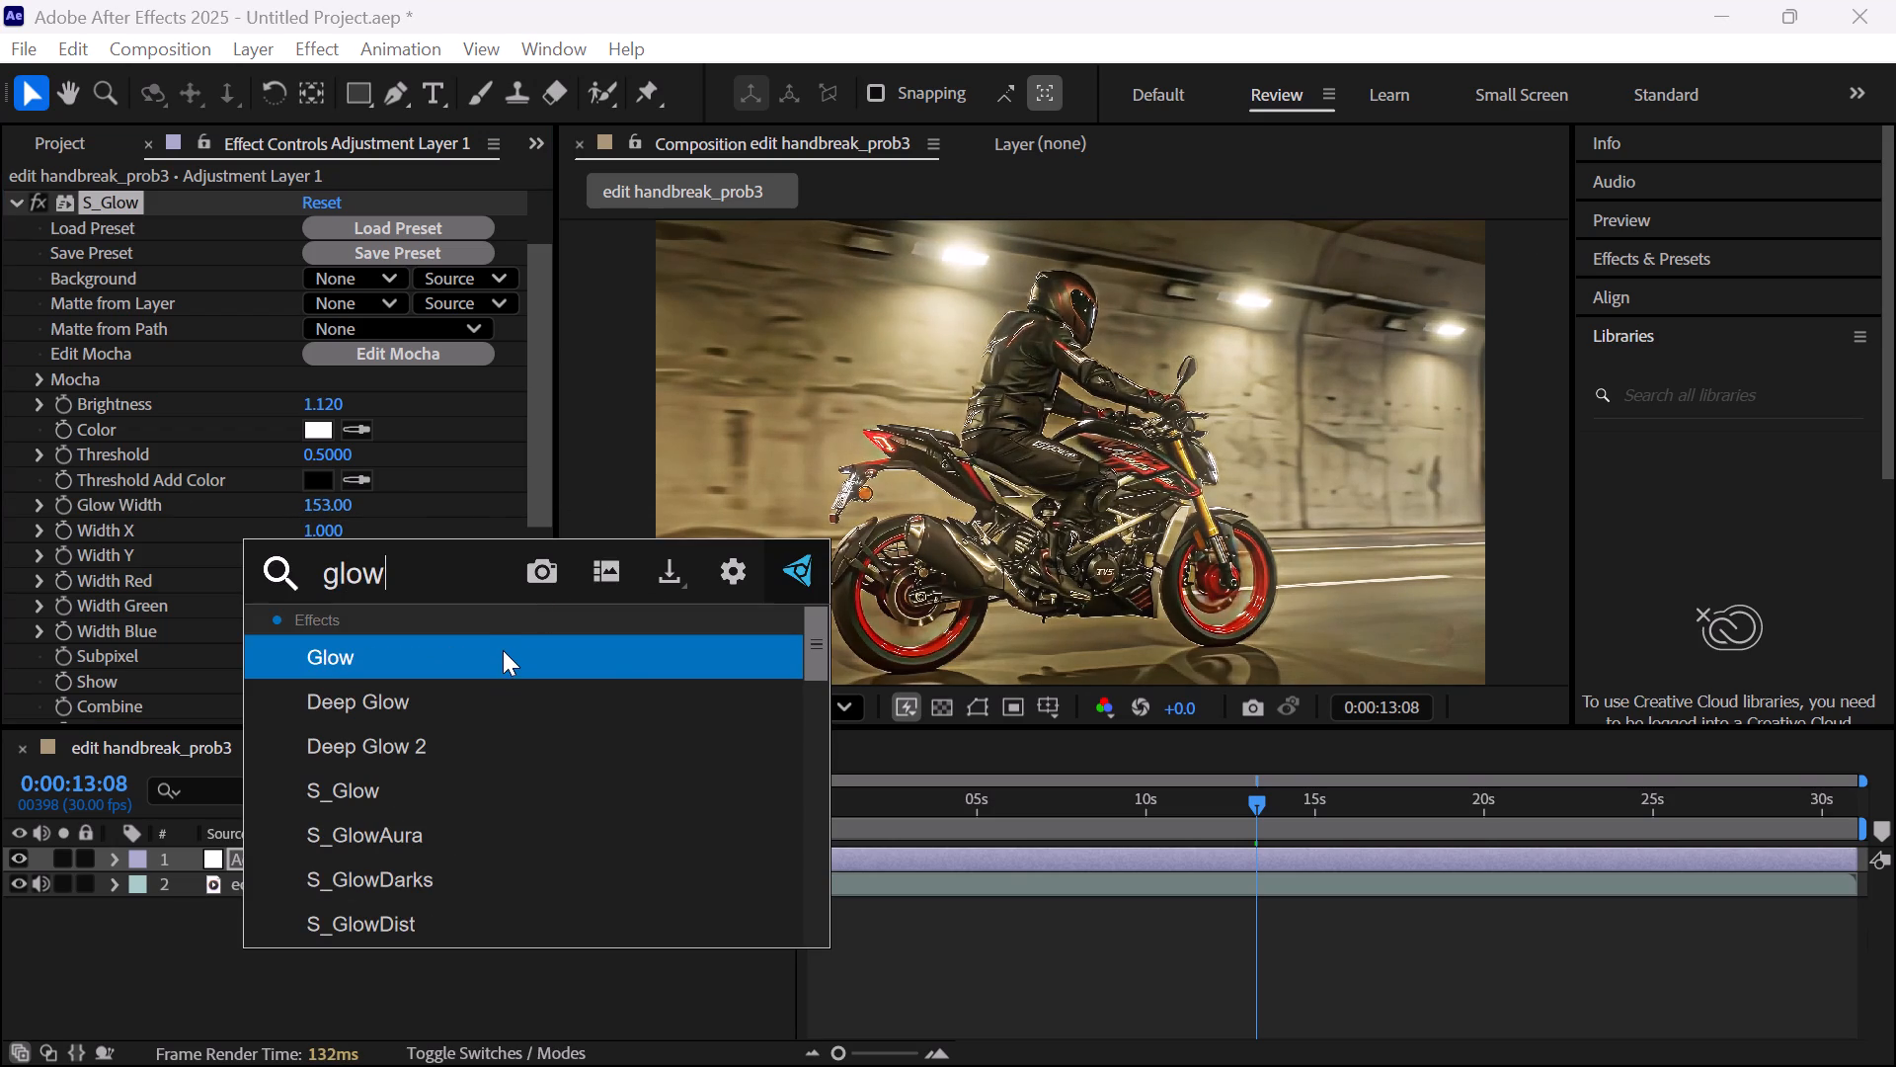
{"action": "scroll", "coordinate": [591, 796], "scroll_direction": "down", "scroll_amount": 1}
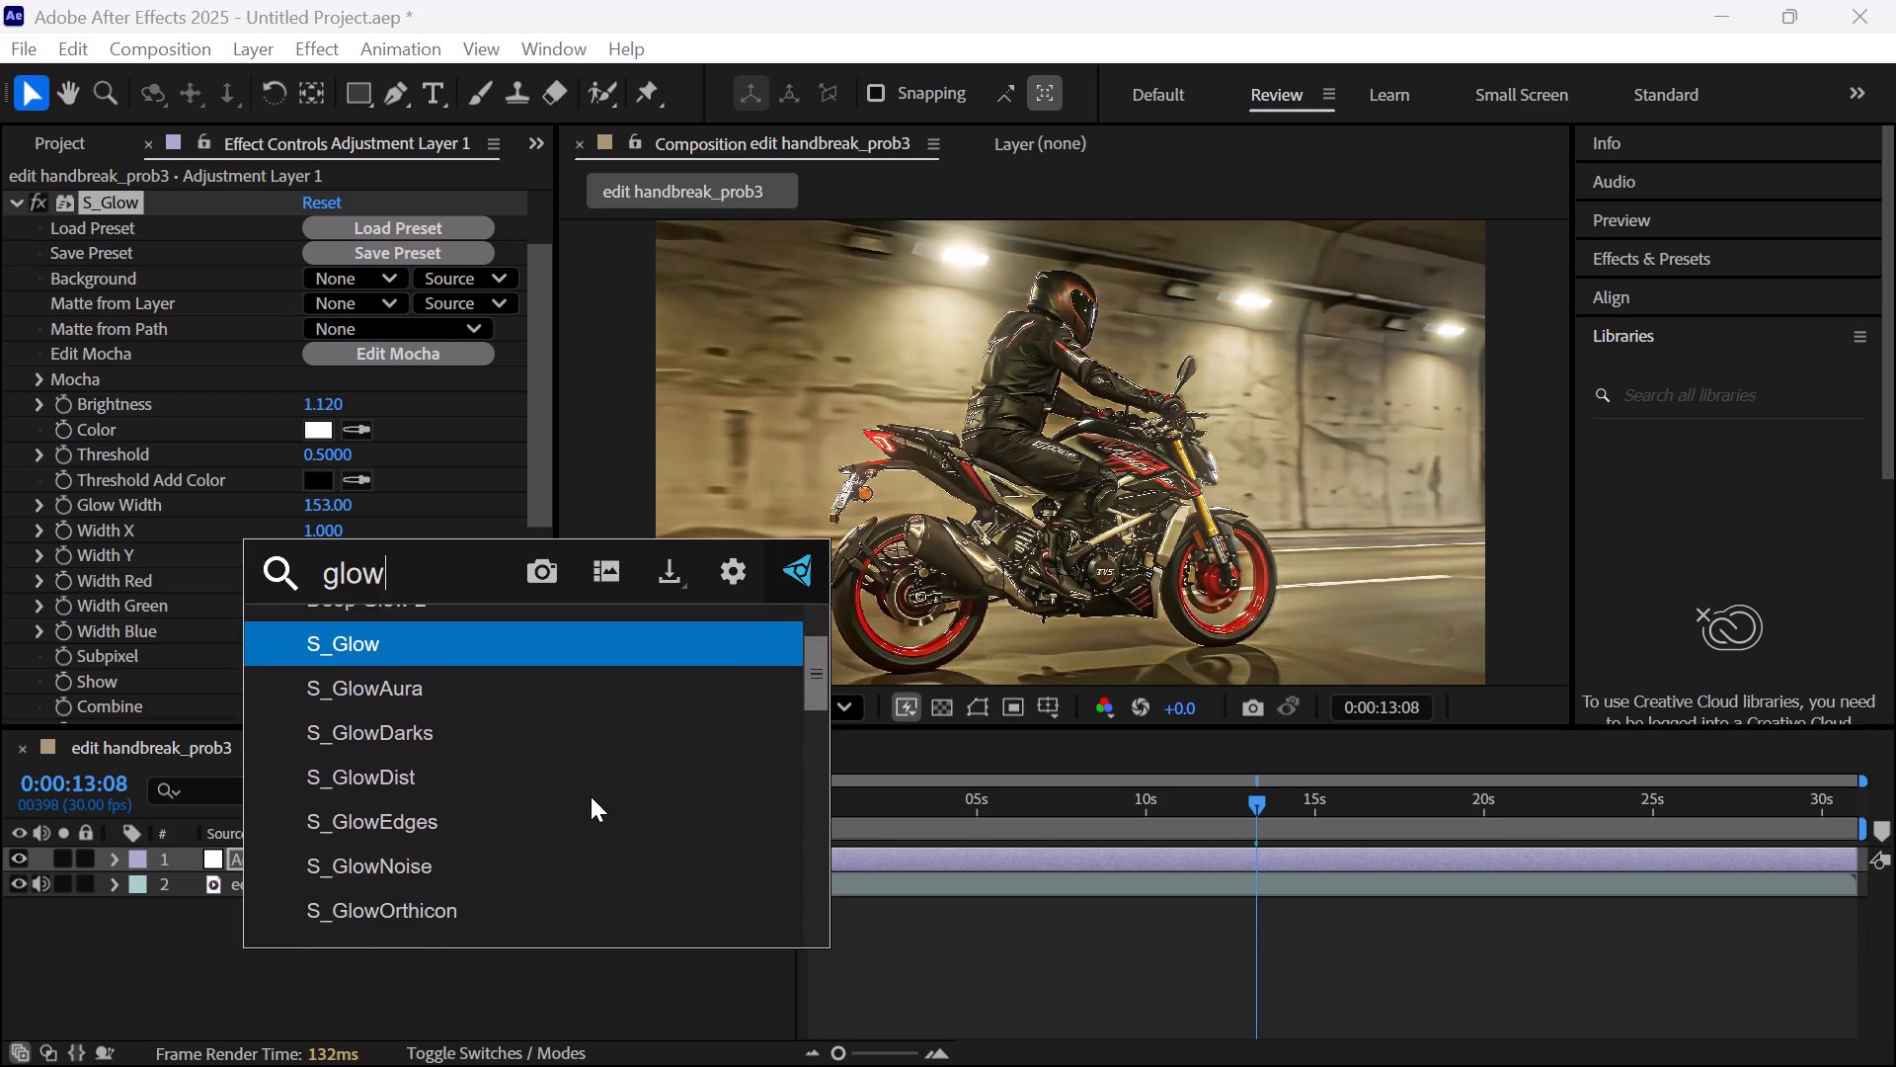
{"action": "scroll", "coordinate": [591, 796], "scroll_direction": "down", "scroll_amount": 2}
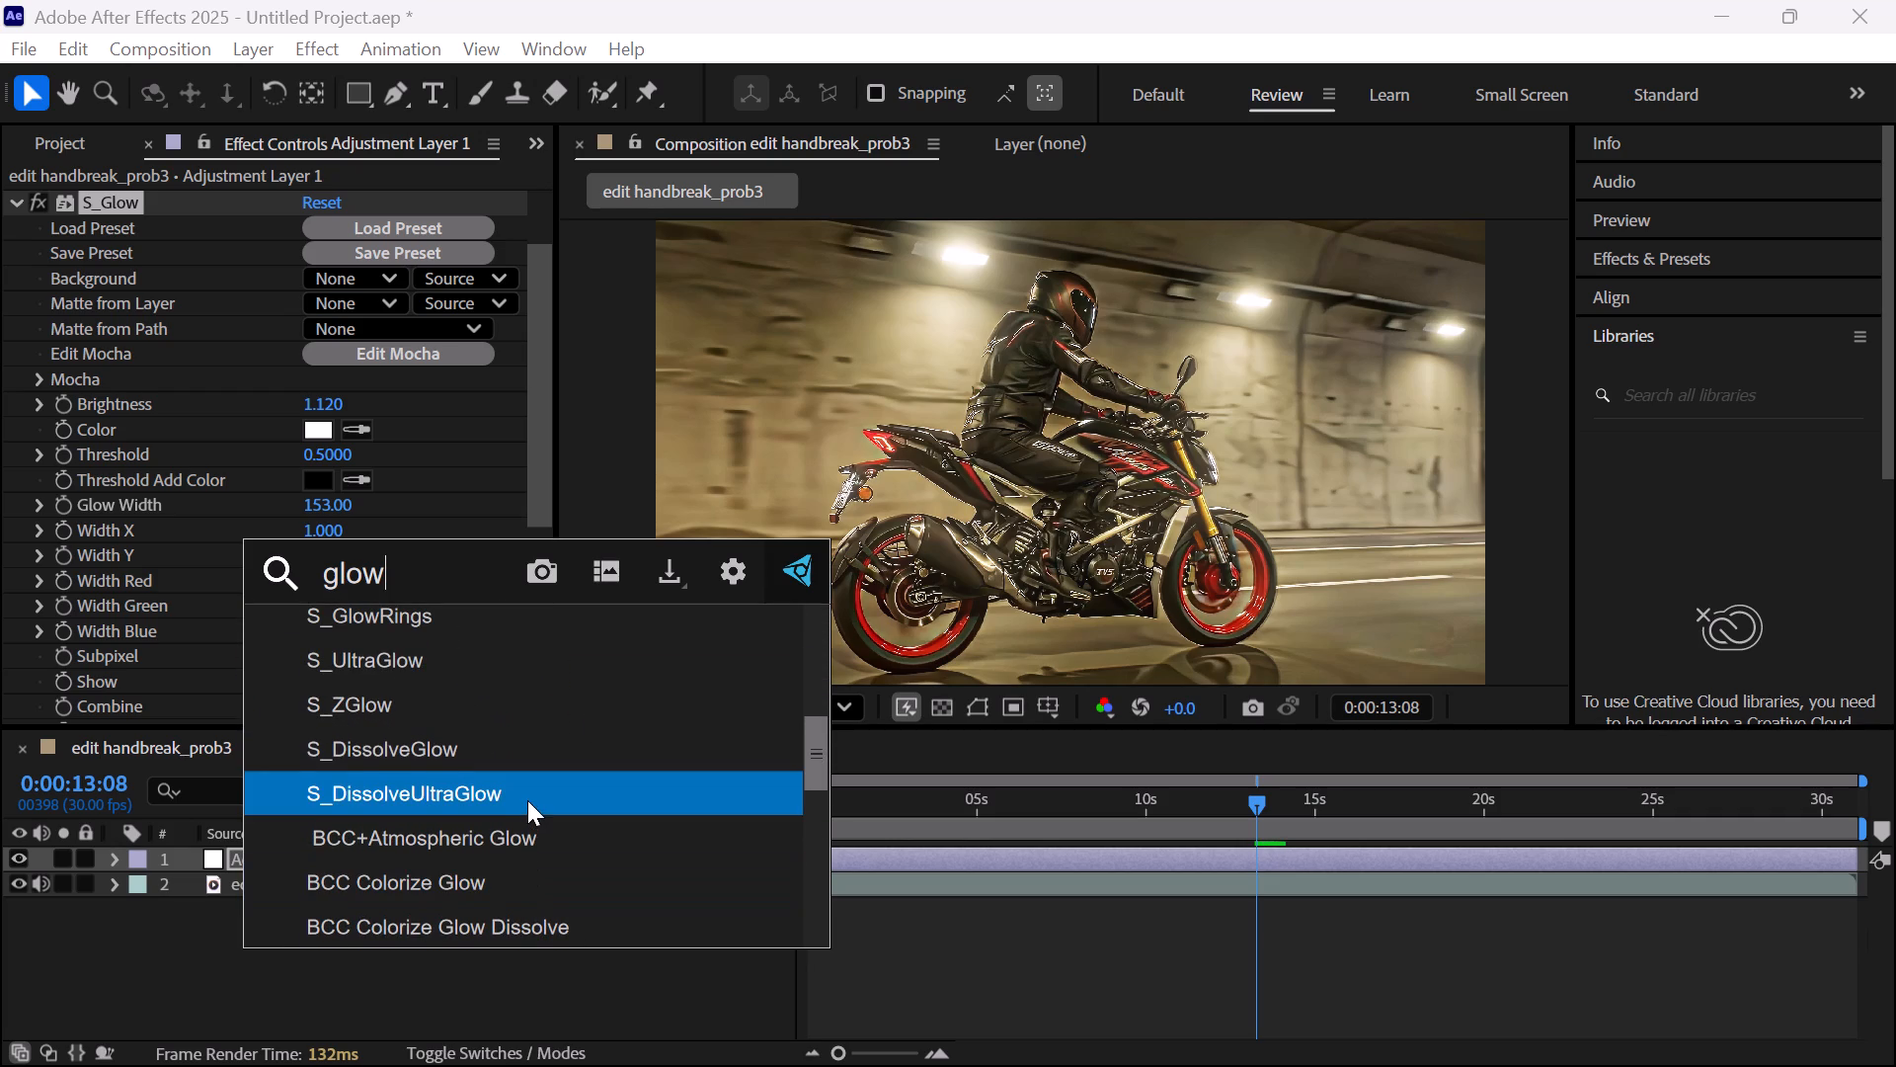
{"action": "scroll", "coordinate": [527, 800], "scroll_direction": "down", "scroll_amount": 3}
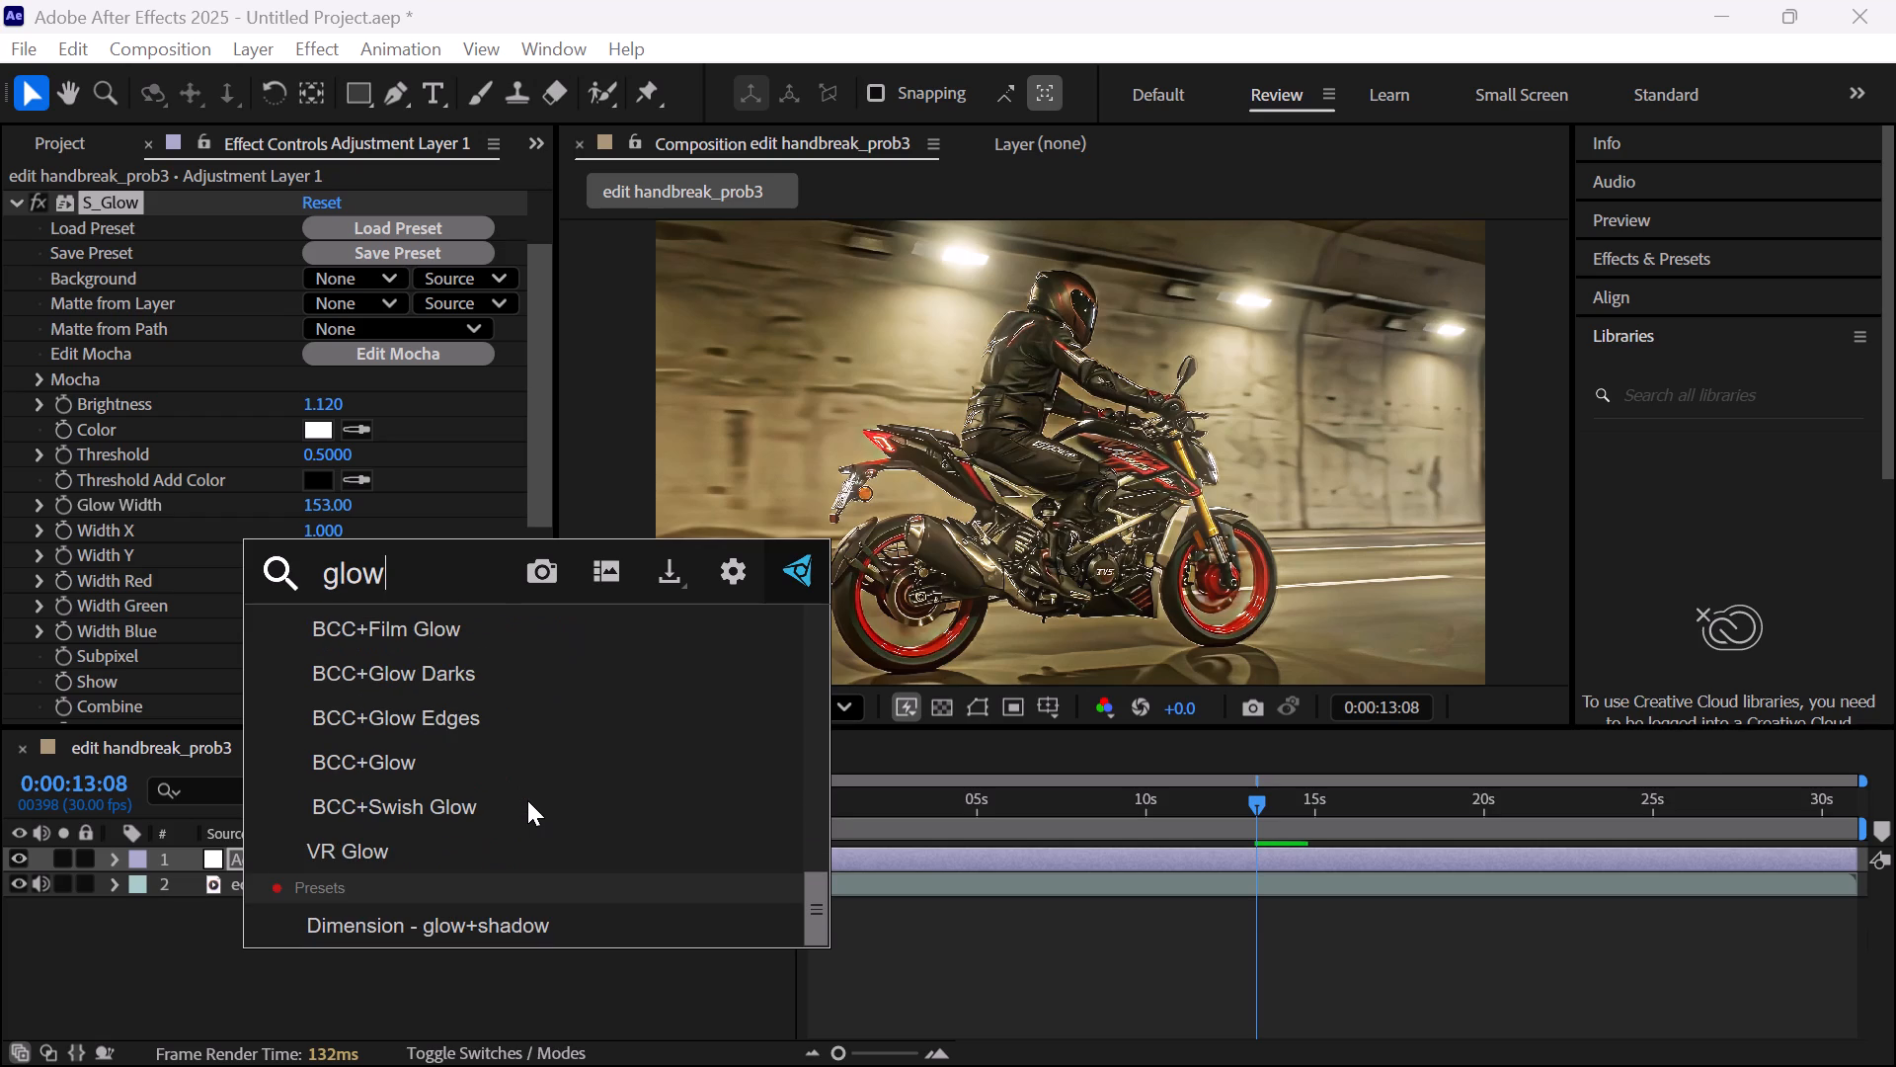
{"action": "left_click", "coordinate": [484, 754]}
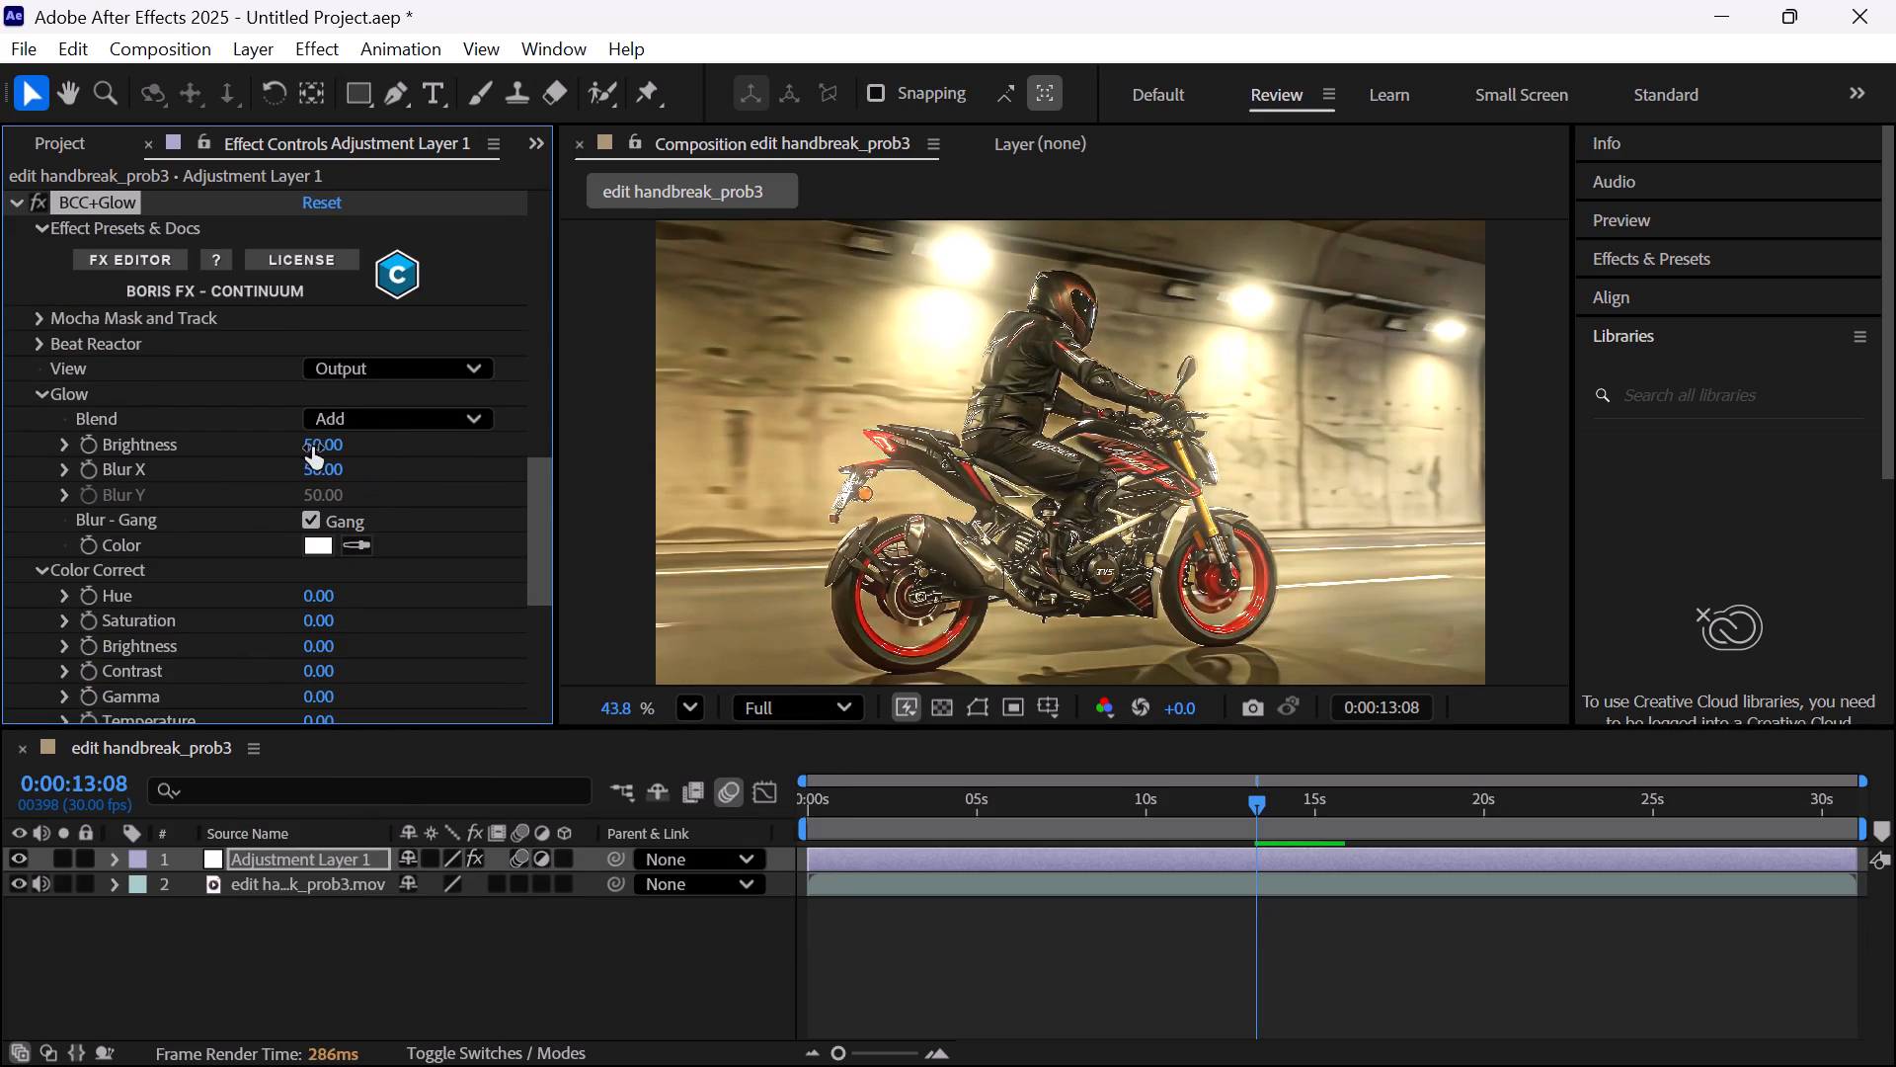
Reduce the BCC+Glow glow Brightness to 5 and its Blur X to 0.
{"action": "left_click_drag", "start_coordinate": [331, 446], "coordinate": [276, 458]}
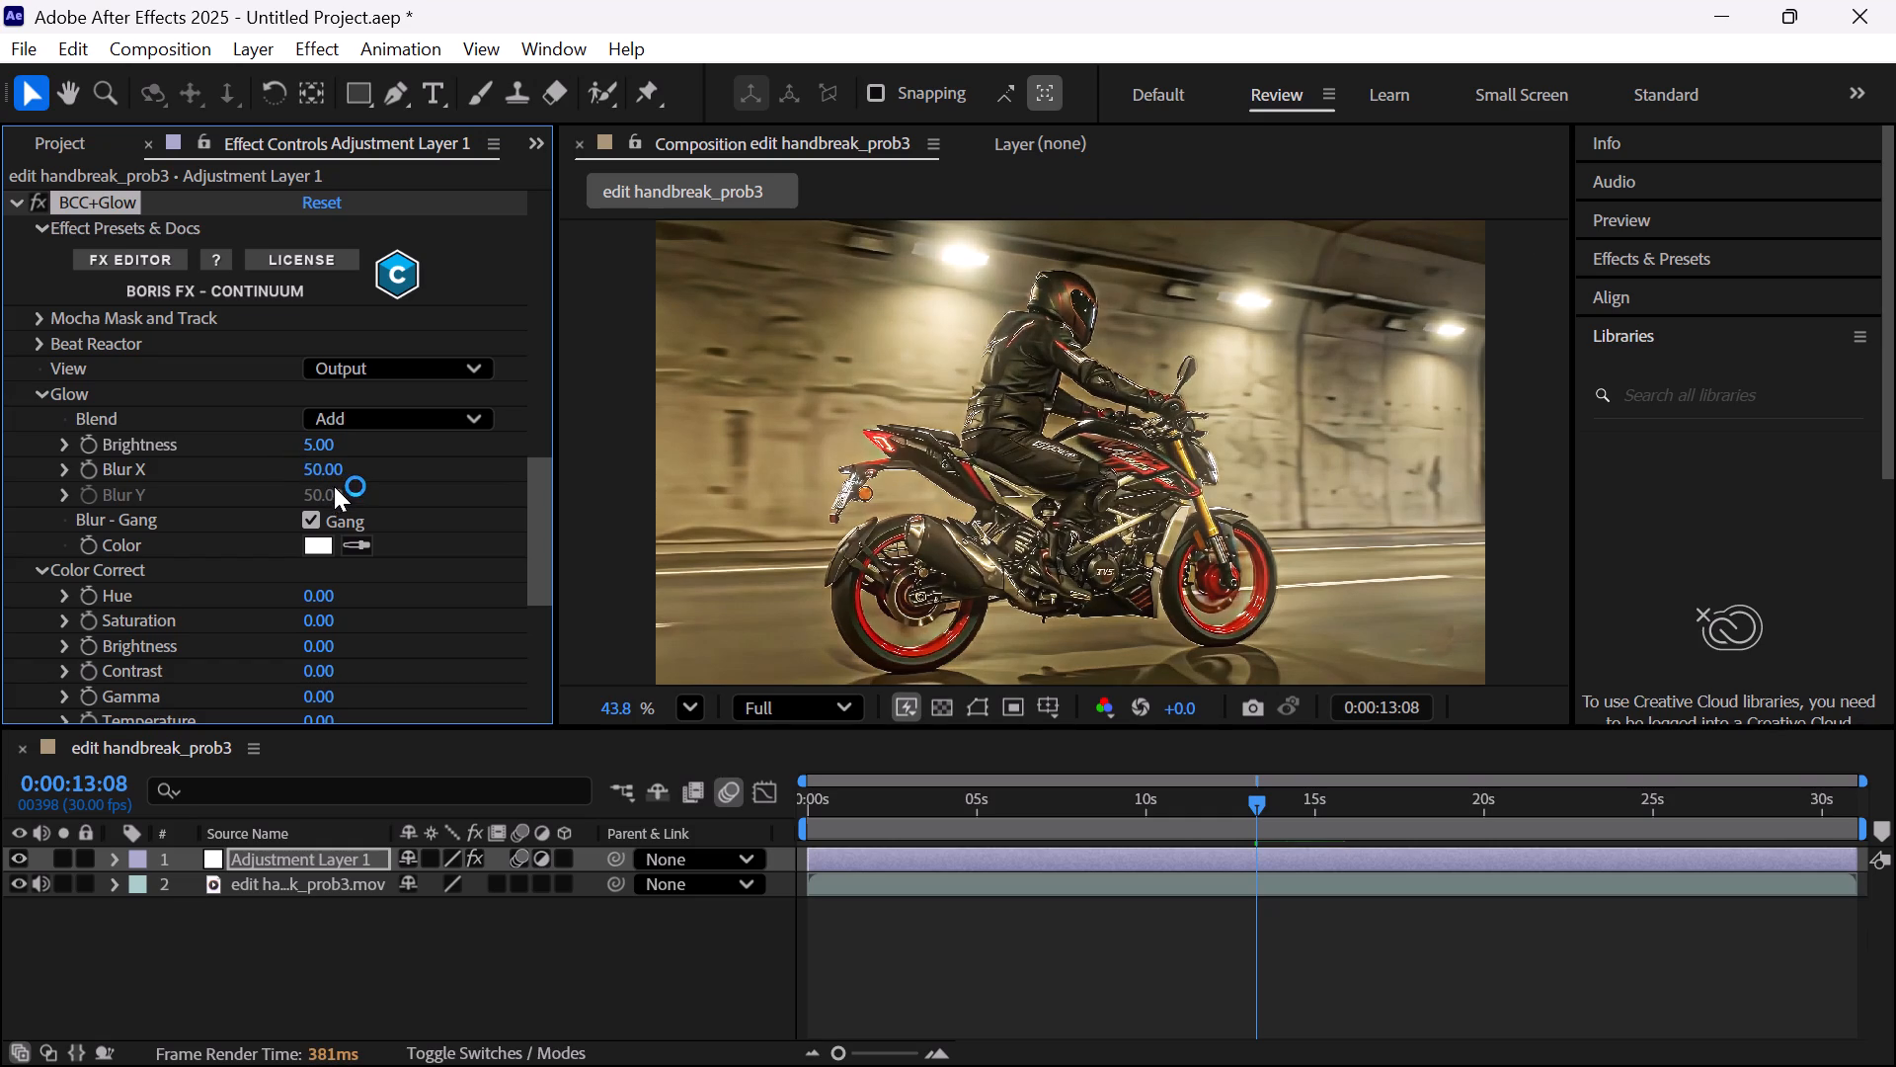
{"action": "left_click_drag", "start_coordinate": [338, 468], "coordinate": [303, 474]}
{"action": "left_click_drag", "start_coordinate": [303, 474], "coordinate": [279, 464]}
{"action": "left_click_drag", "start_coordinate": [321, 462], "coordinate": [271, 474]}
Go to the frame at 0:00:03:24 and set the BCC+Glow Blur X to 34.
{"action": "left_click_drag", "start_coordinate": [1249, 806], "coordinate": [929, 840]}
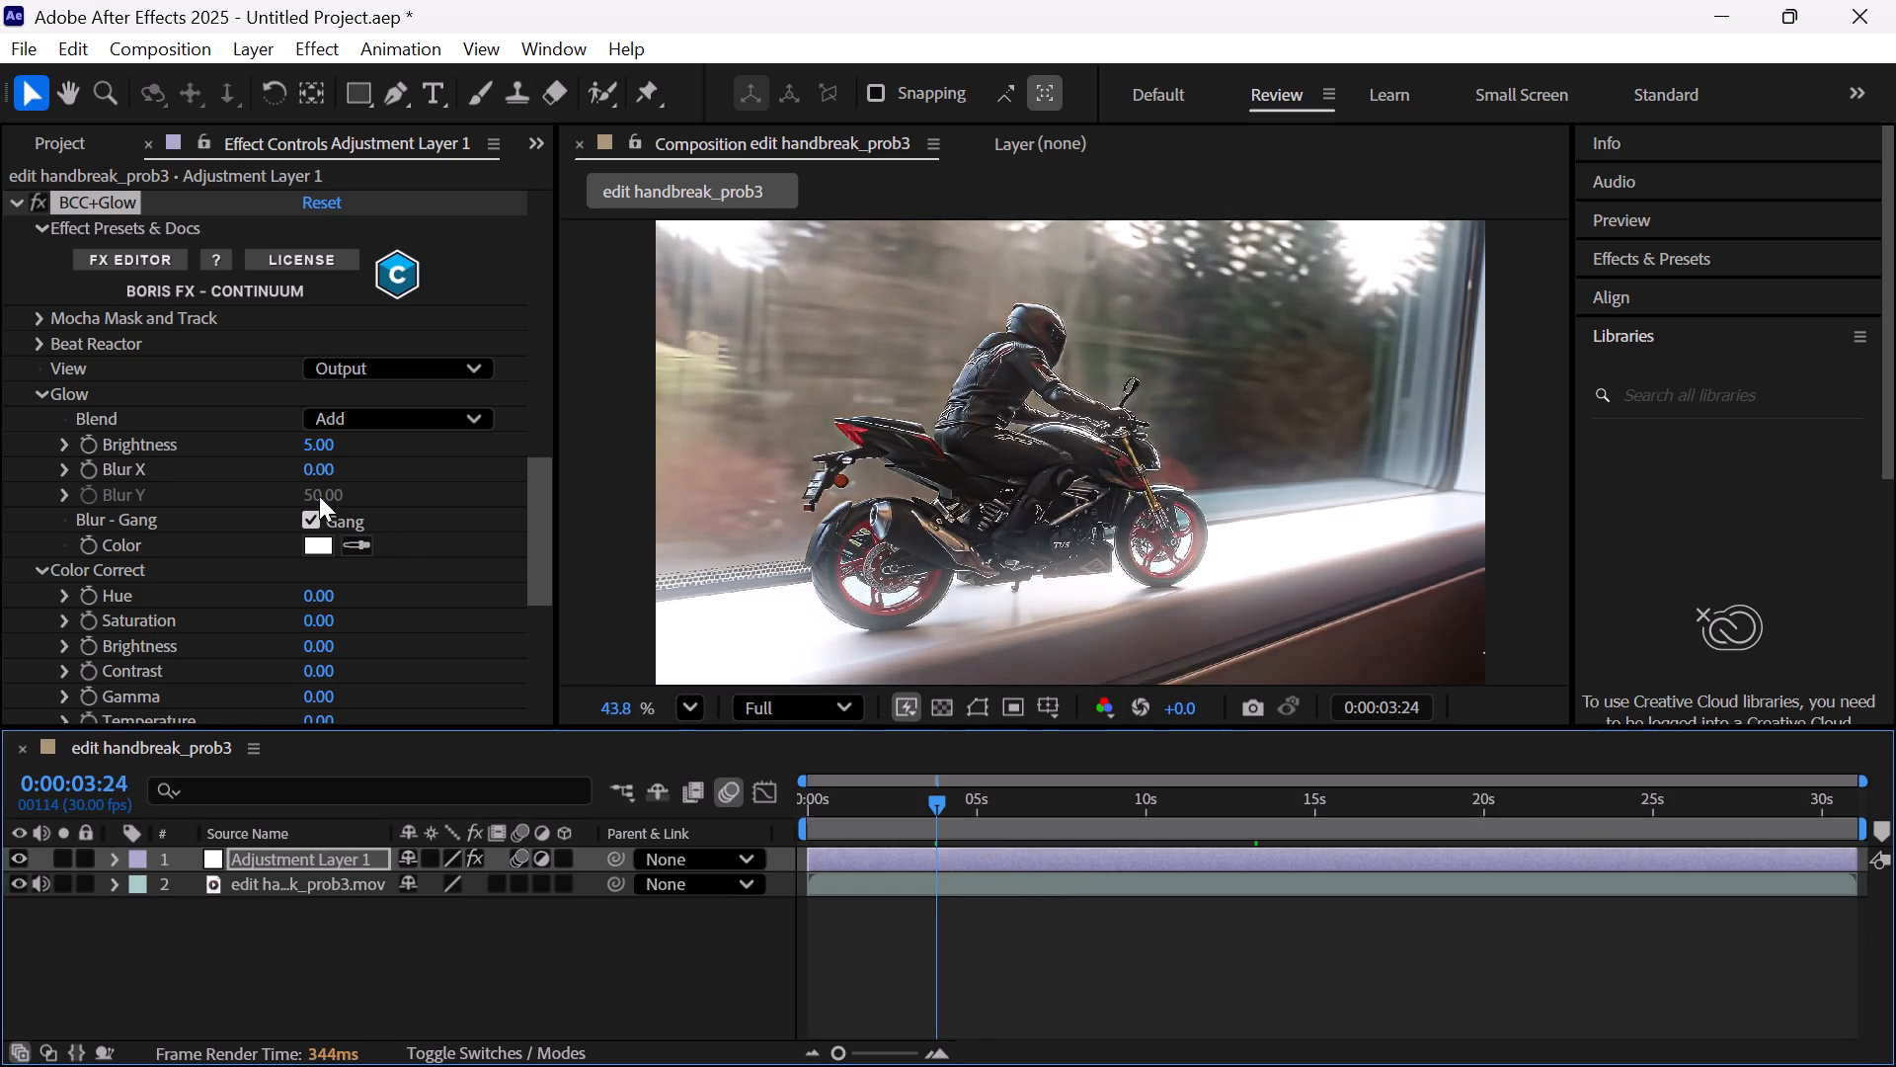
{"action": "left_click_drag", "start_coordinate": [318, 463], "coordinate": [414, 478]}
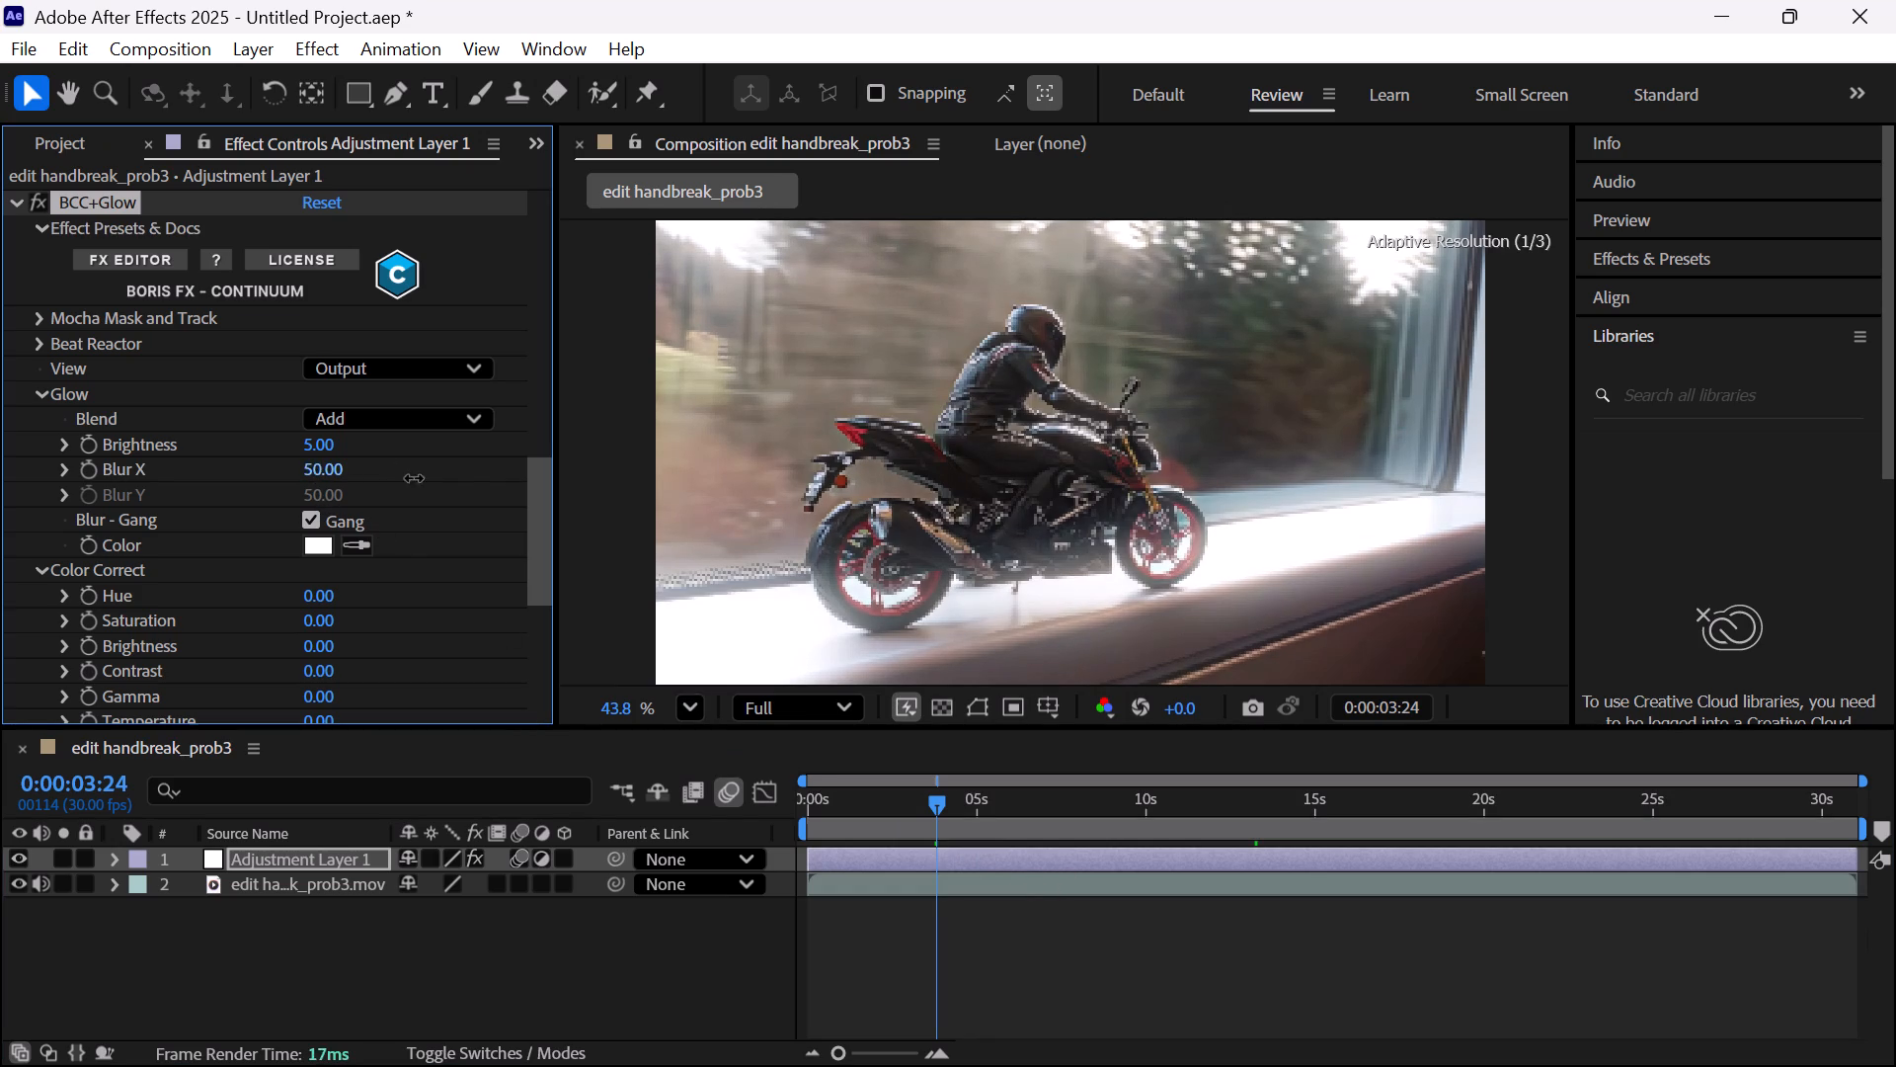
{"action": "left_click_drag", "start_coordinate": [414, 478], "coordinate": [465, 473]}
{"action": "double_click", "coordinate": [323, 465]}
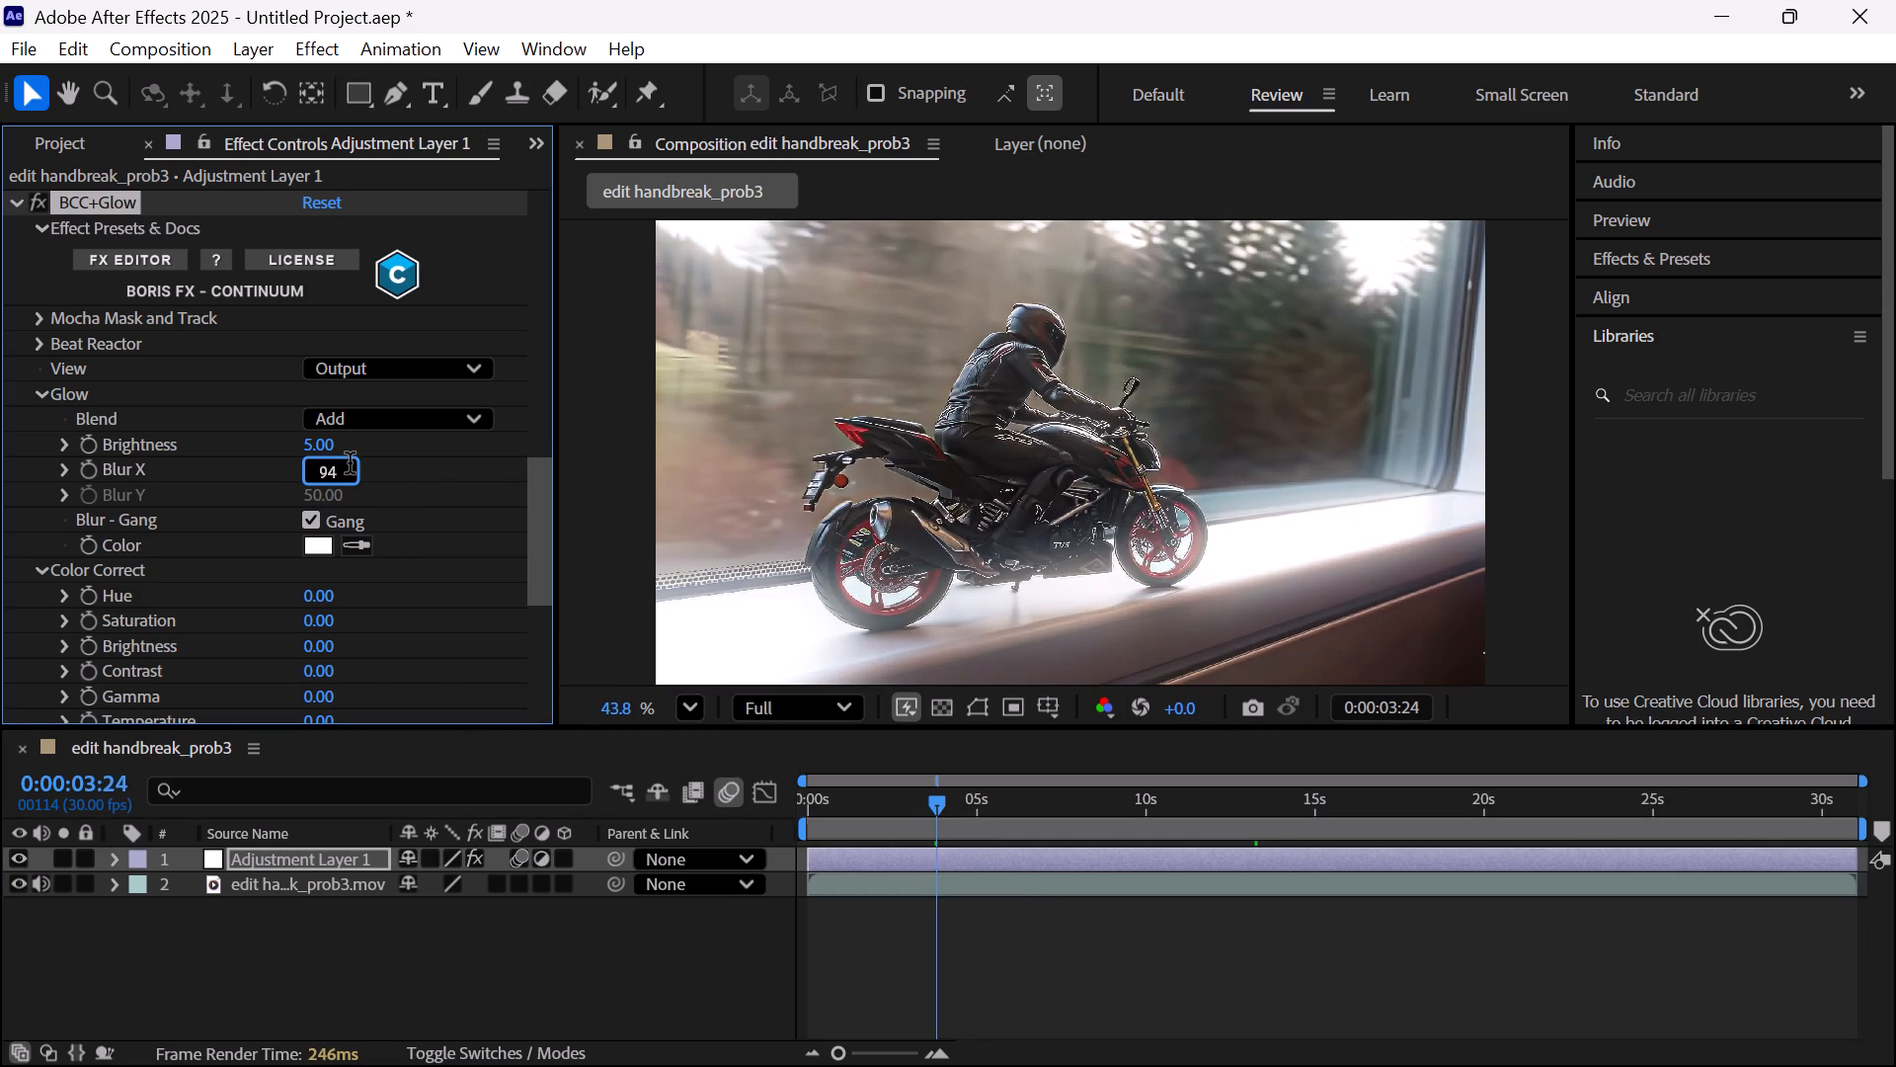
{"action": "left_click", "coordinate": [350, 462]}
{"action": "key", "text": "BackSpace"}
{"action": "key", "text": "Delete"}
{"action": "key", "text": "3"}
{"action": "key", "text": "Return"}
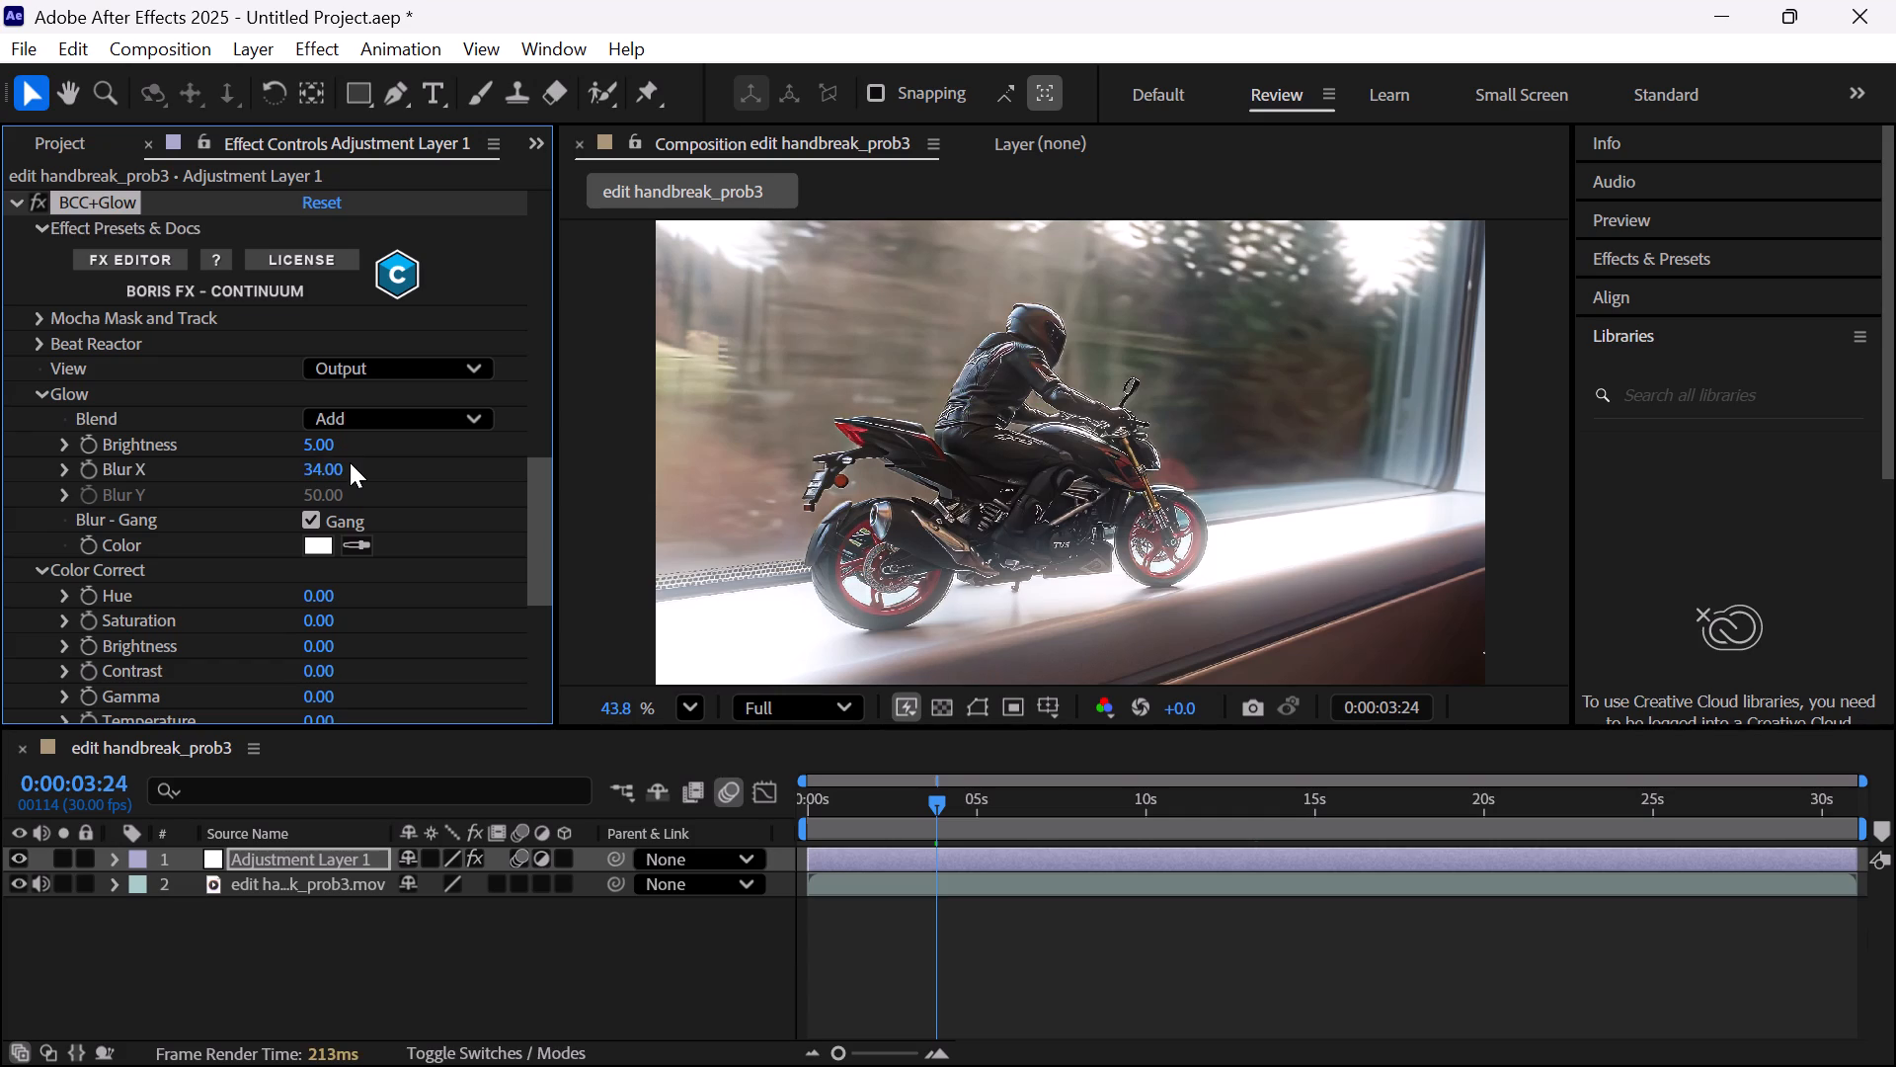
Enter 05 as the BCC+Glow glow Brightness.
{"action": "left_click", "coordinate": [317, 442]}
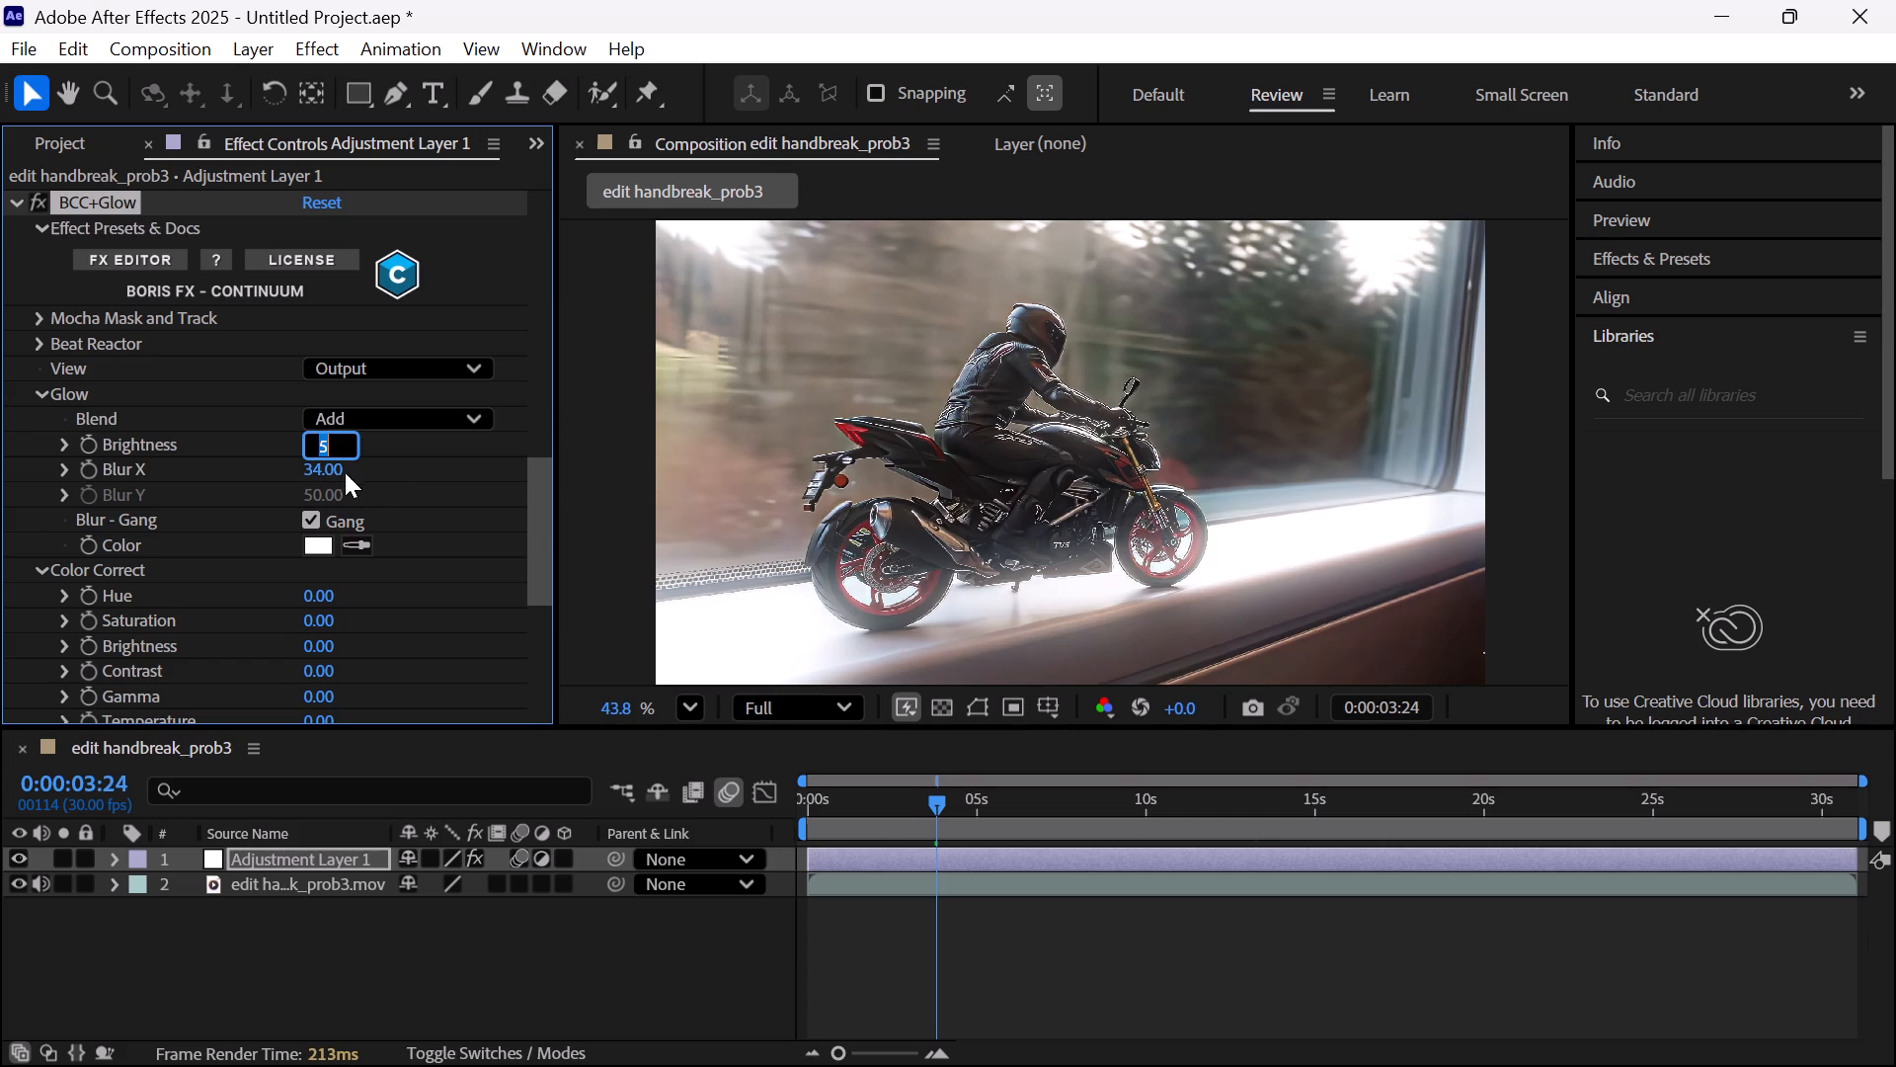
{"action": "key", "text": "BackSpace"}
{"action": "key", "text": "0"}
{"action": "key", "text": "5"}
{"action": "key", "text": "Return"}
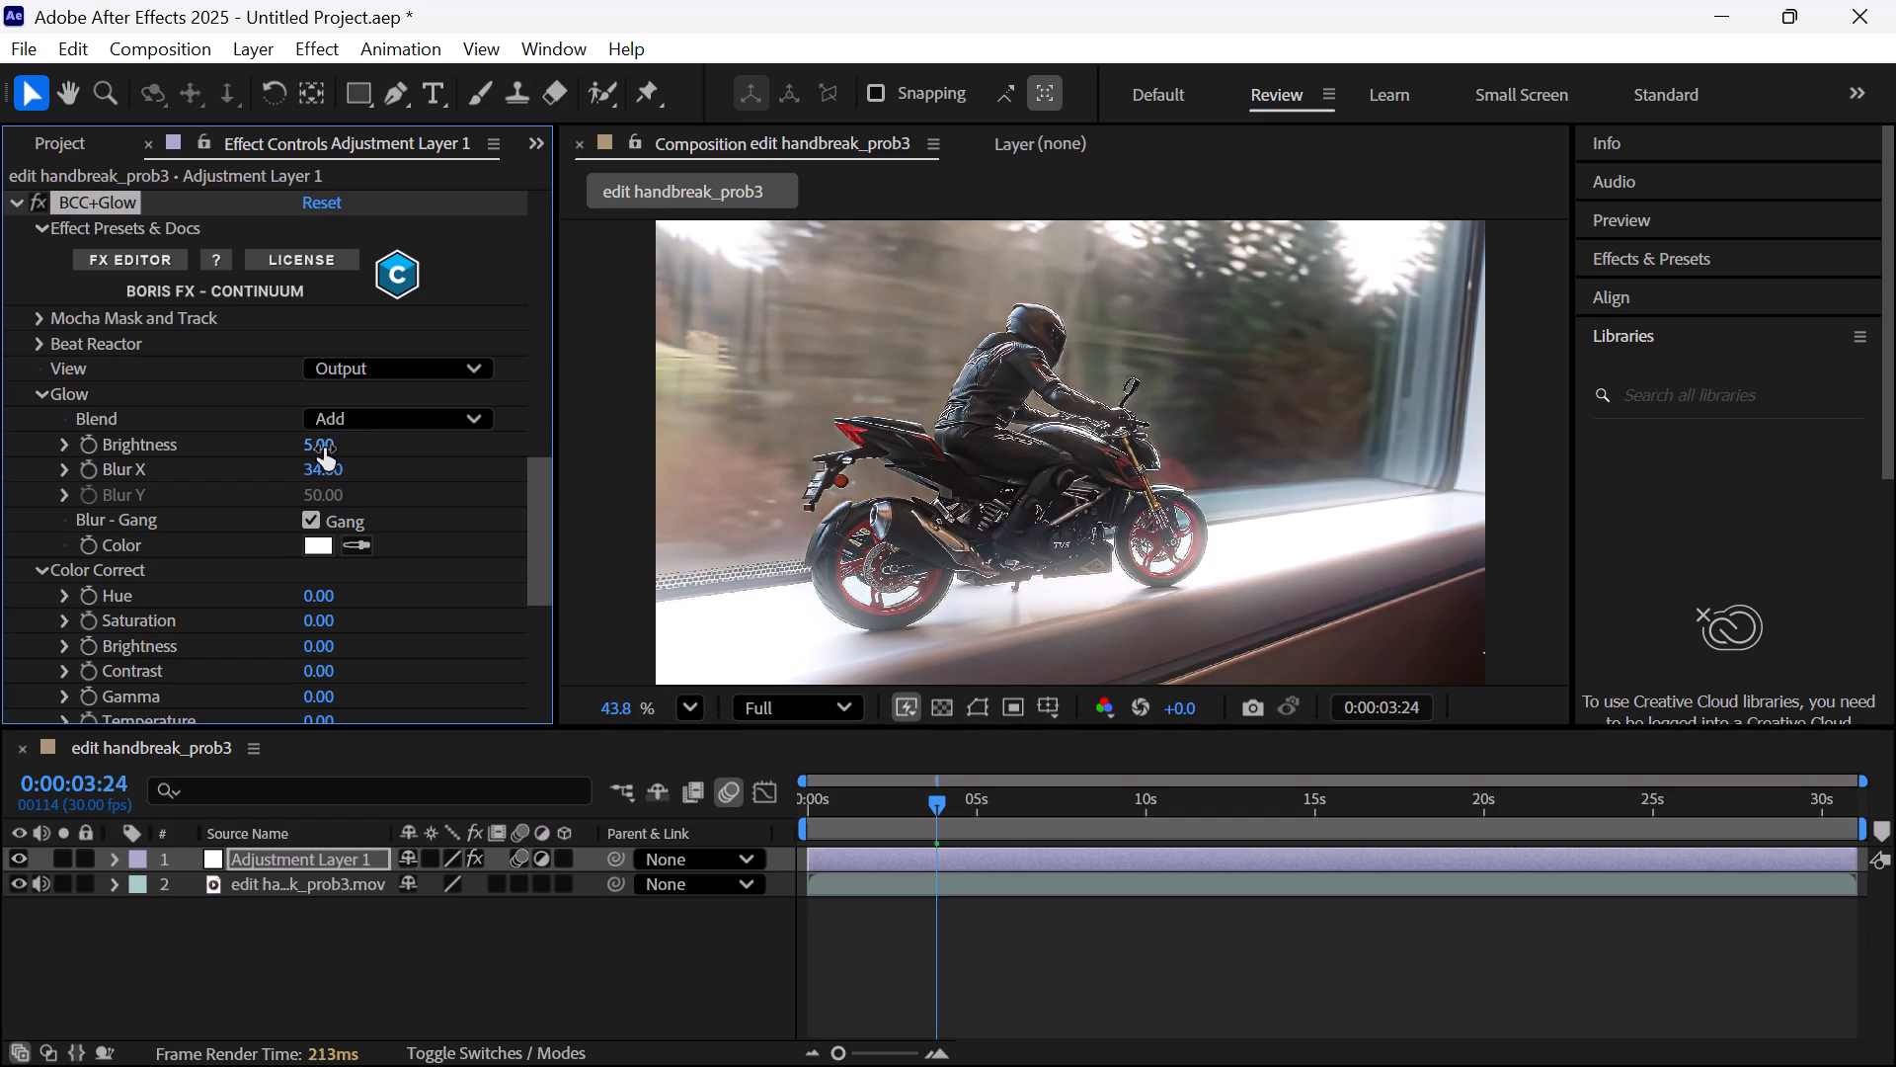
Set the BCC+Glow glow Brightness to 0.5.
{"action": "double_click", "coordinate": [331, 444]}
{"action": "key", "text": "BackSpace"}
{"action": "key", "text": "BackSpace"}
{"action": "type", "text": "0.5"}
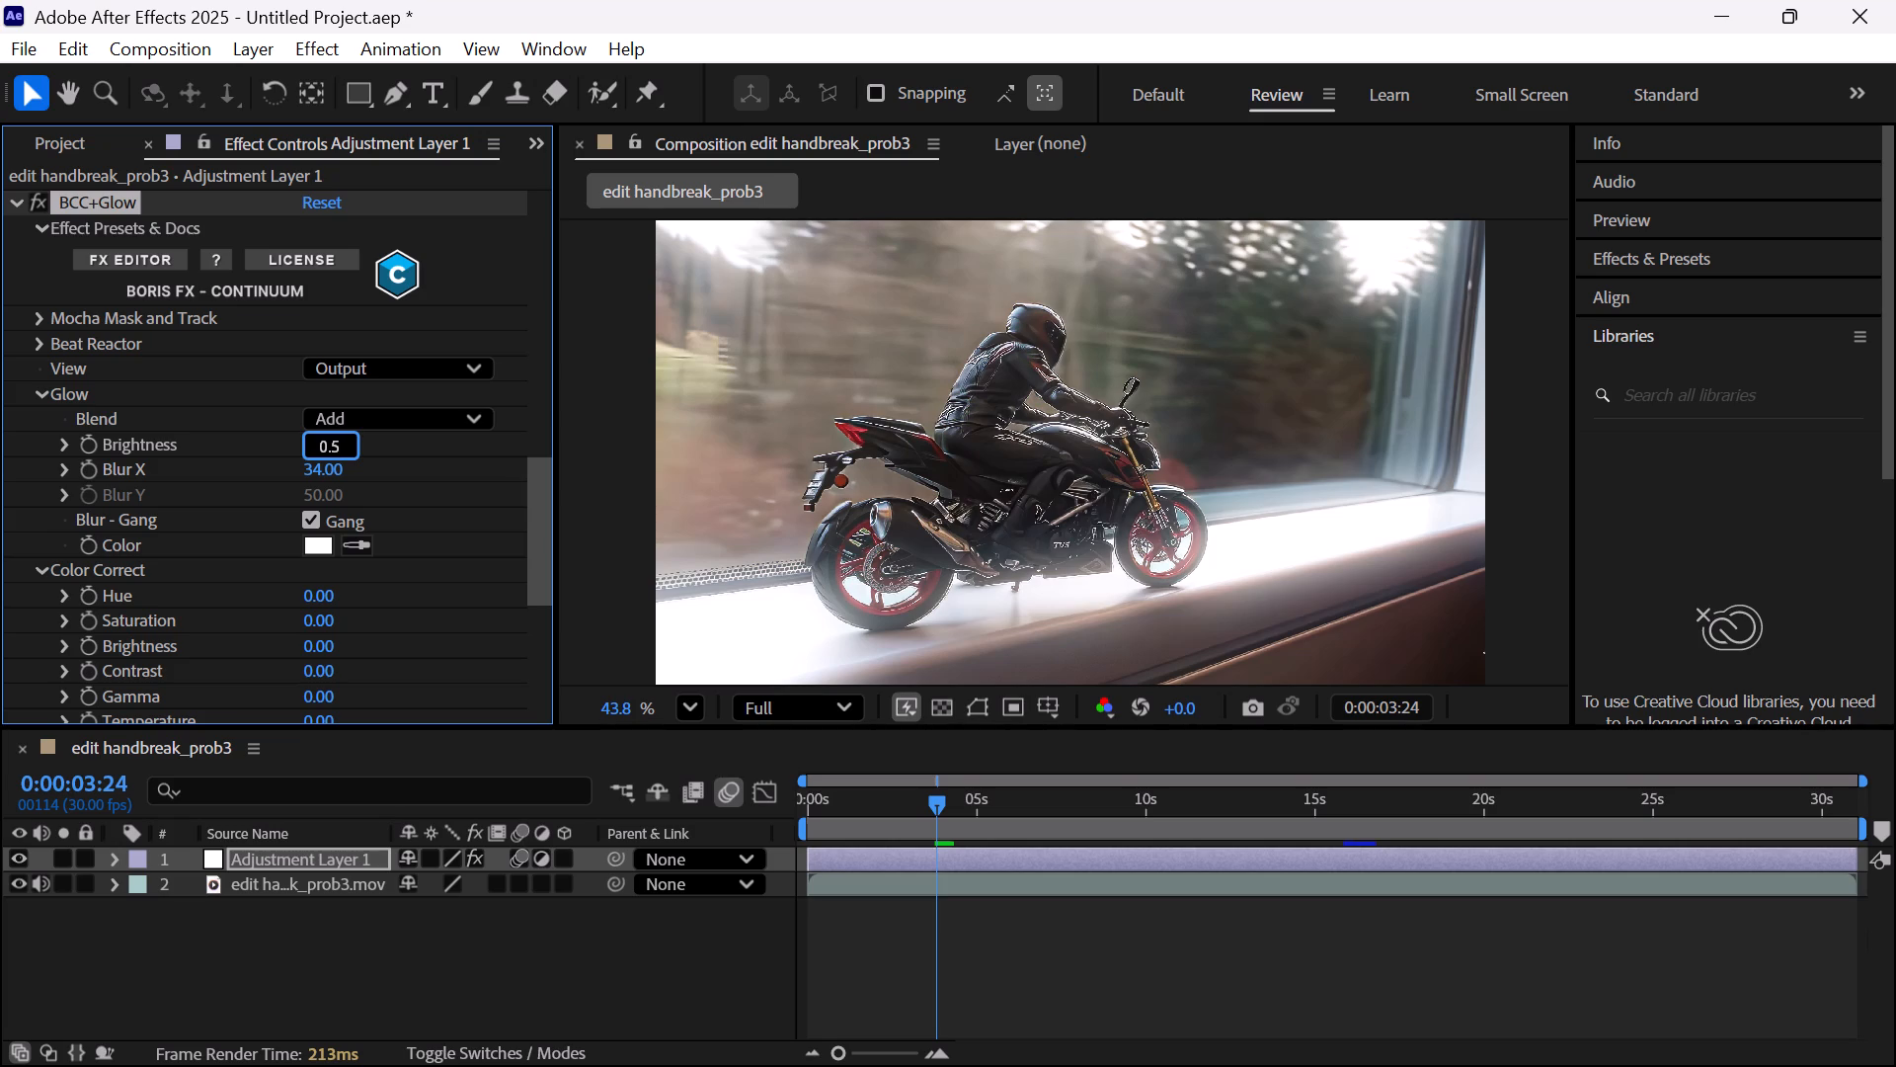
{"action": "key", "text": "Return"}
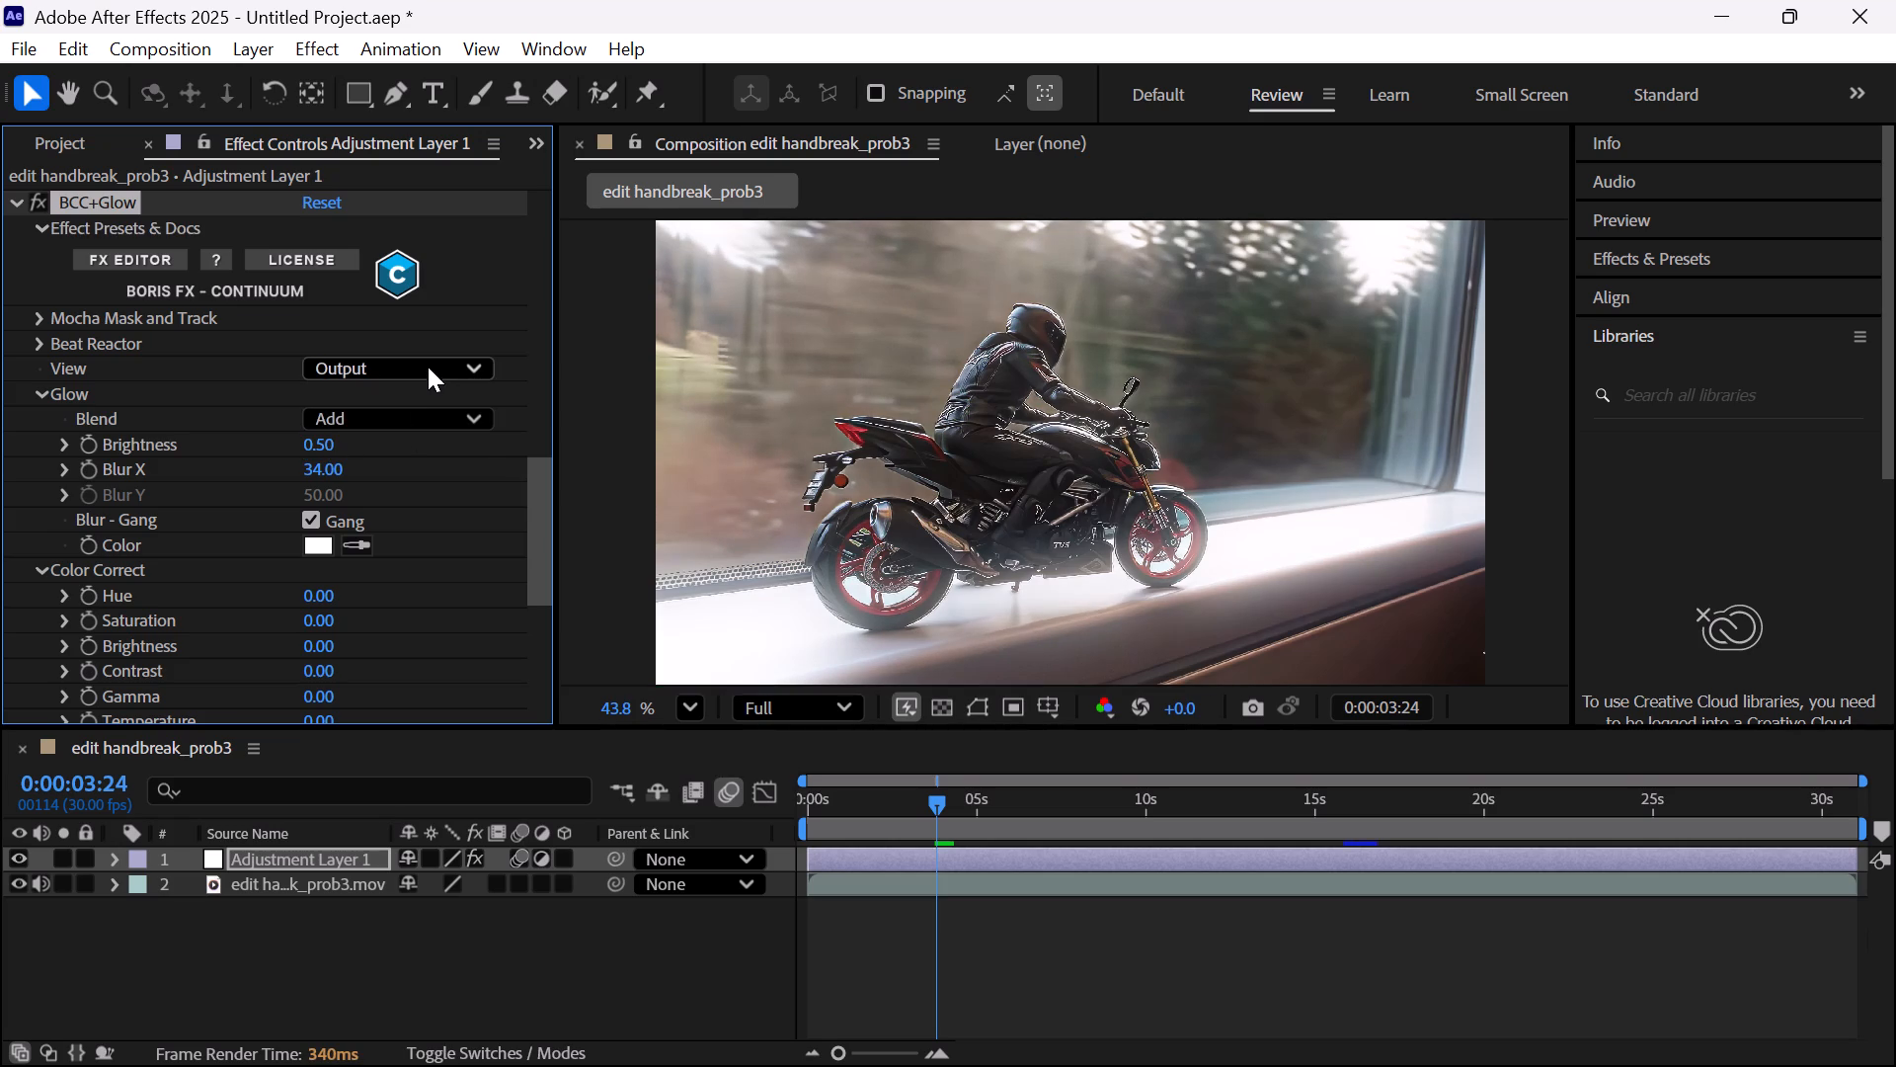
Check the Matte view of BCC+Glow and return its View to Output.
{"action": "left_click", "coordinate": [428, 366]}
{"action": "left_click", "coordinate": [428, 366]}
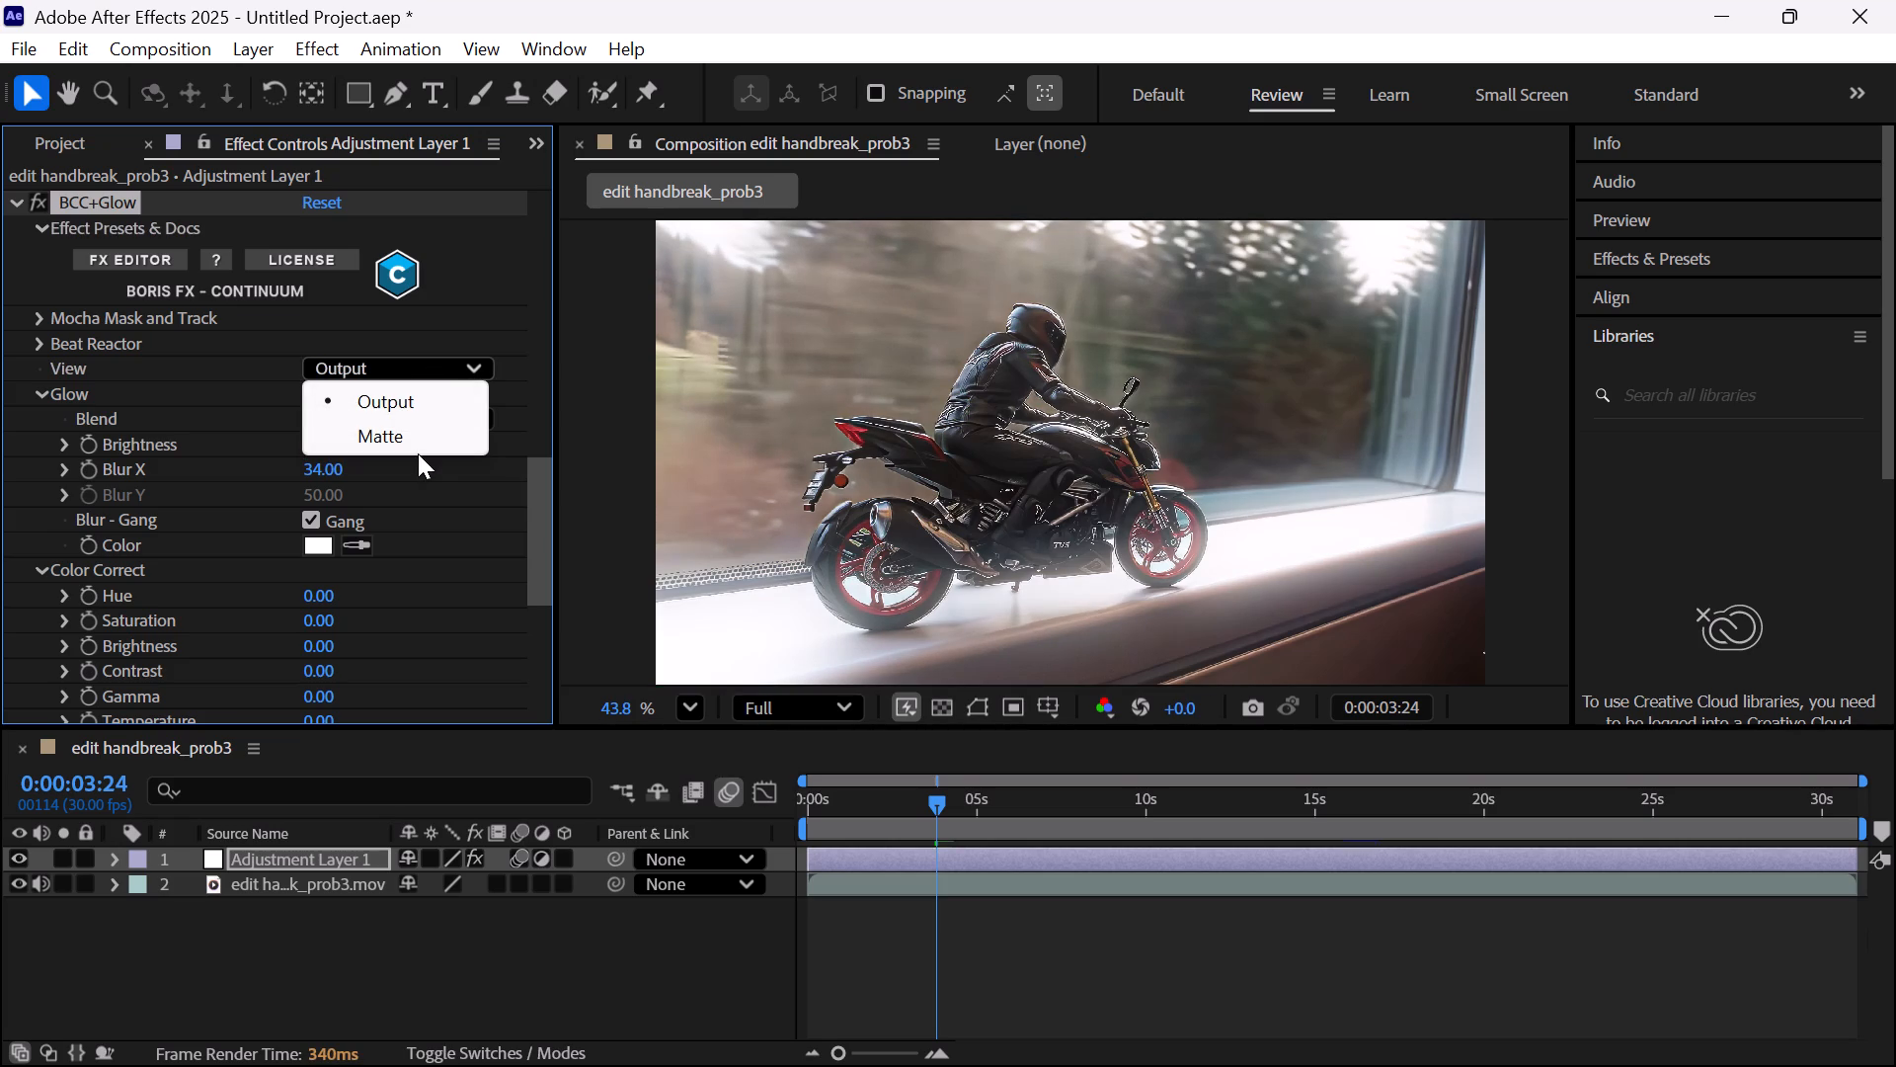
{"action": "left_click", "coordinate": [413, 441]}
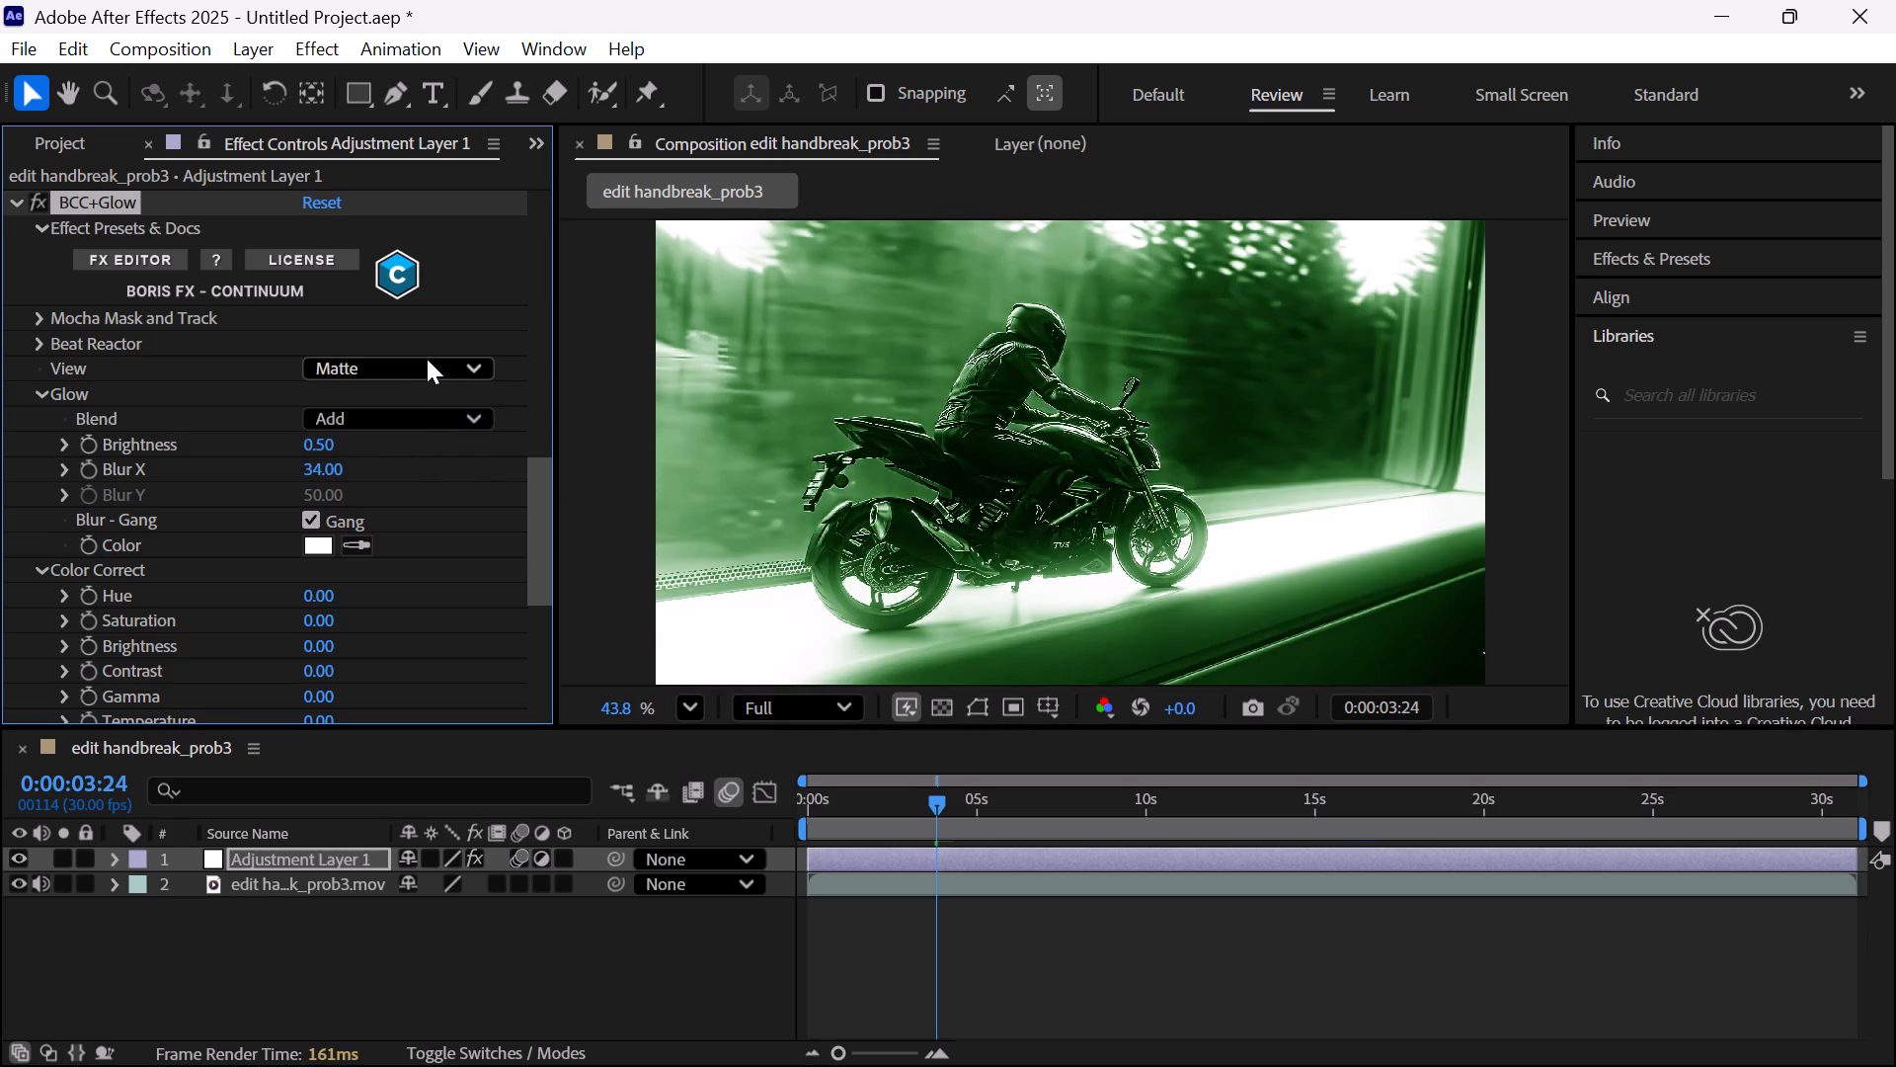
{"action": "left_click", "coordinate": [427, 359]}
{"action": "left_click", "coordinate": [416, 394]}
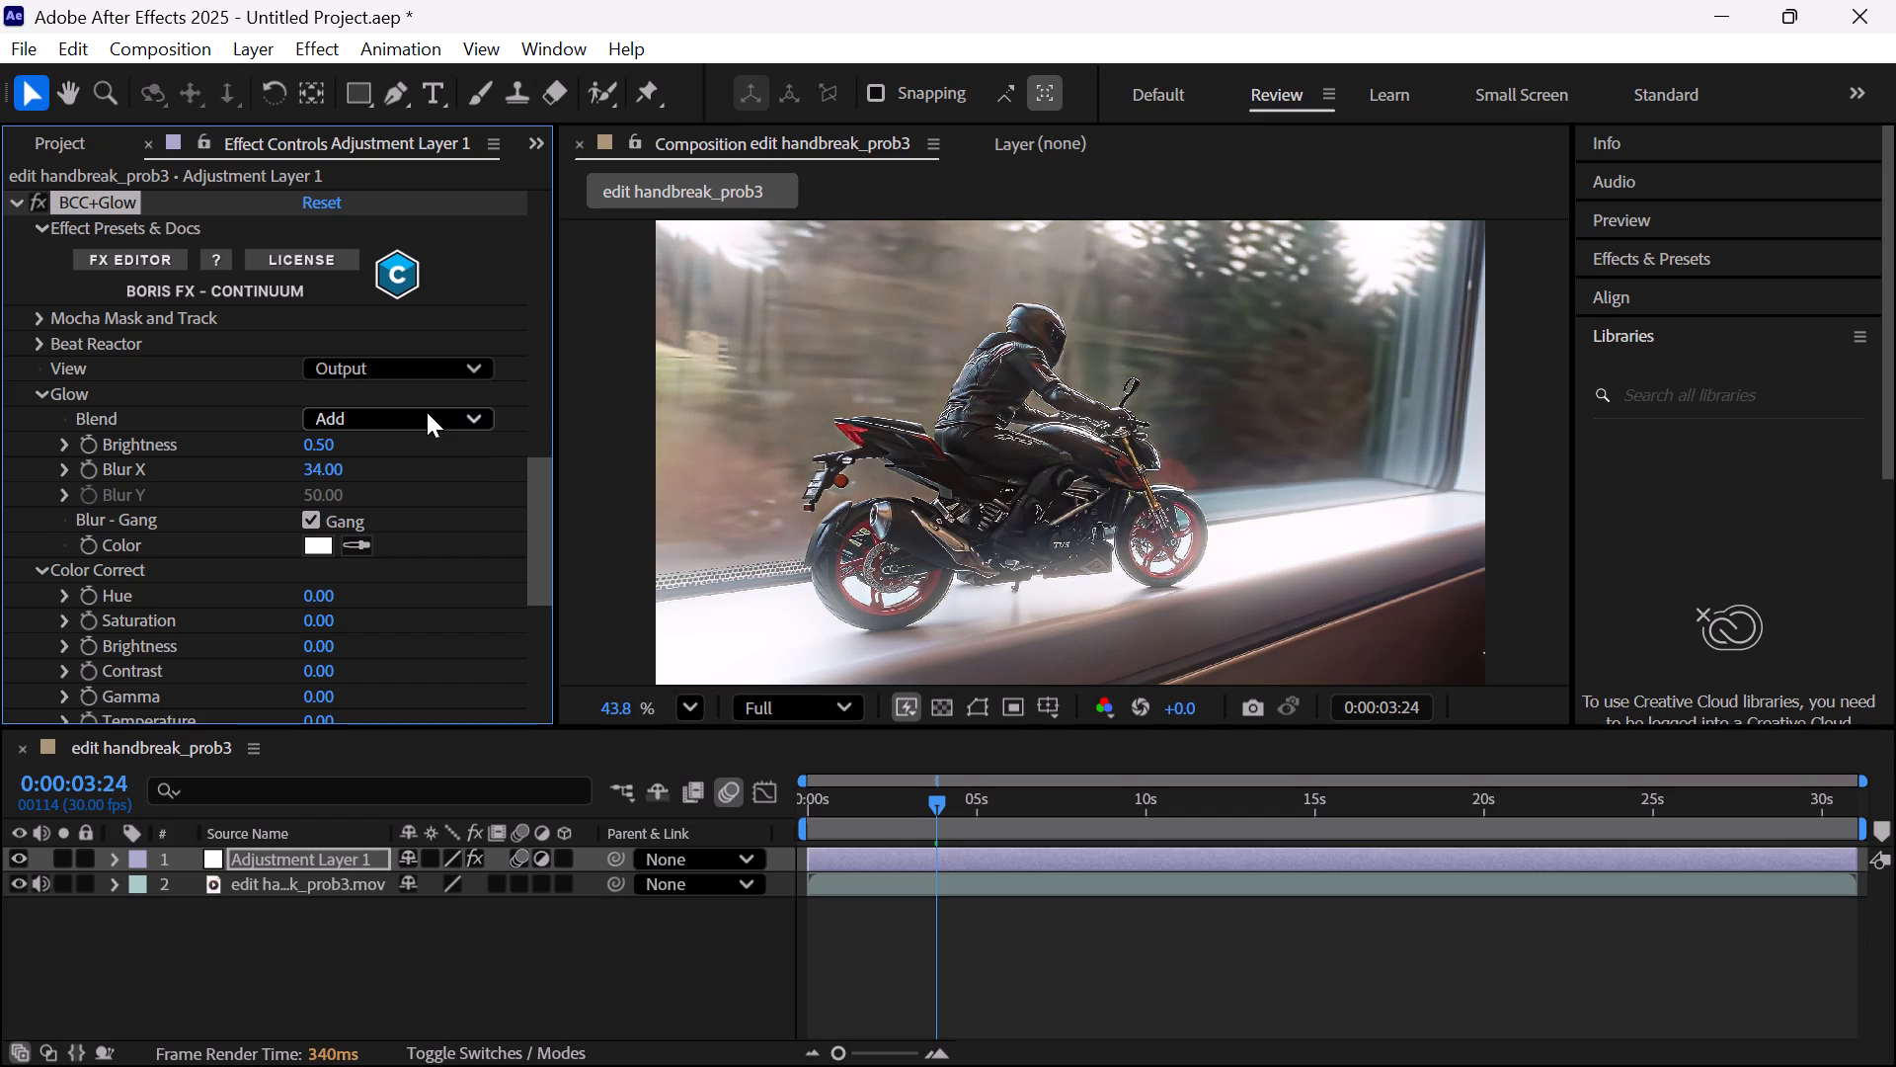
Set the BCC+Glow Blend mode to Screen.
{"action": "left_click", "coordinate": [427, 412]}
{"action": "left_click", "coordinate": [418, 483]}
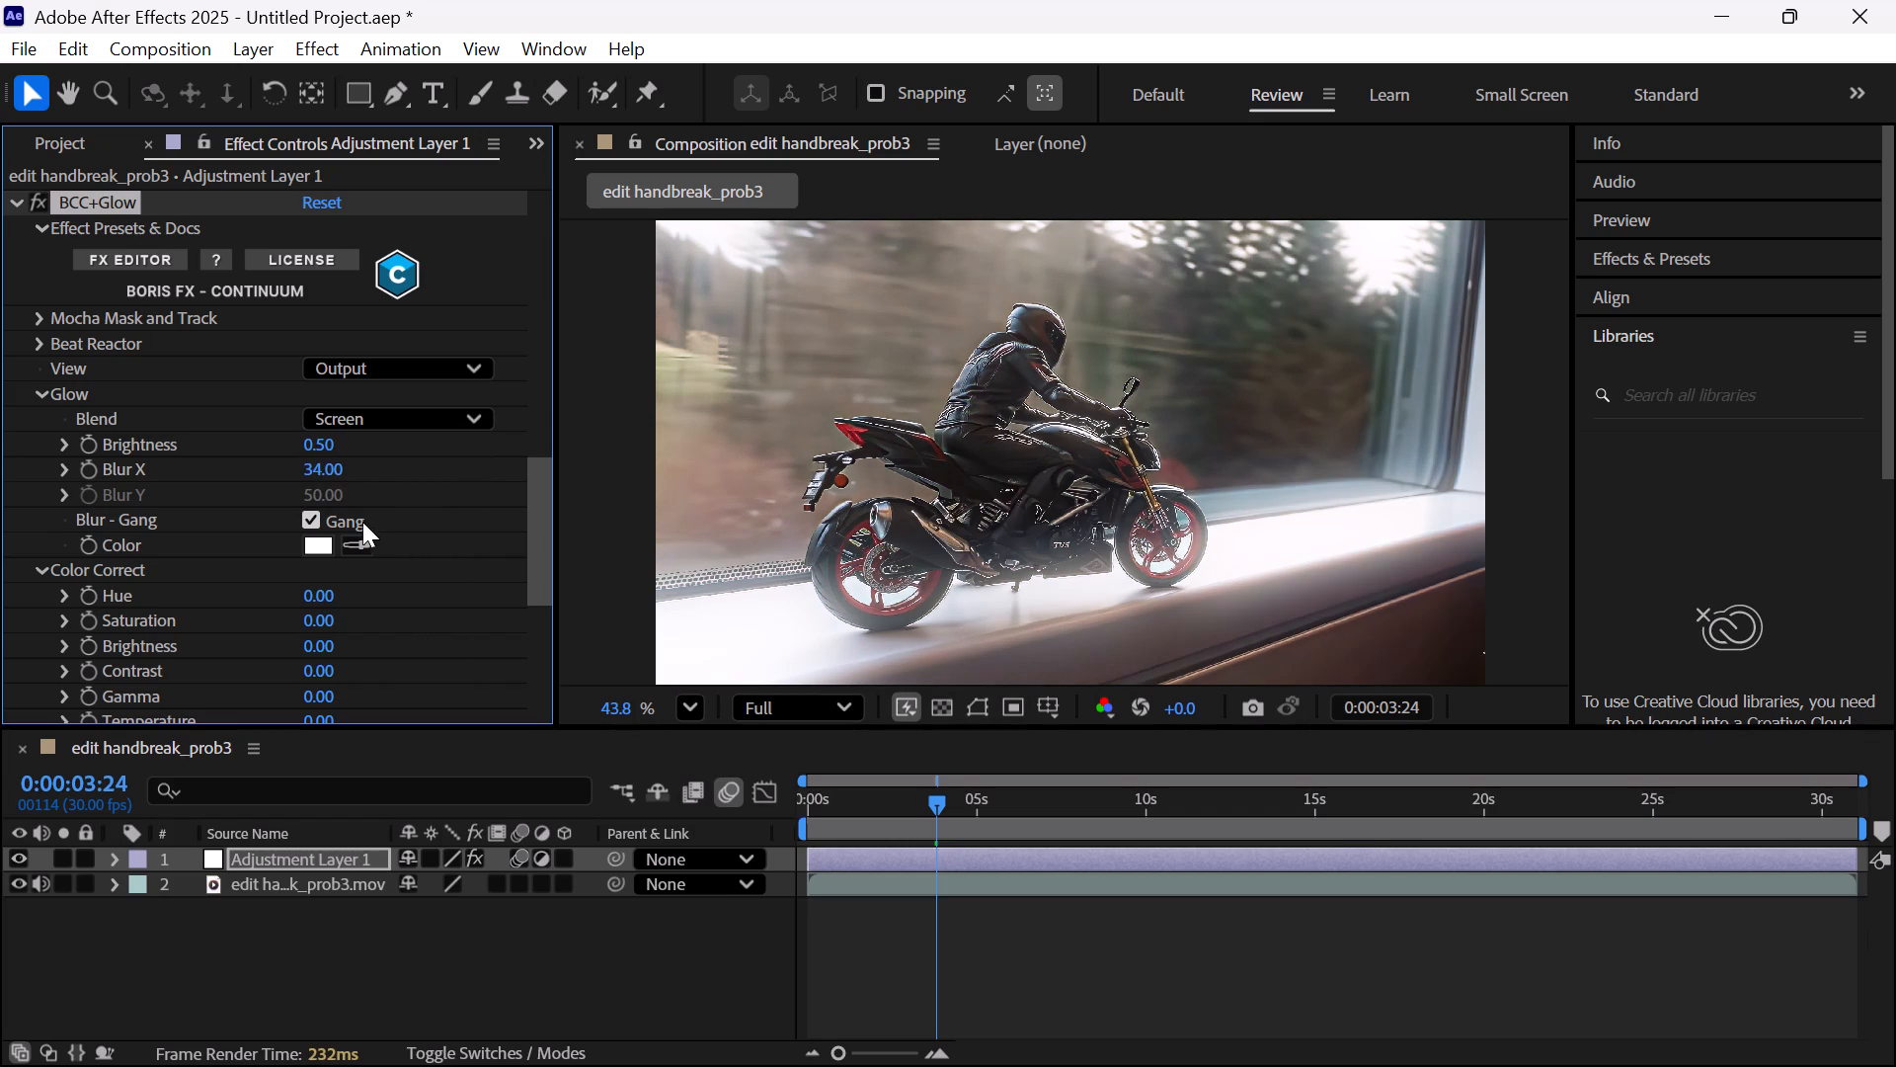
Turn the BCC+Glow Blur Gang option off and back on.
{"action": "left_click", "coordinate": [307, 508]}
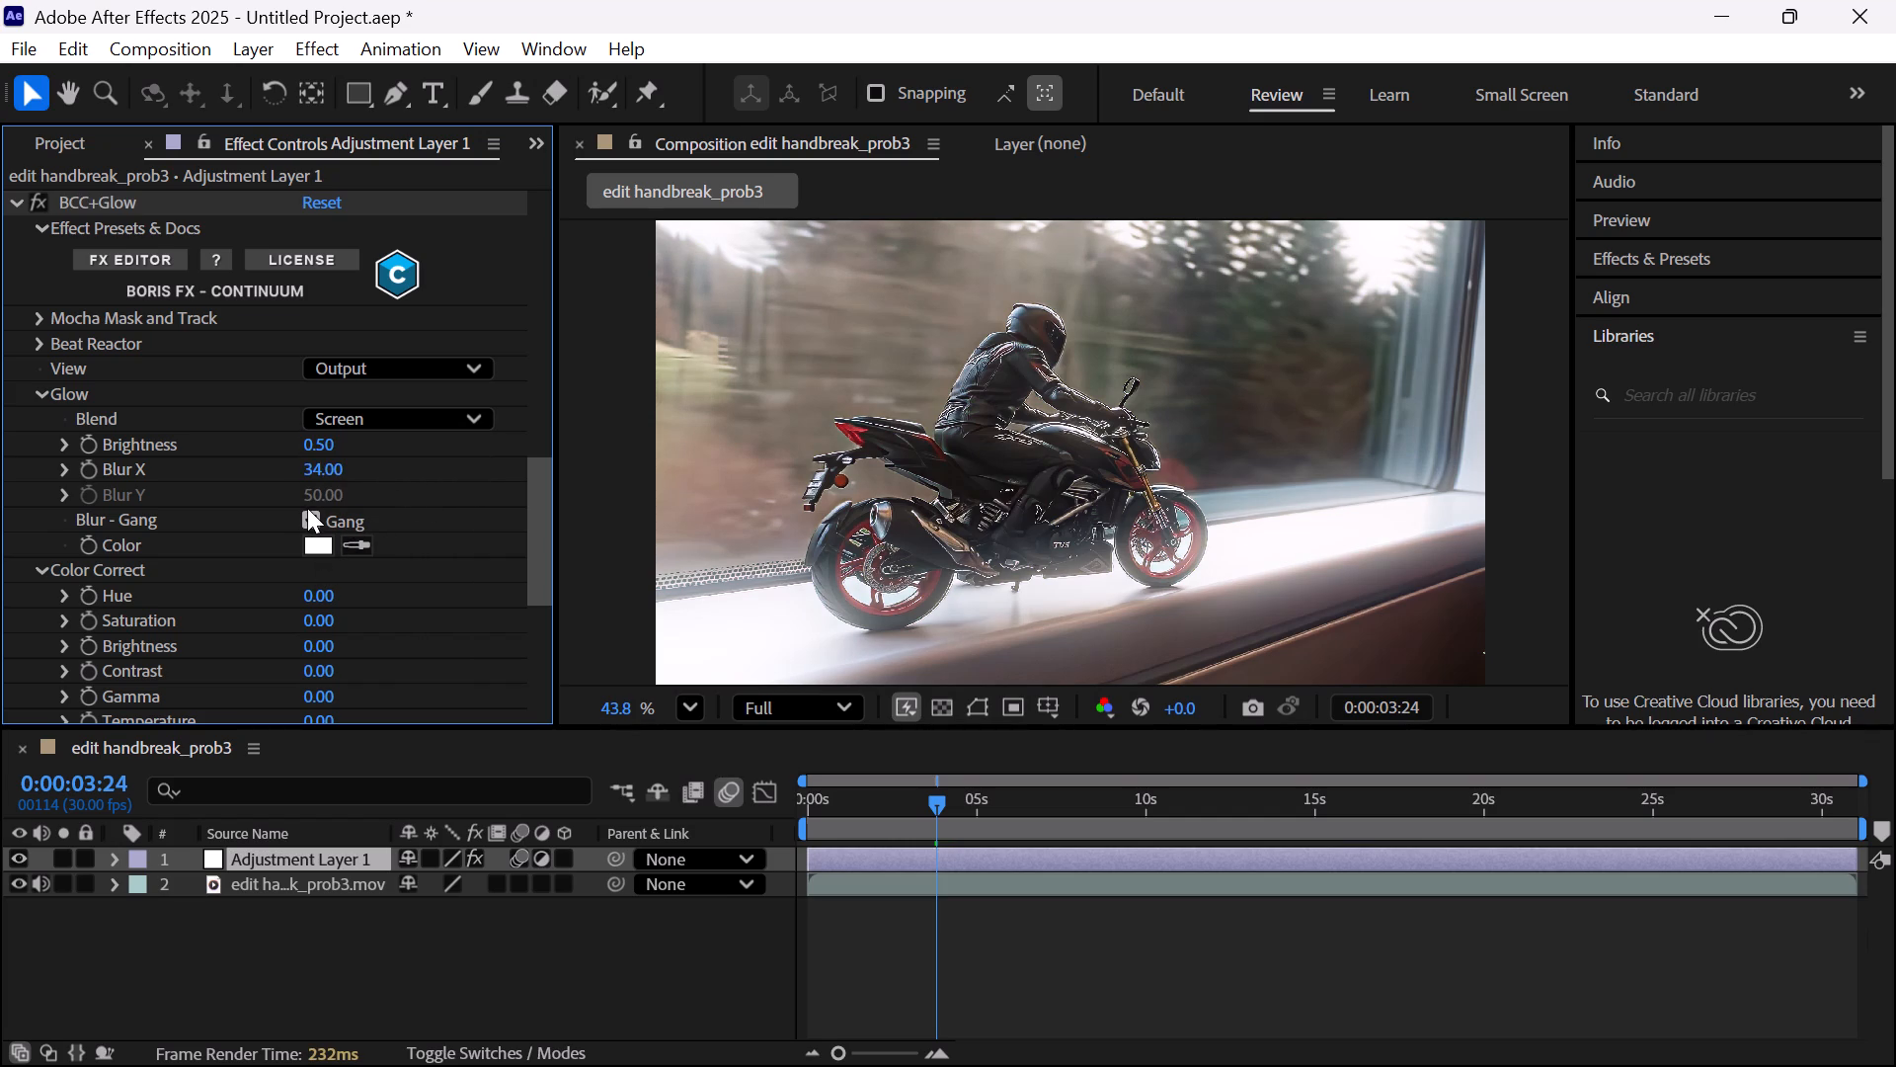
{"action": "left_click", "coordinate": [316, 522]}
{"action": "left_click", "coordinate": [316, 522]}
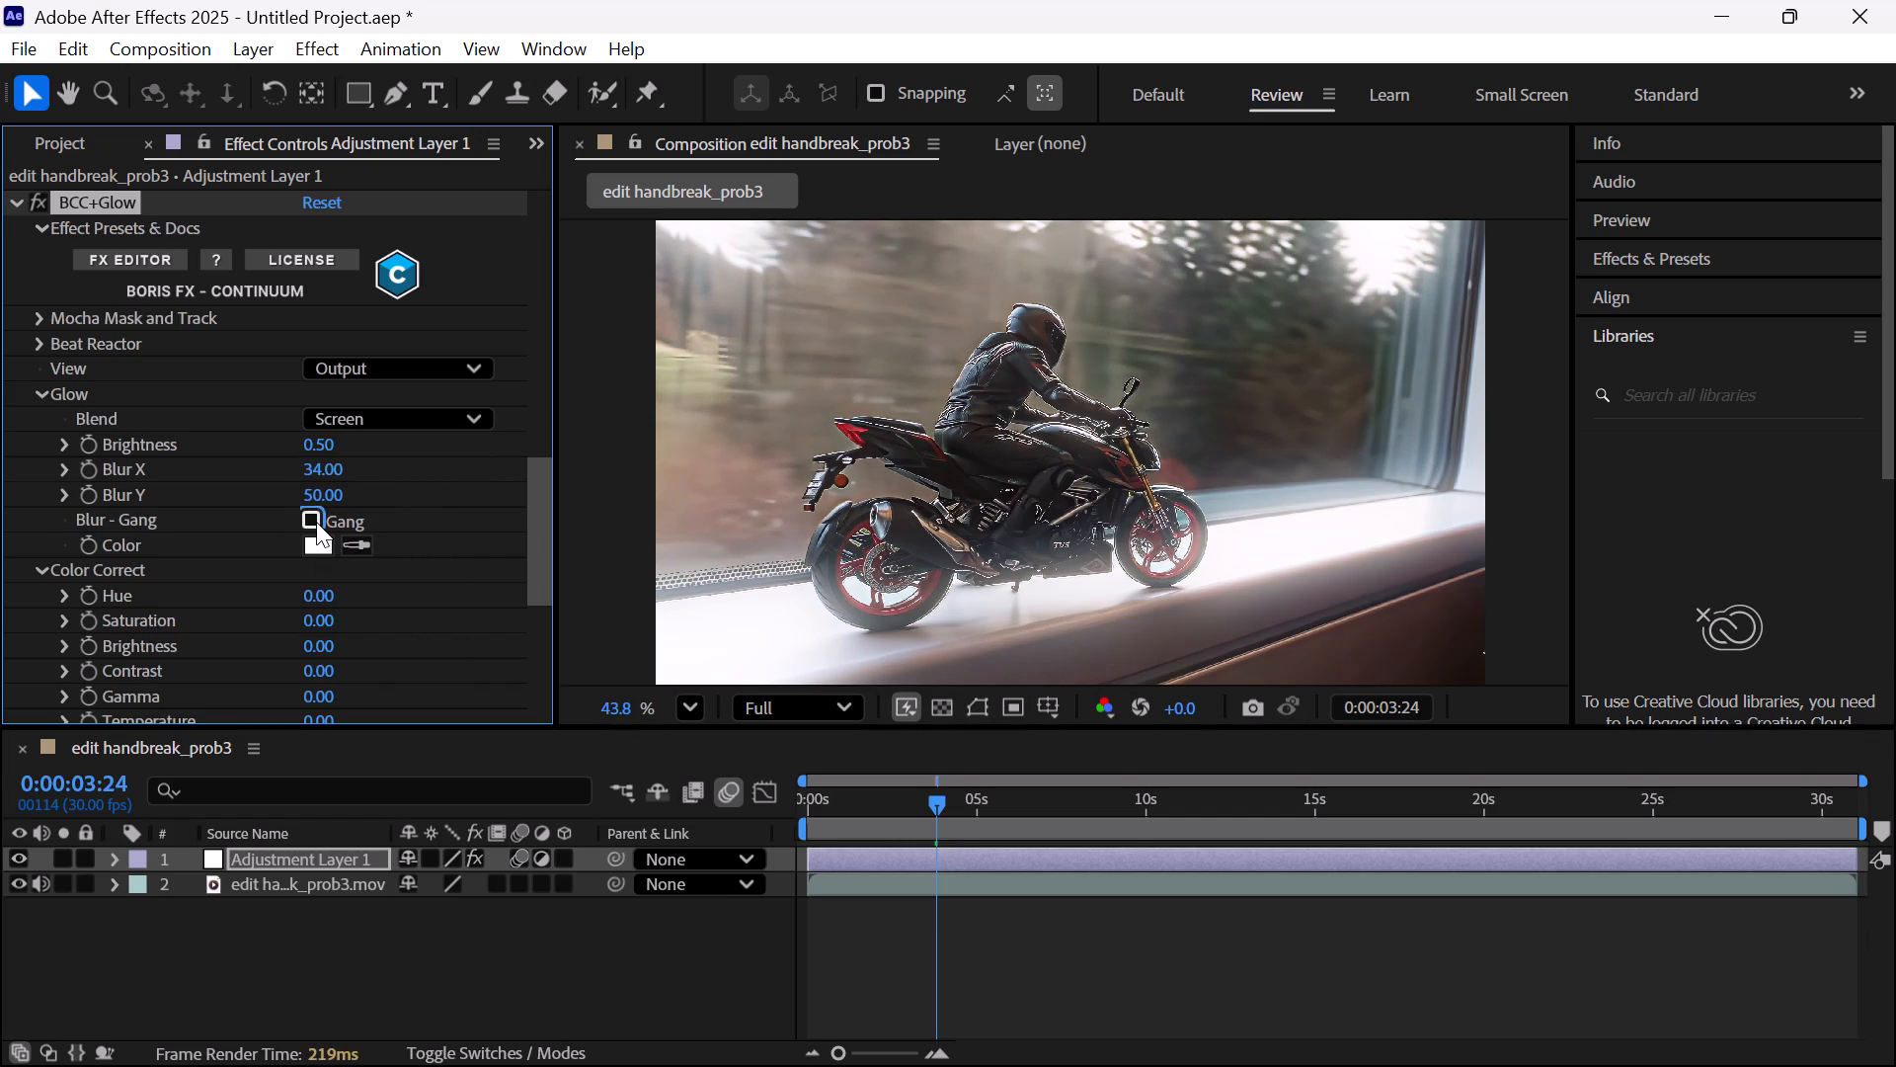
Delete the S_Glow effect from Adjustment Layer 1.
{"action": "scroll", "coordinate": [318, 459], "scroll_direction": "up", "scroll_amount": 1}
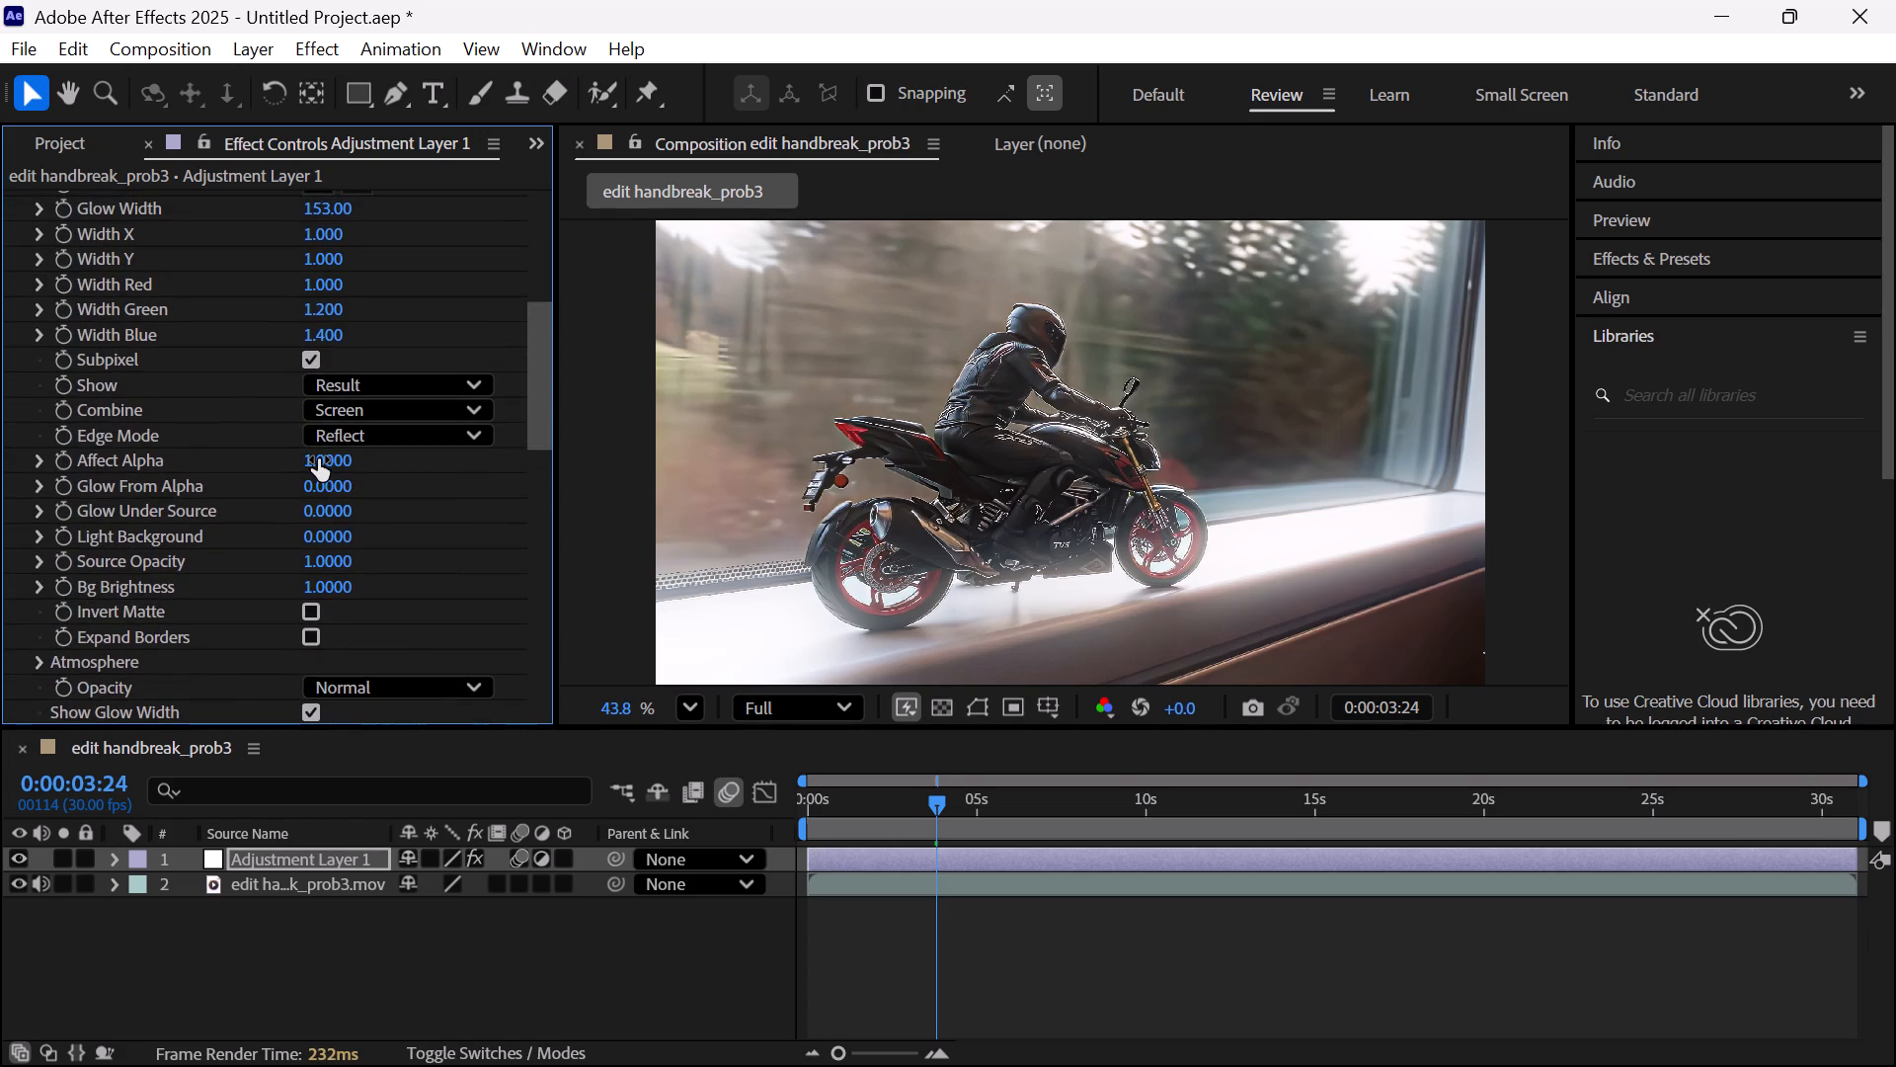
{"action": "scroll", "coordinate": [318, 459], "scroll_direction": "up", "scroll_amount": 1}
{"action": "left_click", "coordinate": [227, 252]}
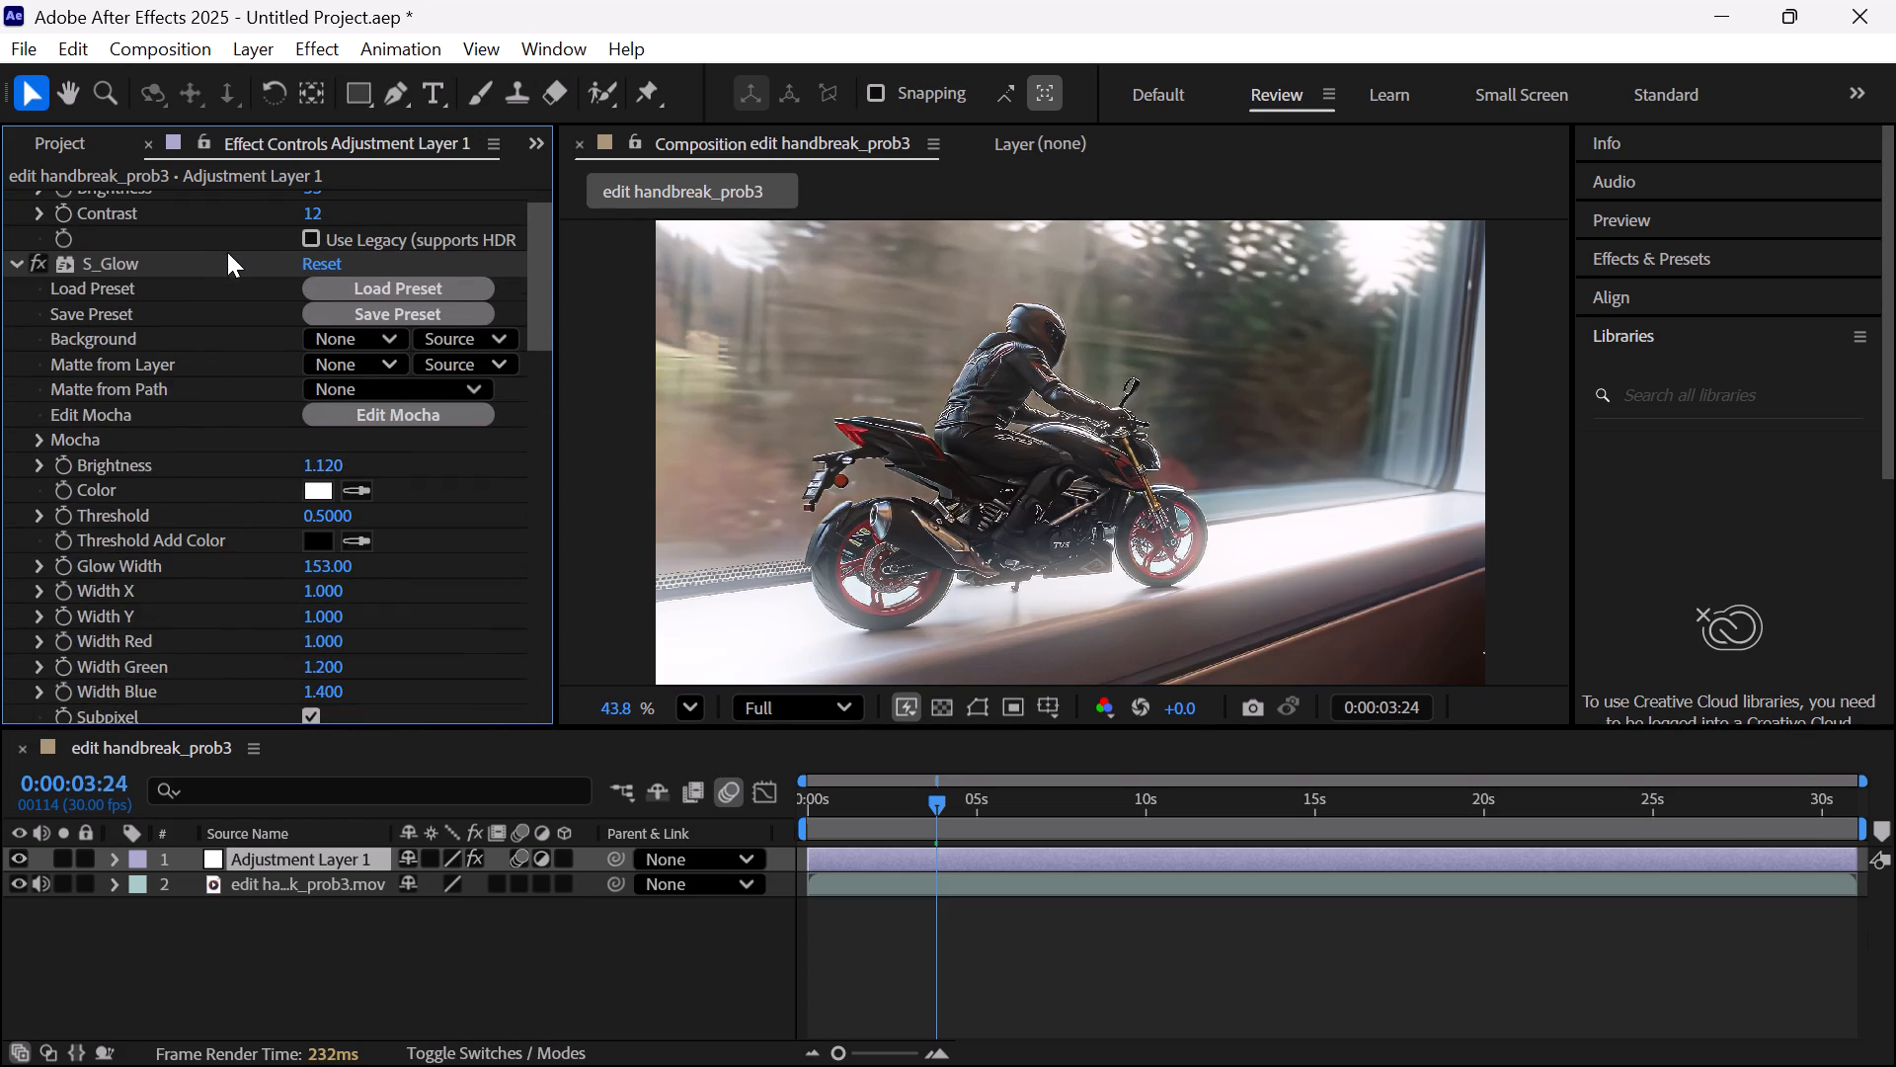
{"action": "key", "text": "Delete"}
{"action": "left_click", "coordinate": [200, 273]}
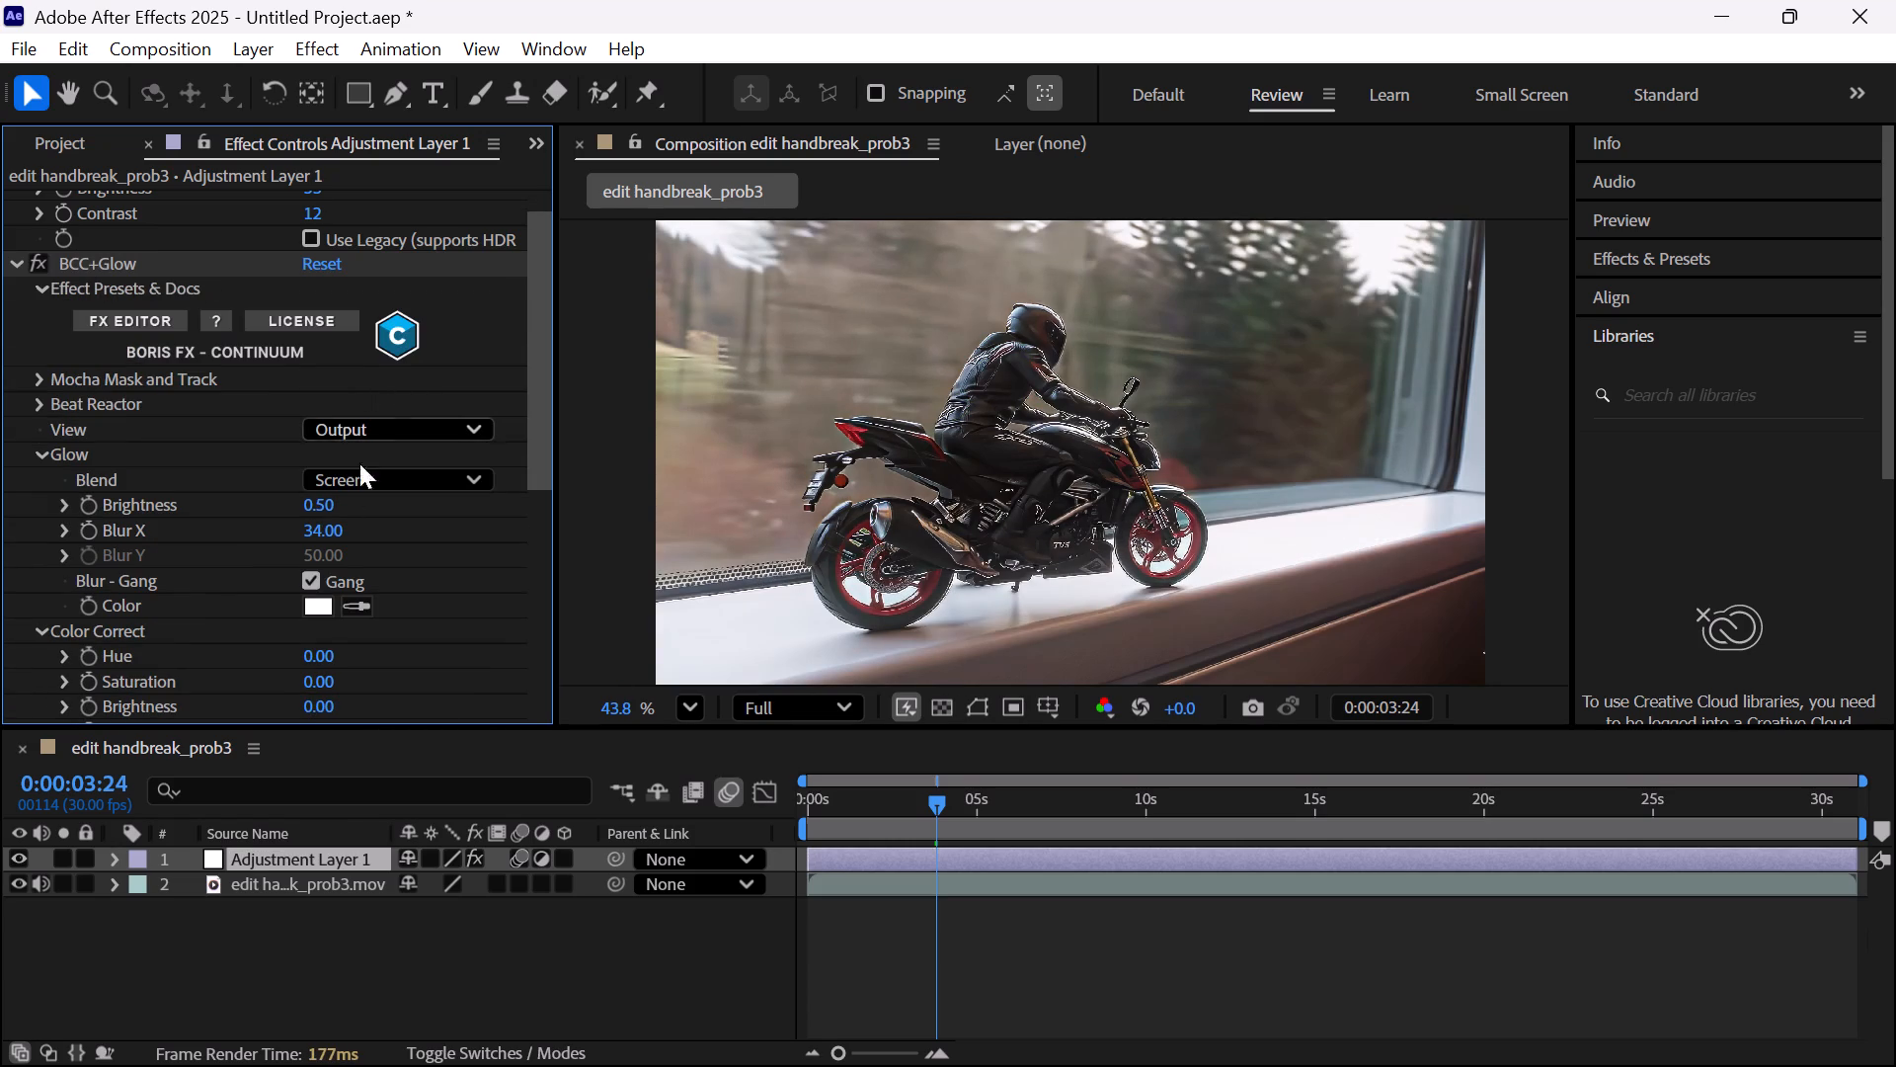
Raise the BCC+Glow Blur X to 41 and its glow Brightness to 22.5.
{"action": "left_click_drag", "start_coordinate": [322, 529], "coordinate": [339, 533]}
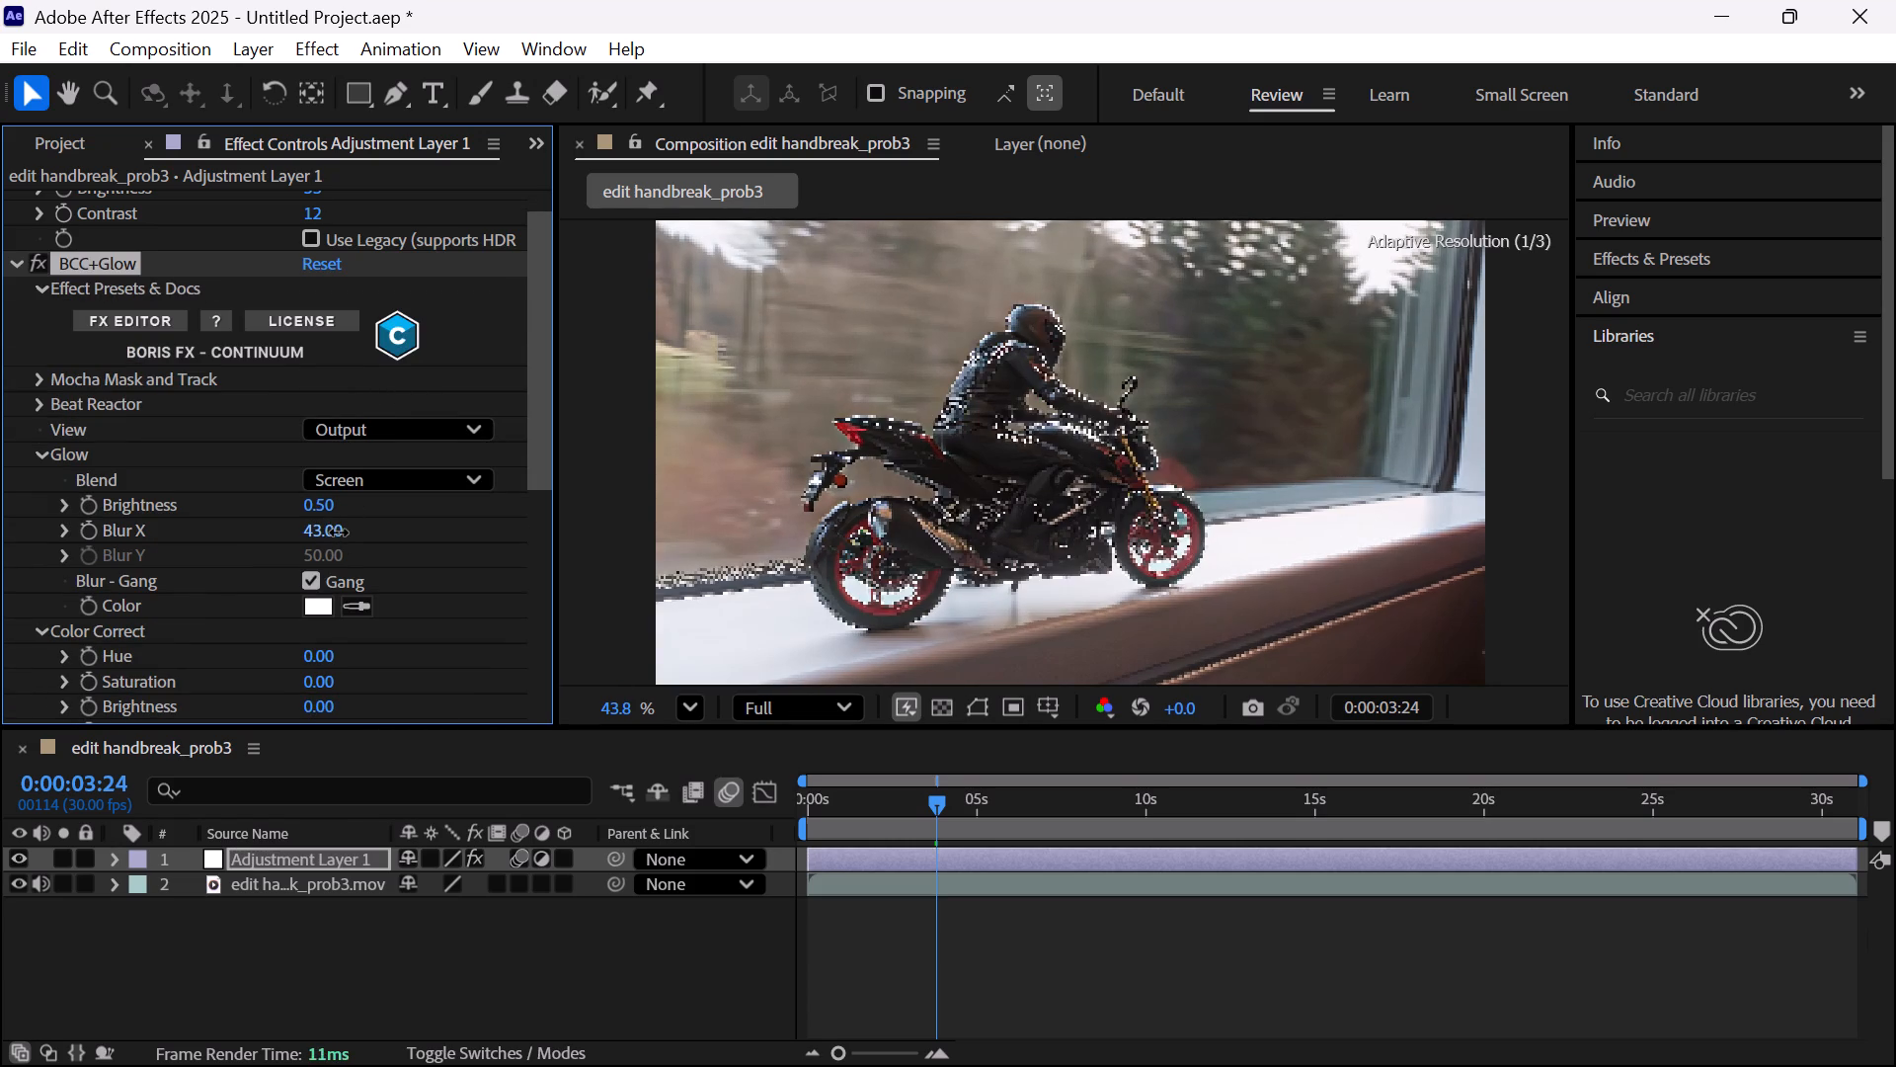
{"action": "left_click_drag", "start_coordinate": [339, 533], "coordinate": [336, 533]}
{"action": "left_click_drag", "start_coordinate": [315, 498], "coordinate": [354, 504]}
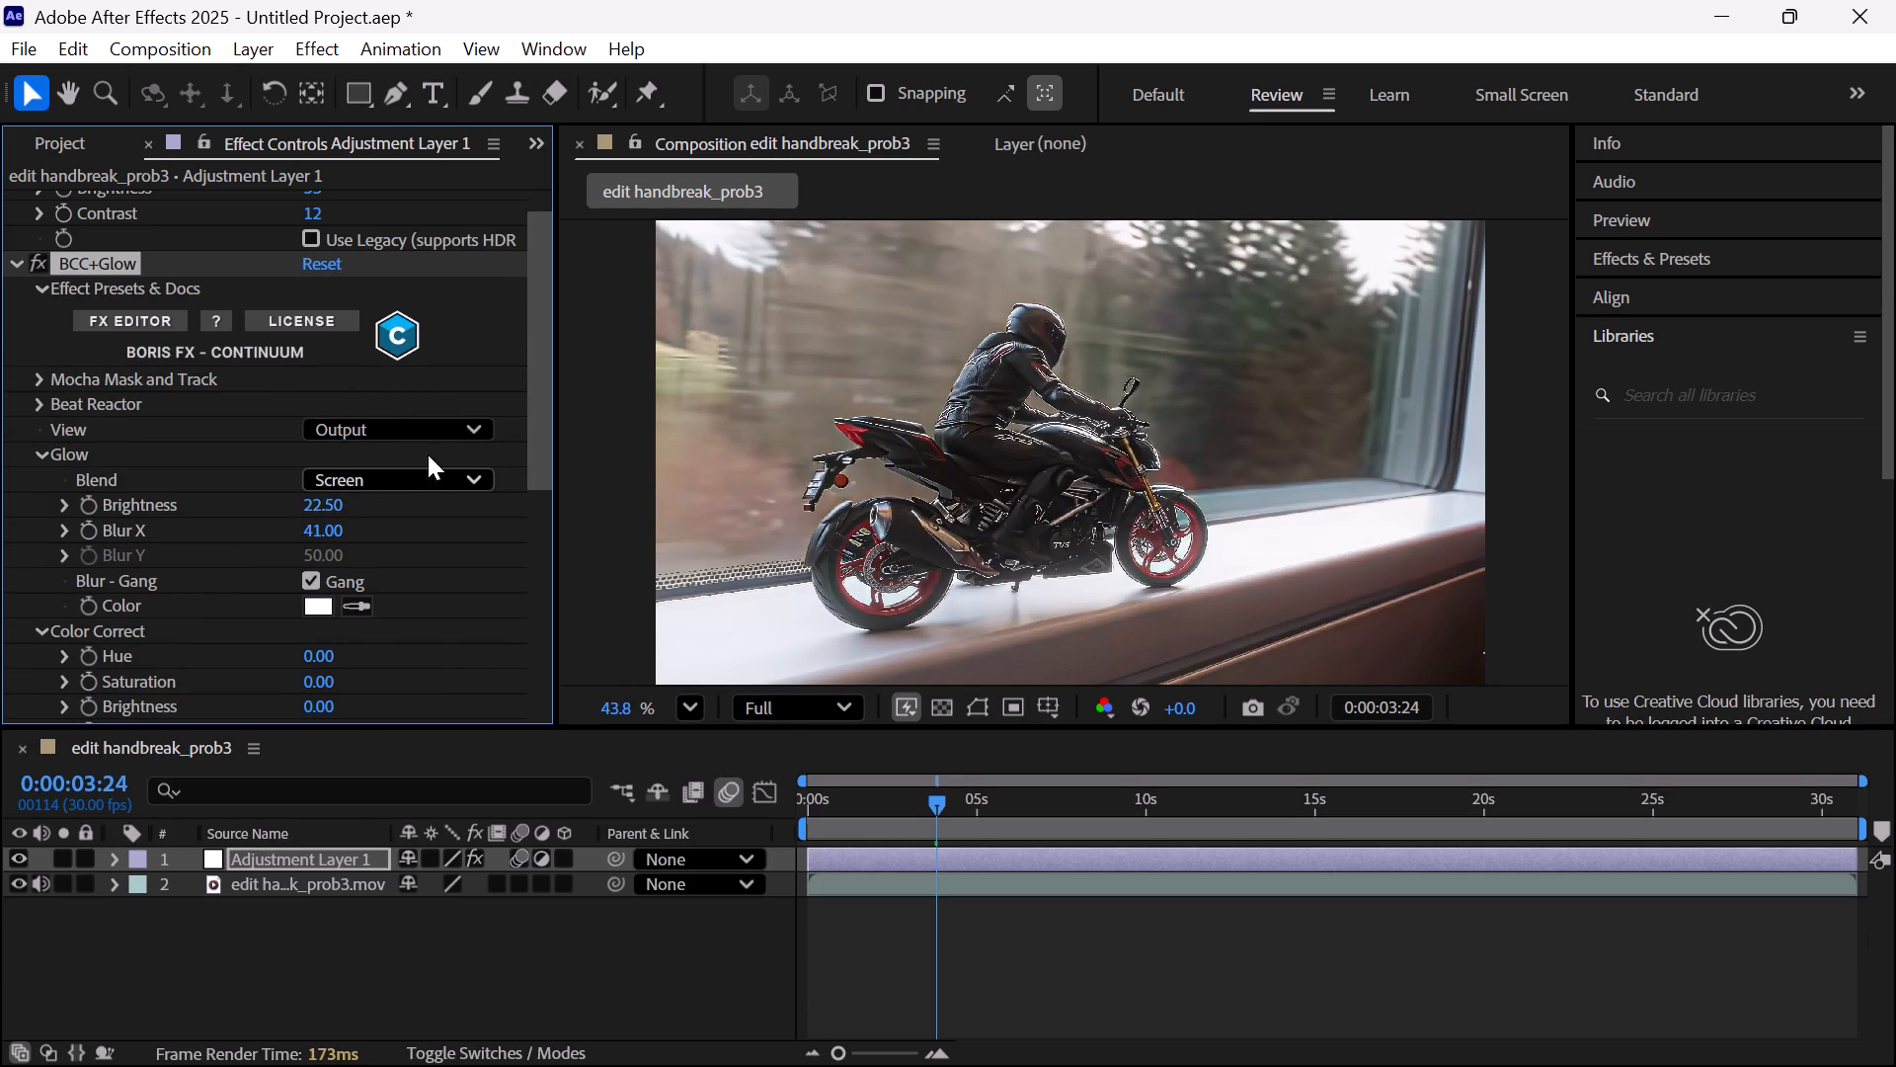
Set the BCC+Glow Blend mode to Add while checking the Matte view, and return the View to Output.
{"action": "left_click", "coordinate": [450, 419]}
{"action": "left_click", "coordinate": [420, 502]}
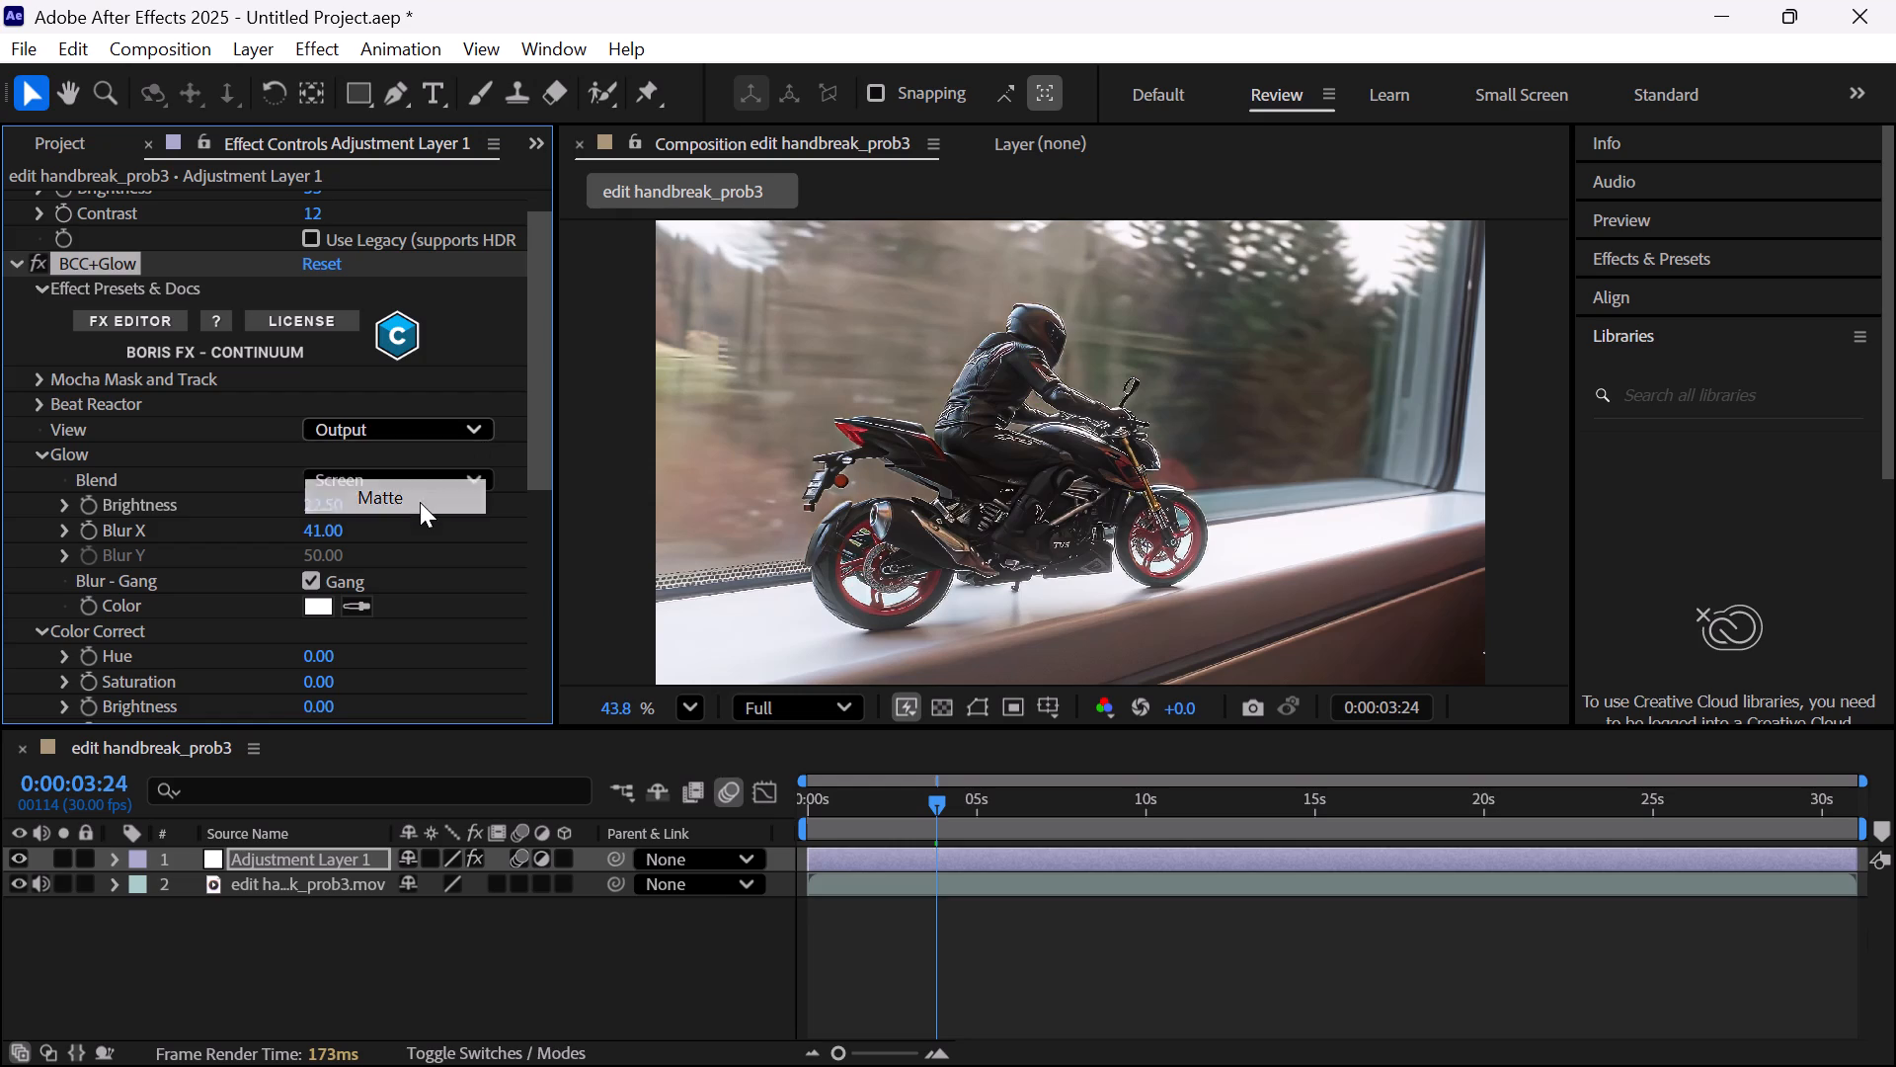
{"action": "left_click", "coordinate": [451, 476]}
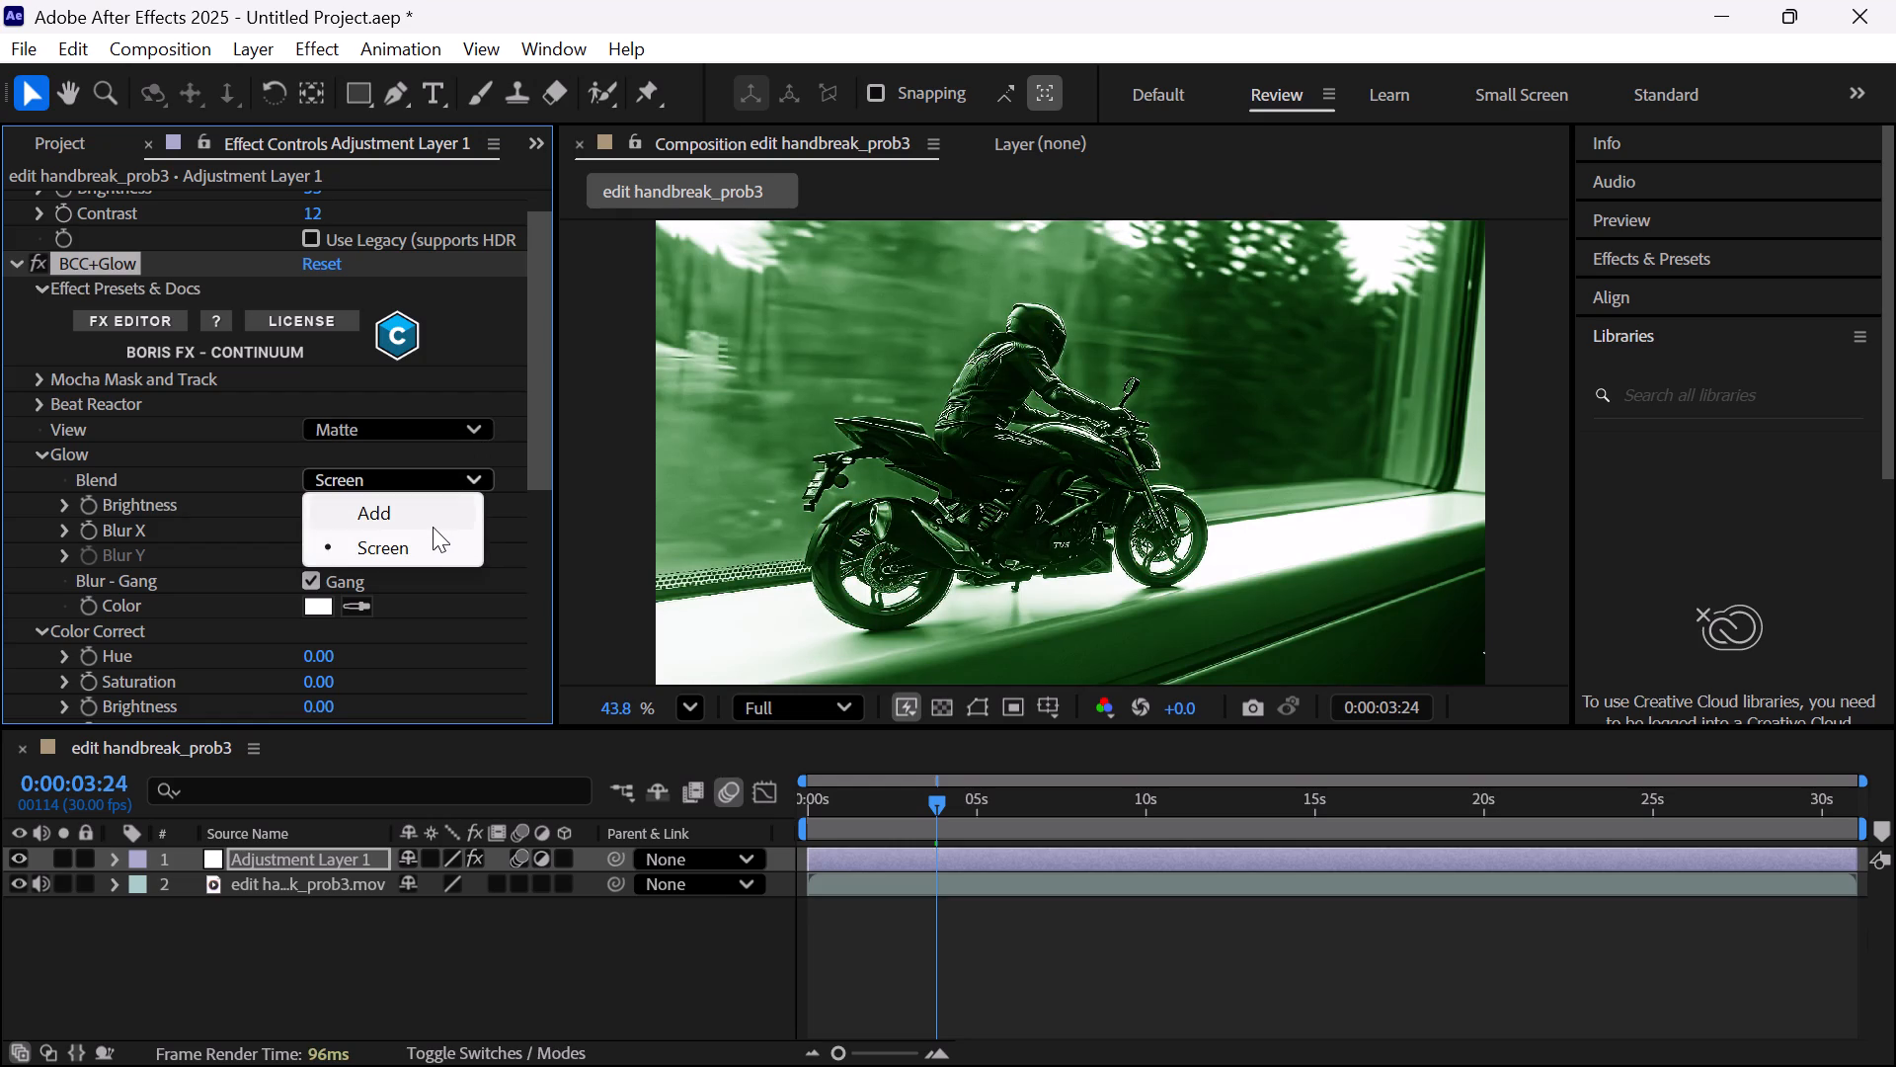
{"action": "left_click", "coordinate": [433, 527]}
{"action": "left_click", "coordinate": [427, 425]}
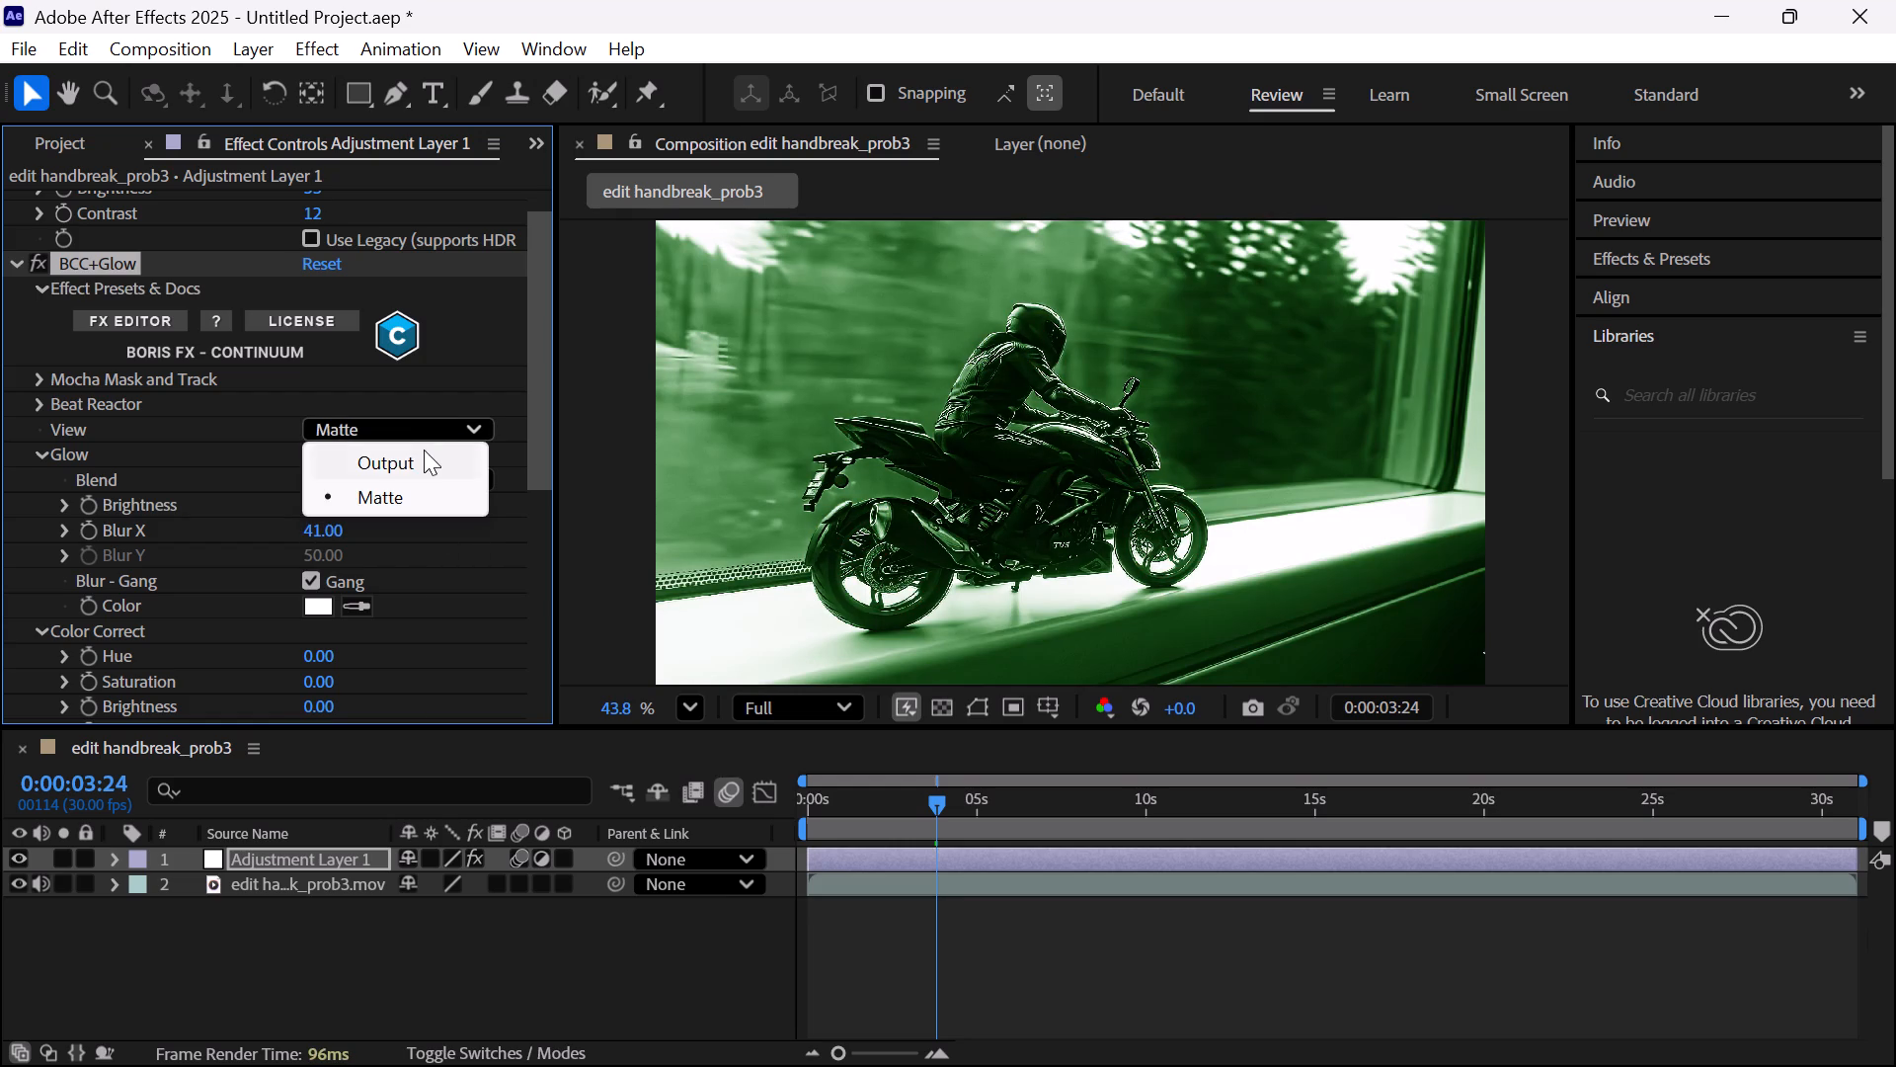
{"action": "left_click", "coordinate": [423, 448]}
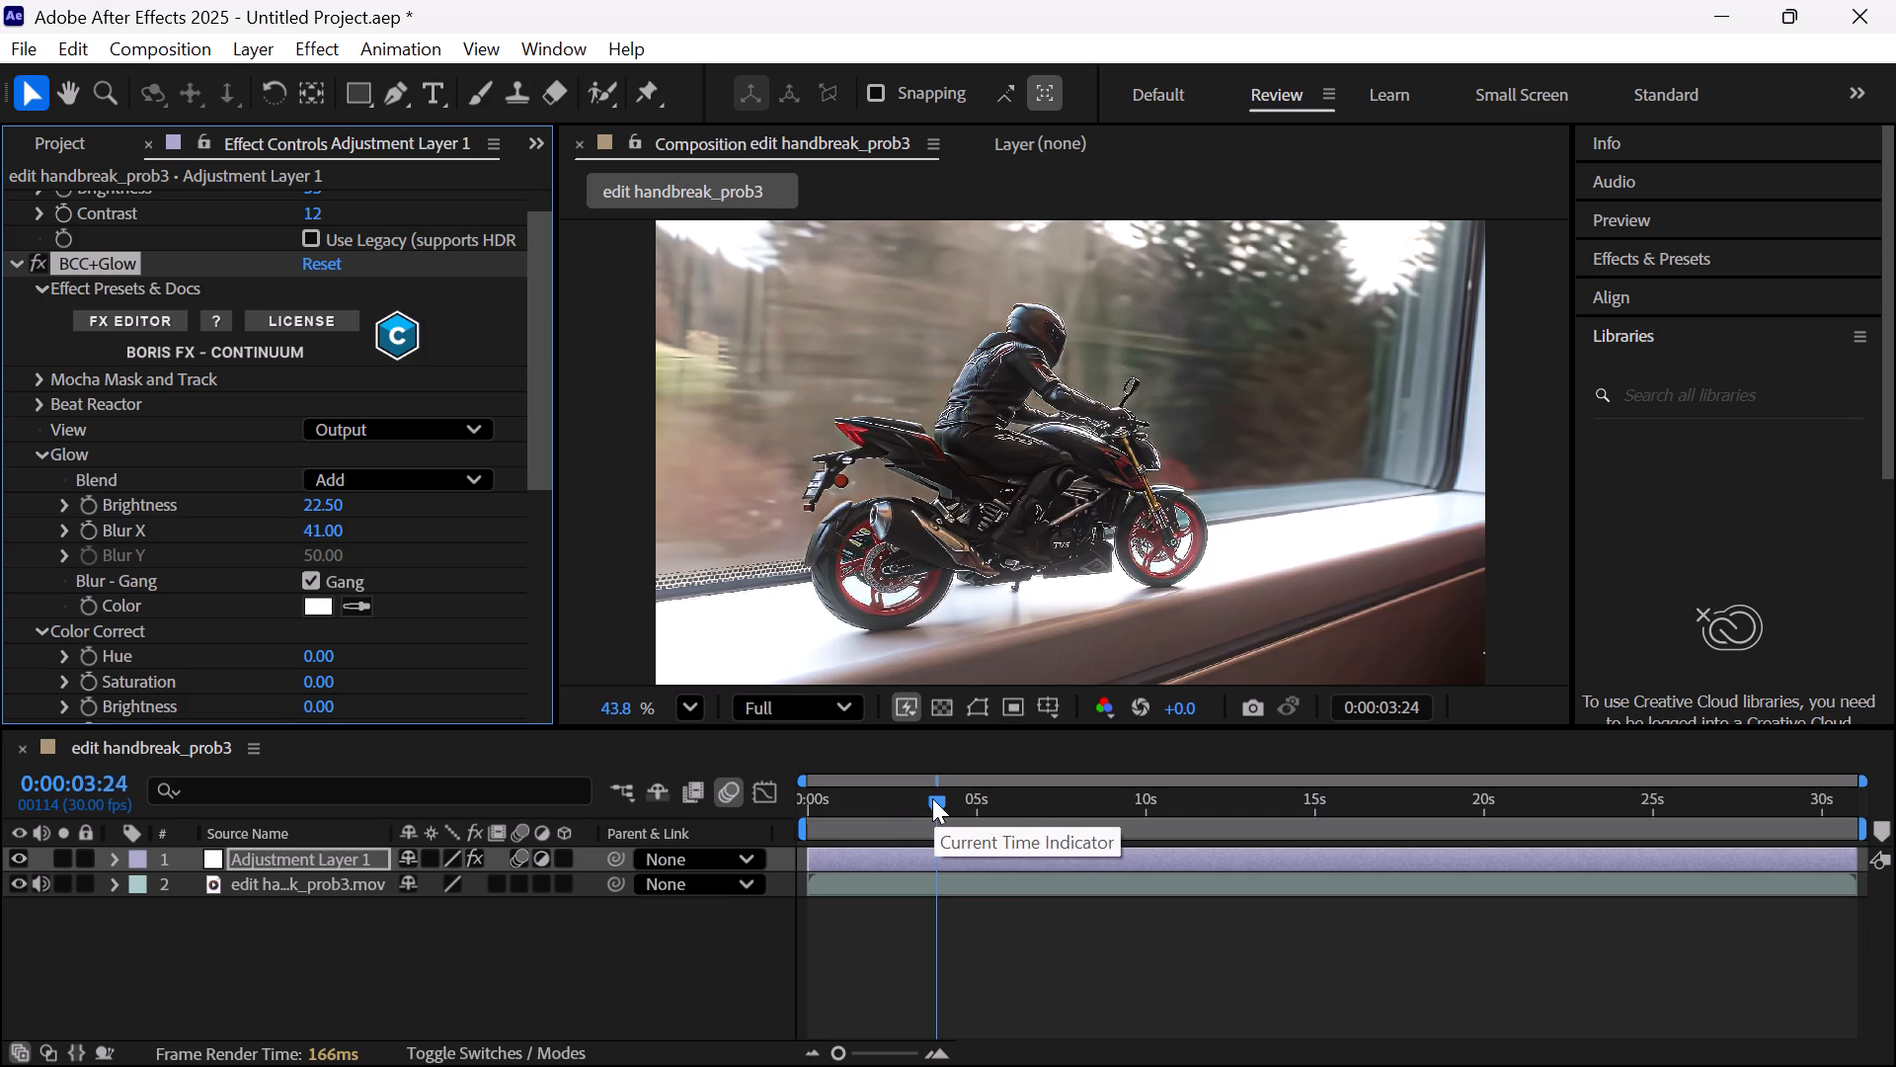
Scrub through the composition from 0:00:03:24 to its end to examine the glow on the different motorcycle shots.
{"action": "left_click_drag", "start_coordinate": [932, 798], "coordinate": [1124, 803]}
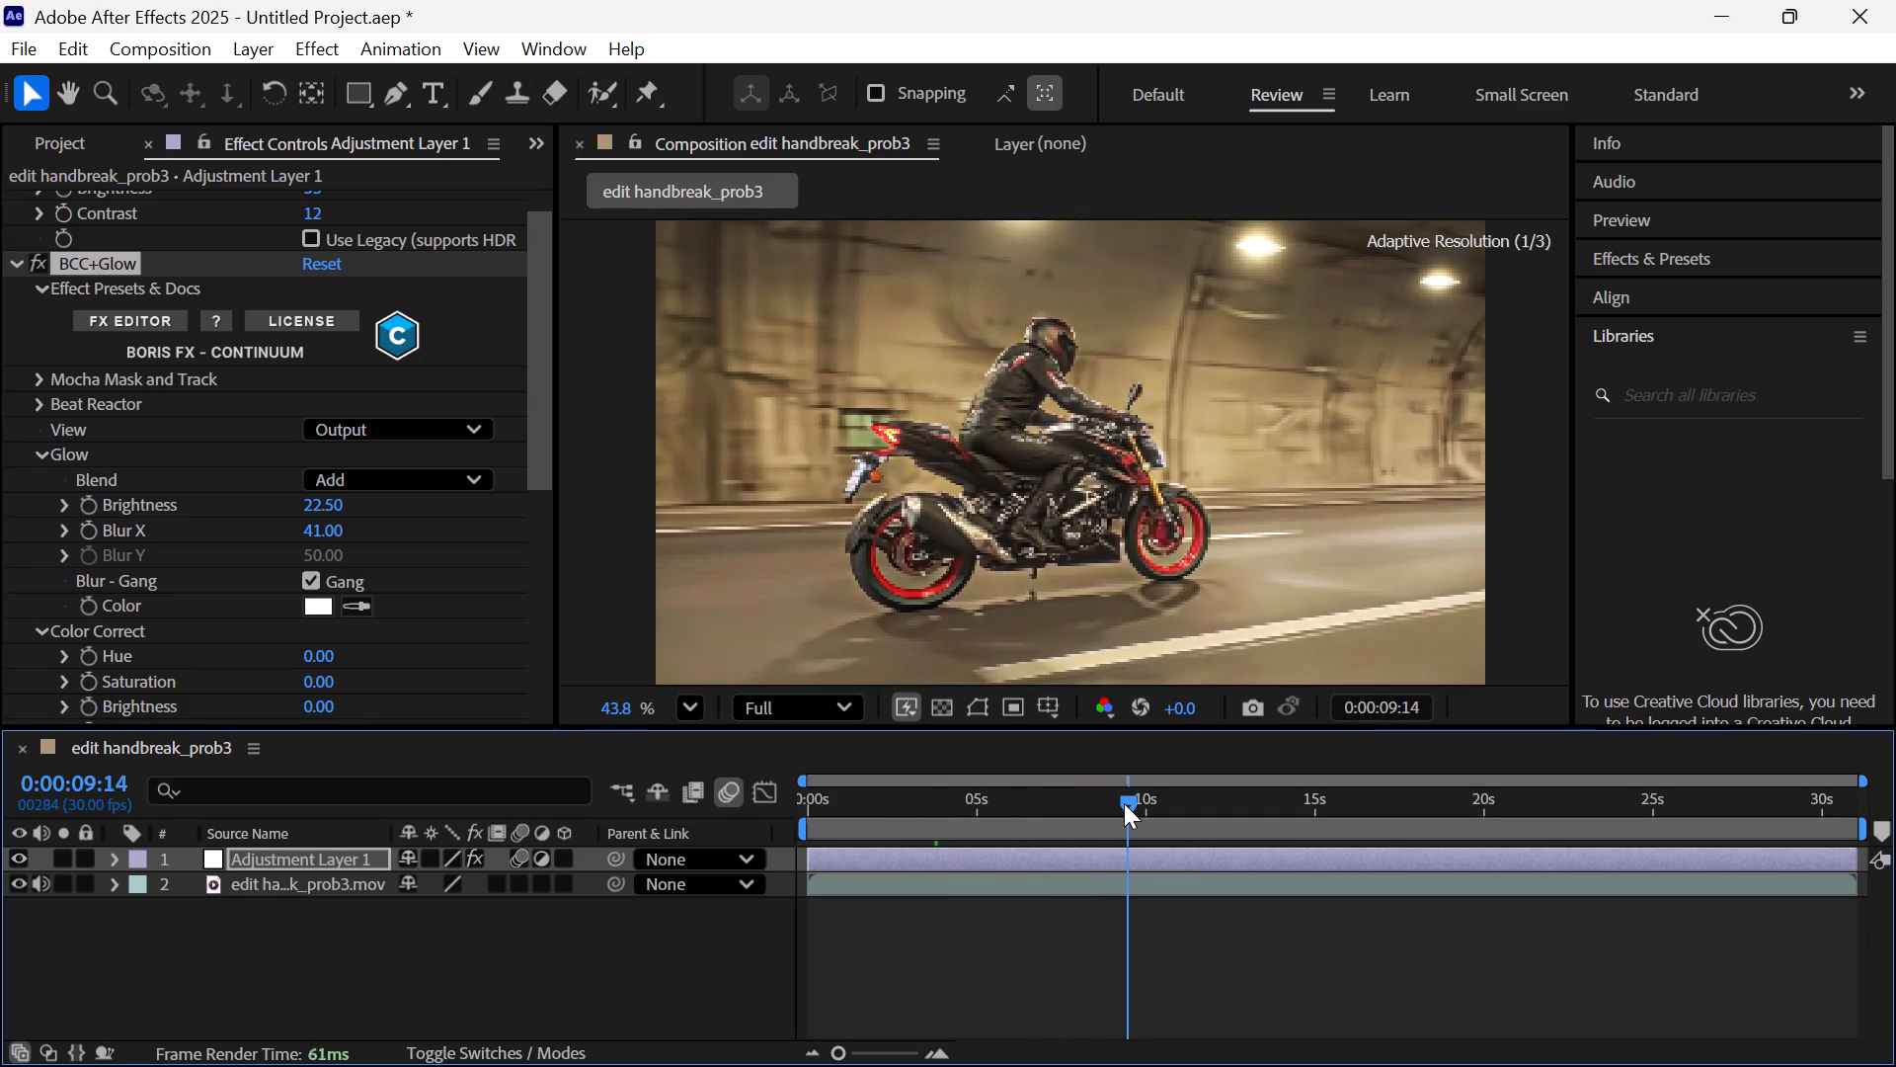
{"action": "left_click_drag", "start_coordinate": [1124, 803], "coordinate": [1306, 800]}
{"action": "left_click_drag", "start_coordinate": [1306, 800], "coordinate": [1414, 795]}
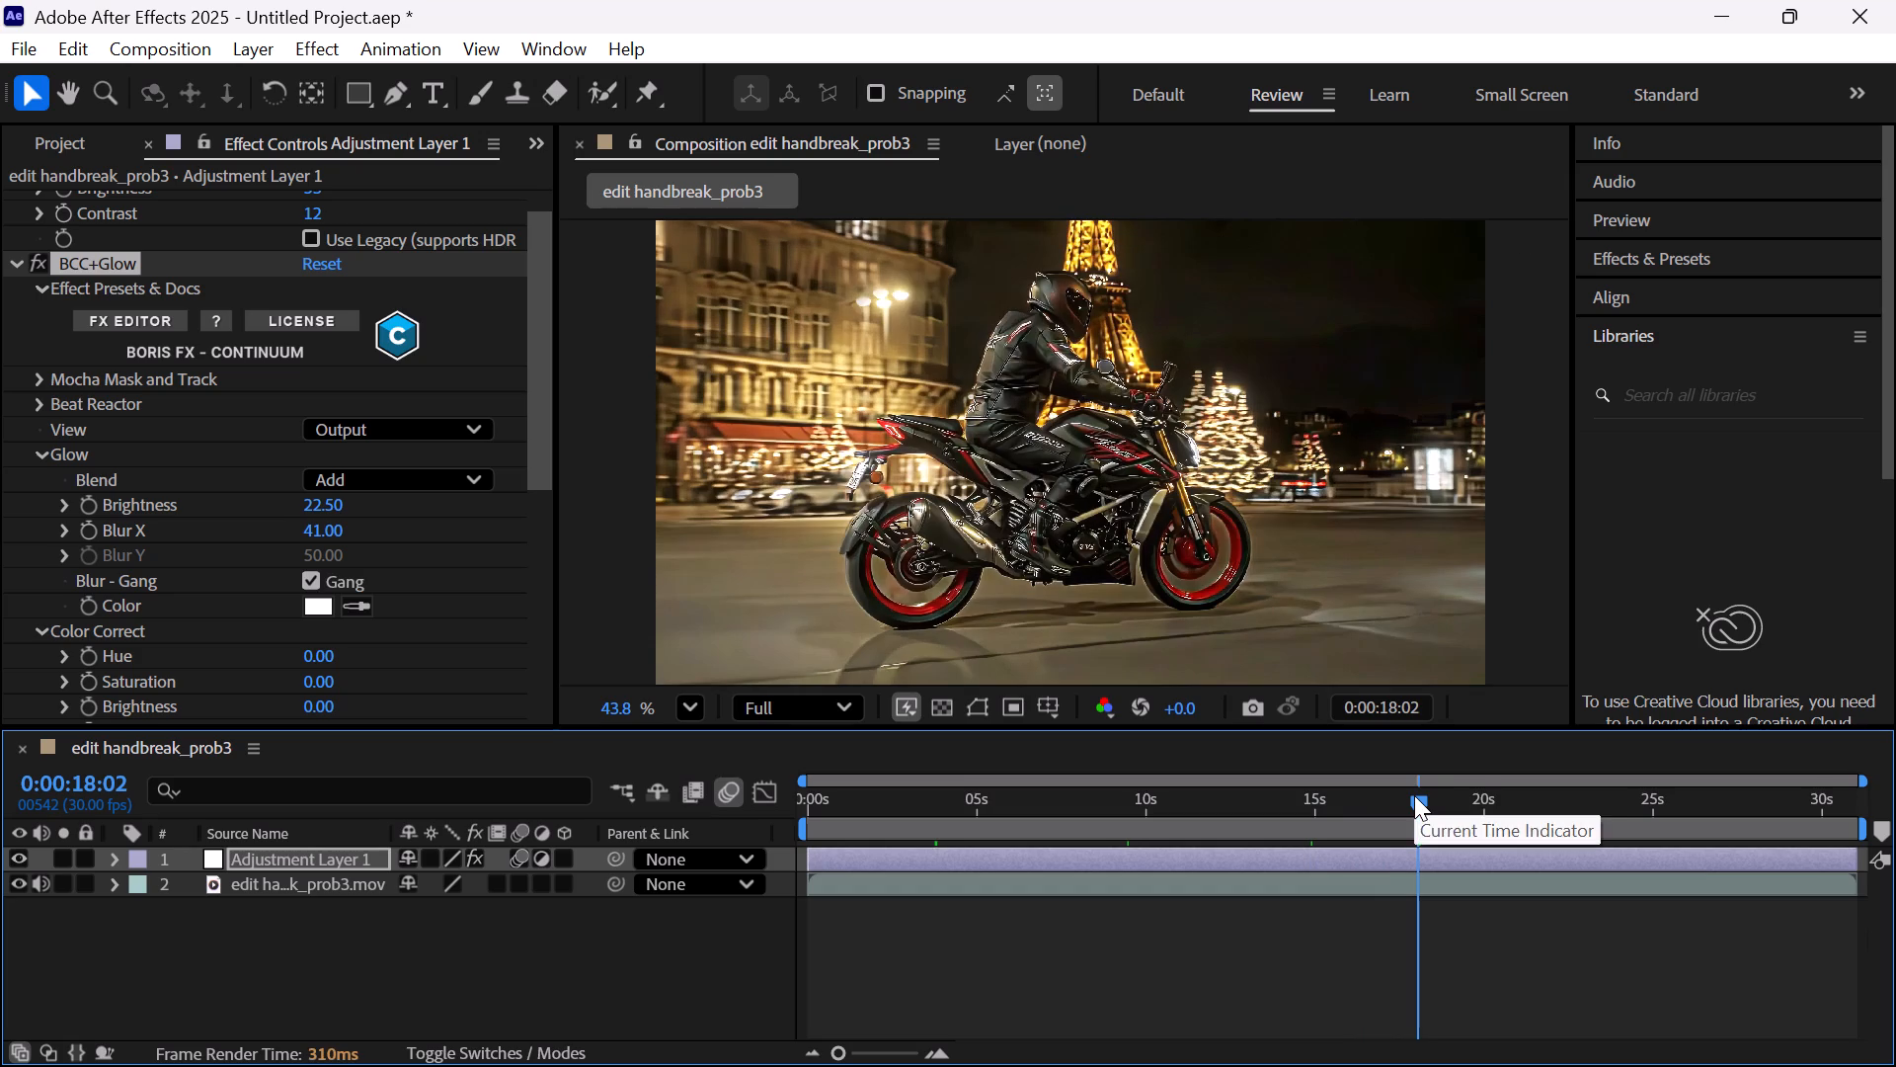
{"action": "left_click_drag", "start_coordinate": [1414, 795], "coordinate": [1472, 793]}
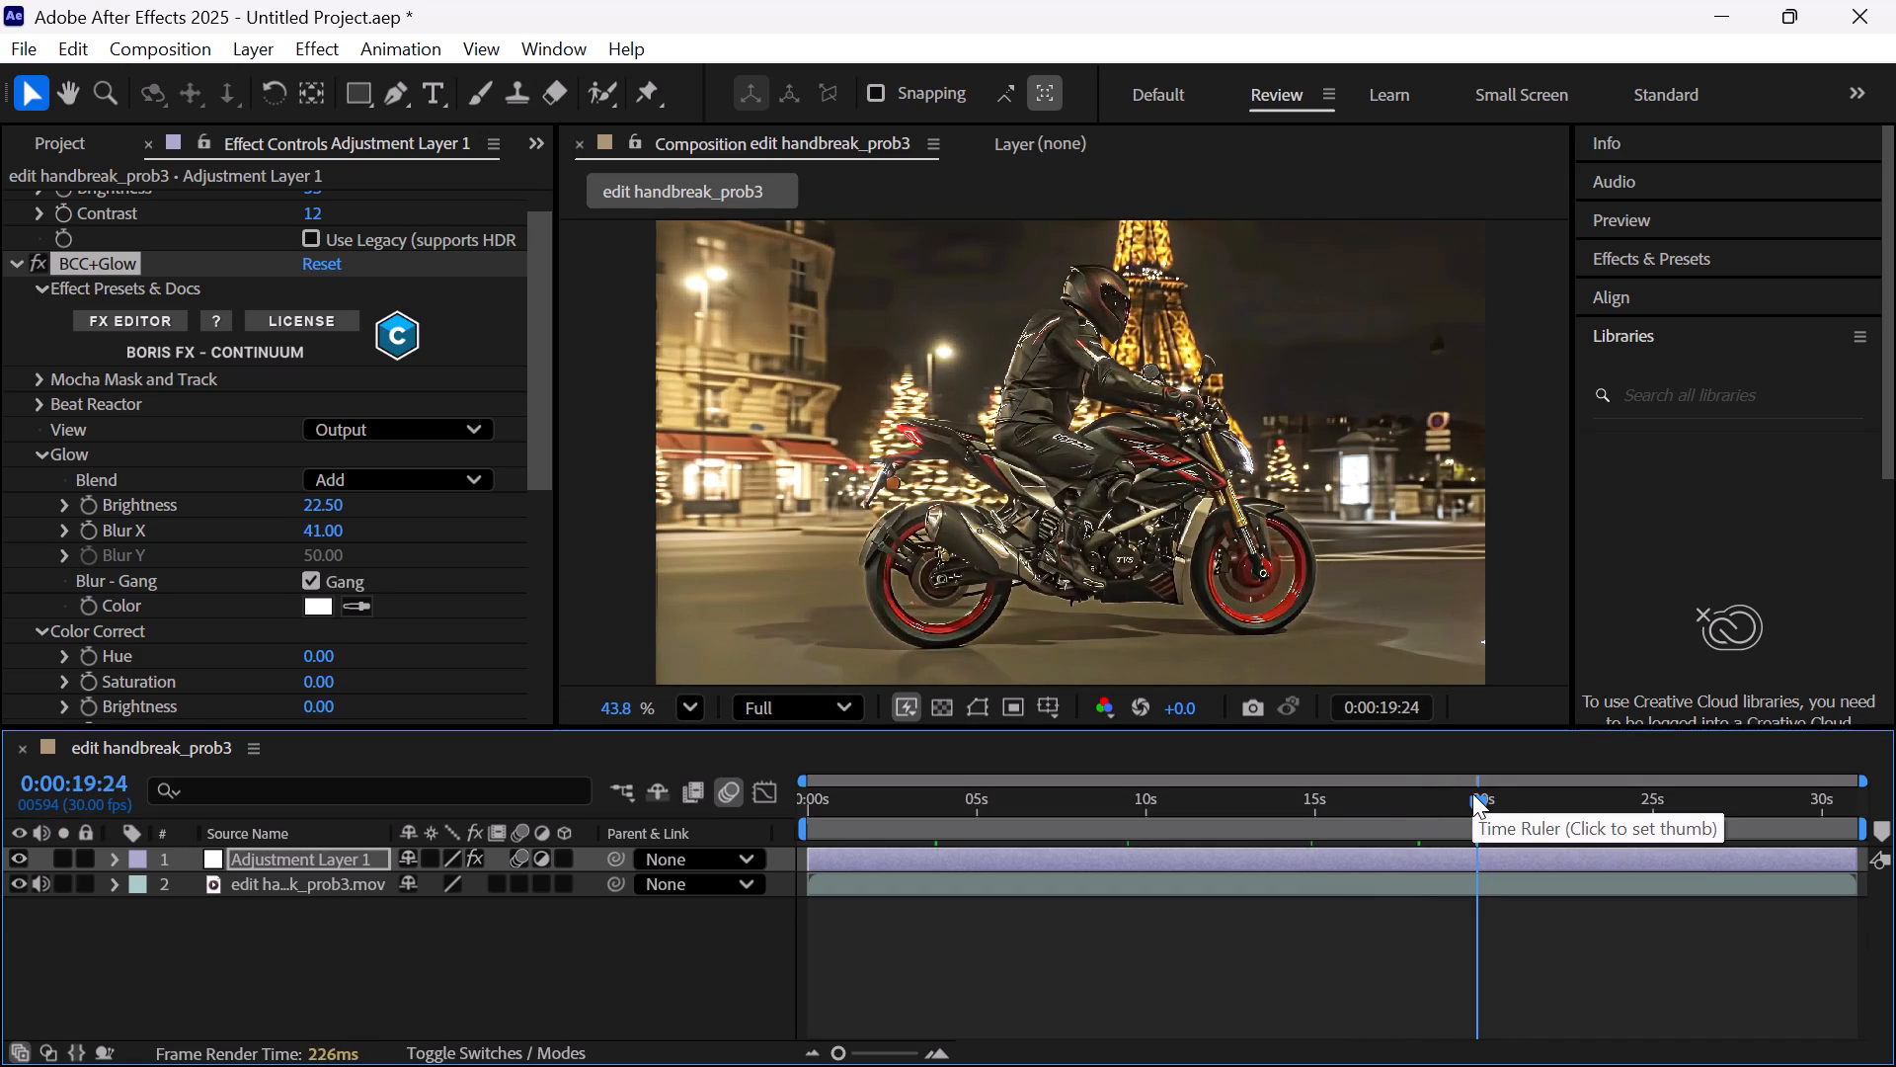
{"action": "left_click_drag", "start_coordinate": [1480, 803], "coordinate": [1544, 802]}
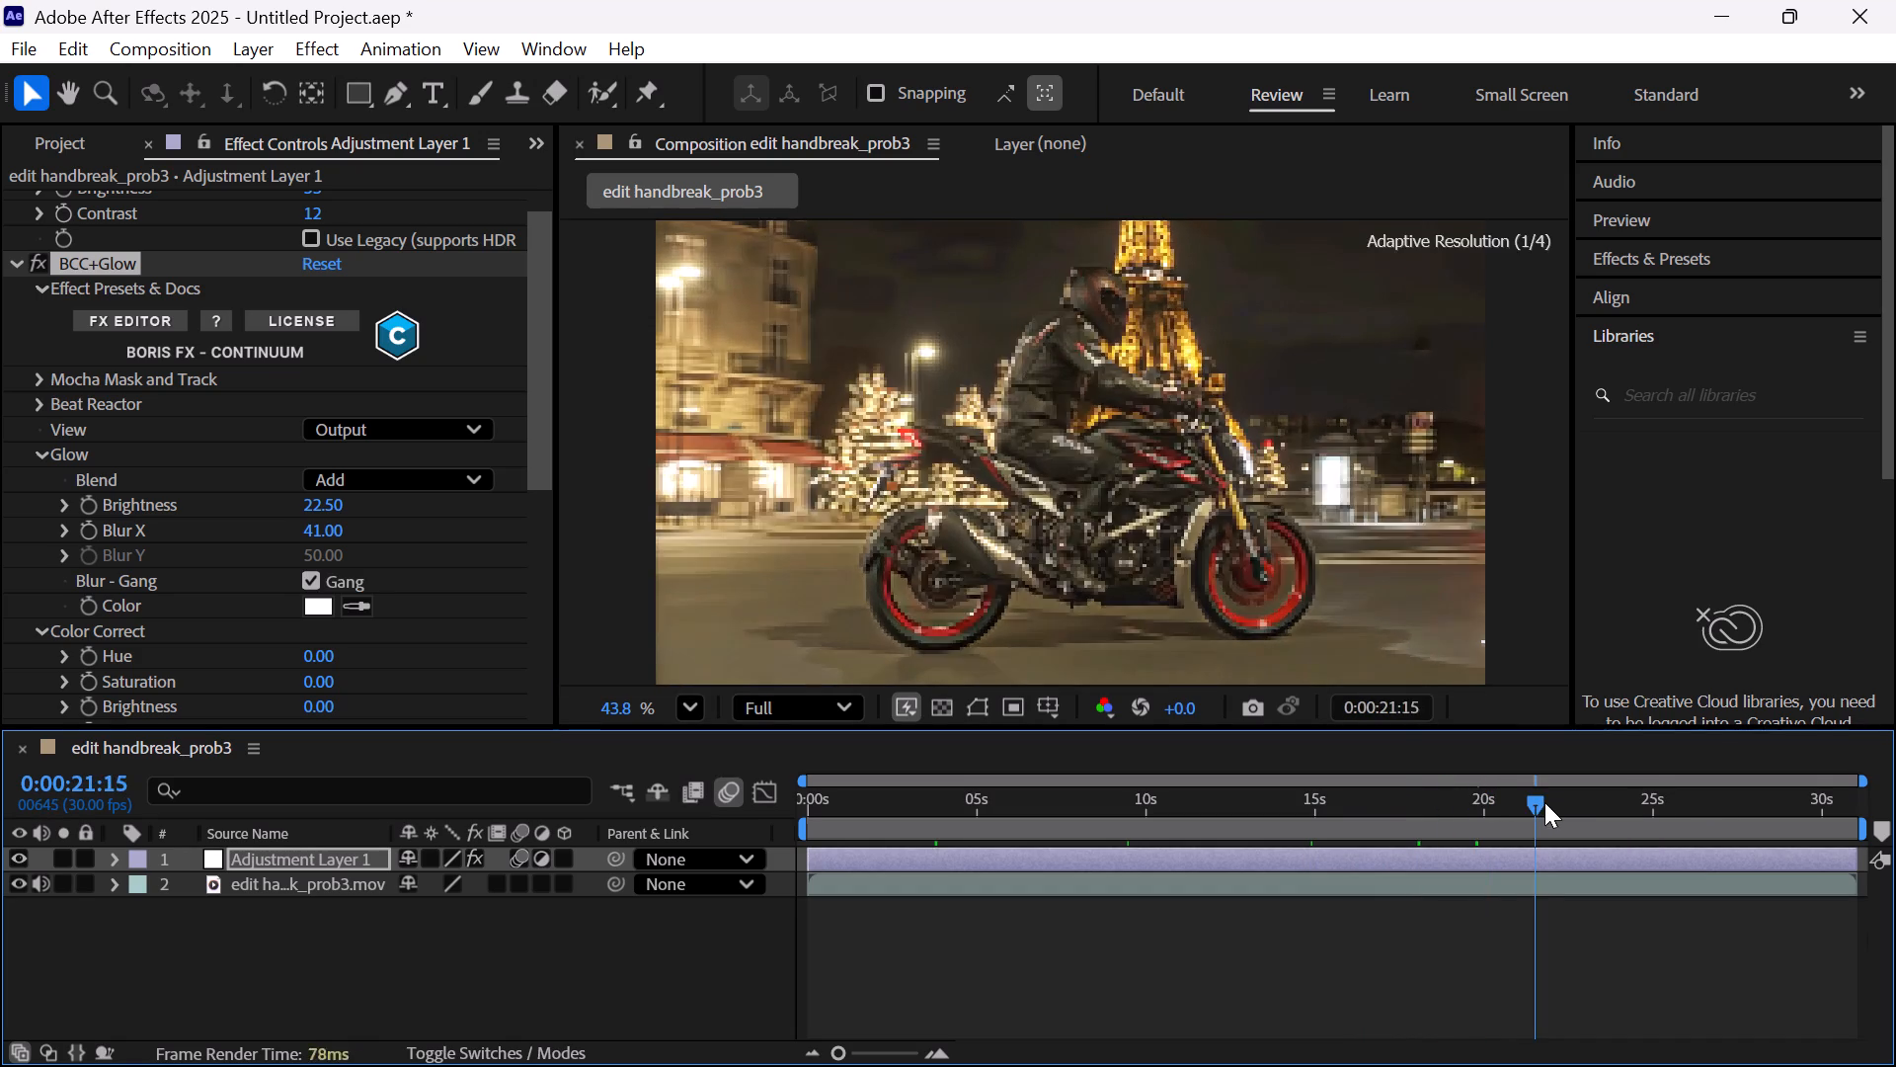
{"action": "left_click_drag", "start_coordinate": [1544, 802], "coordinate": [1643, 801]}
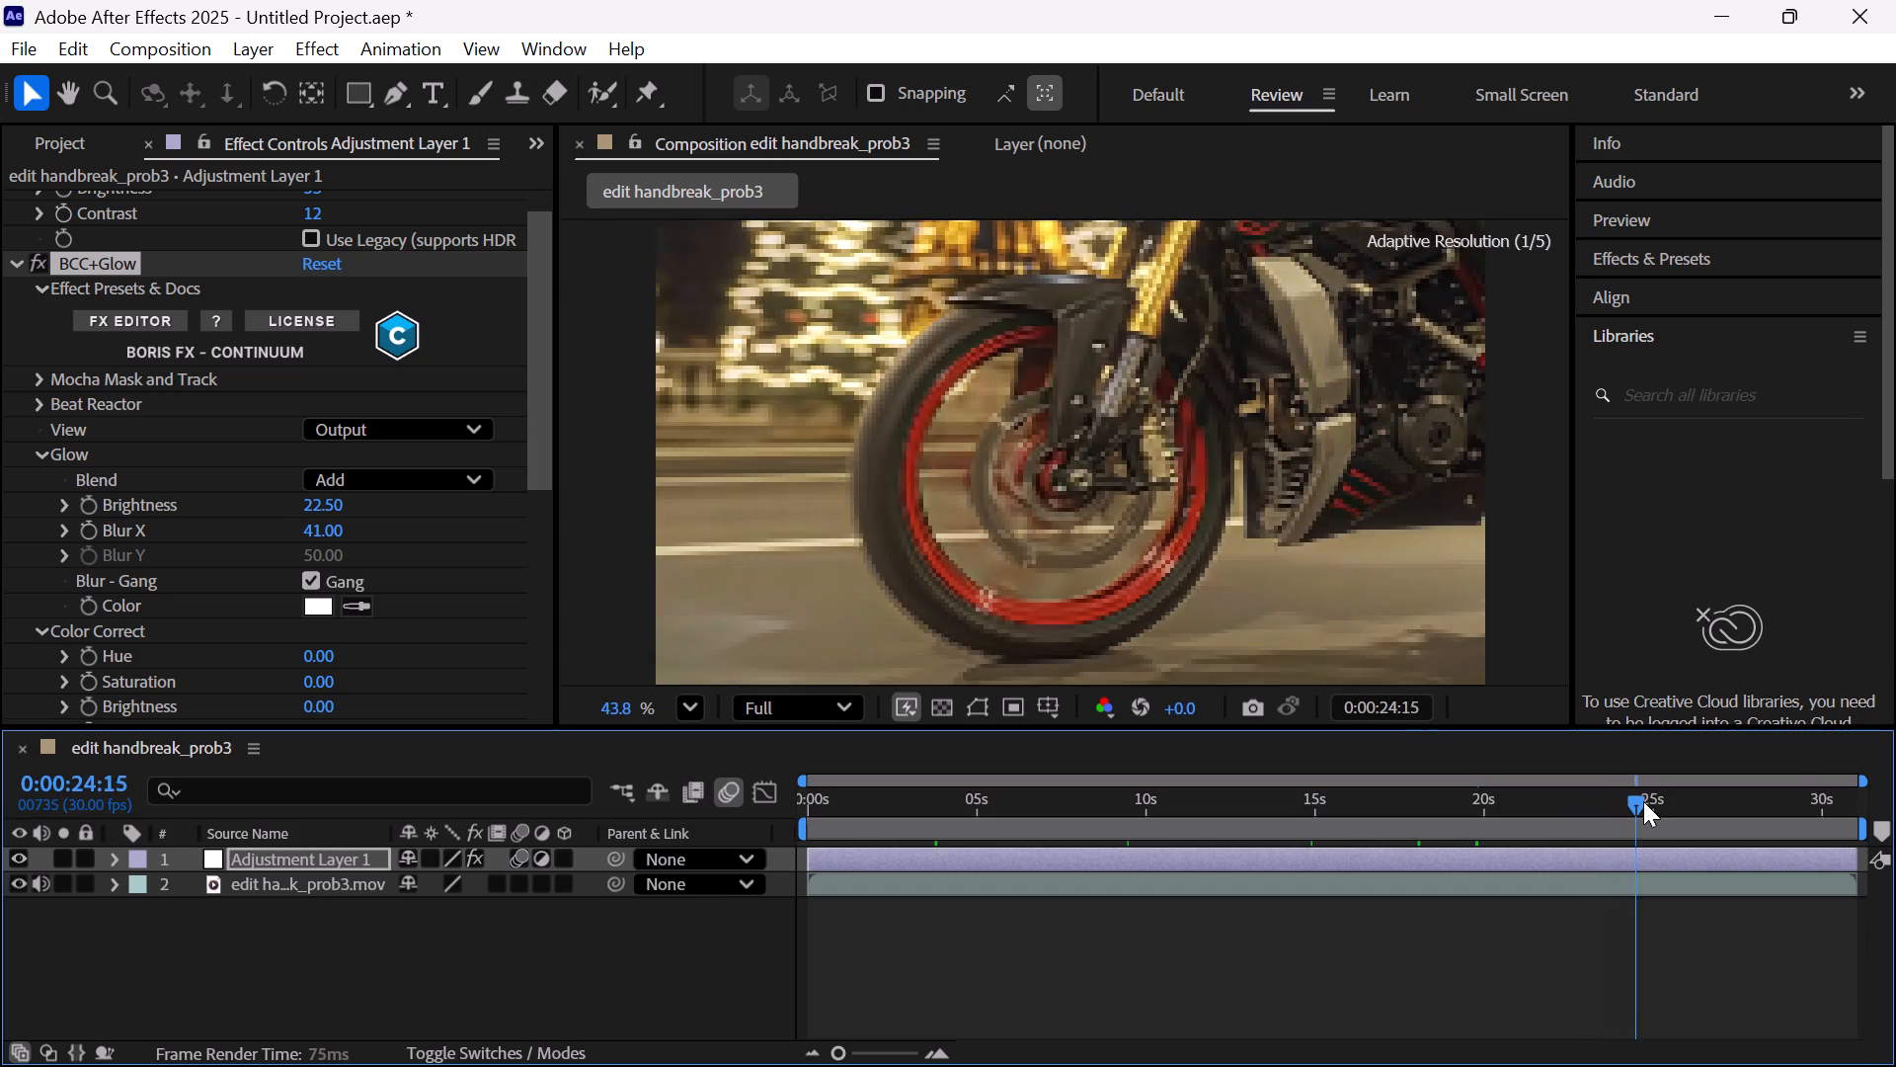
{"action": "left_click_drag", "start_coordinate": [1643, 801], "coordinate": [1754, 806]}
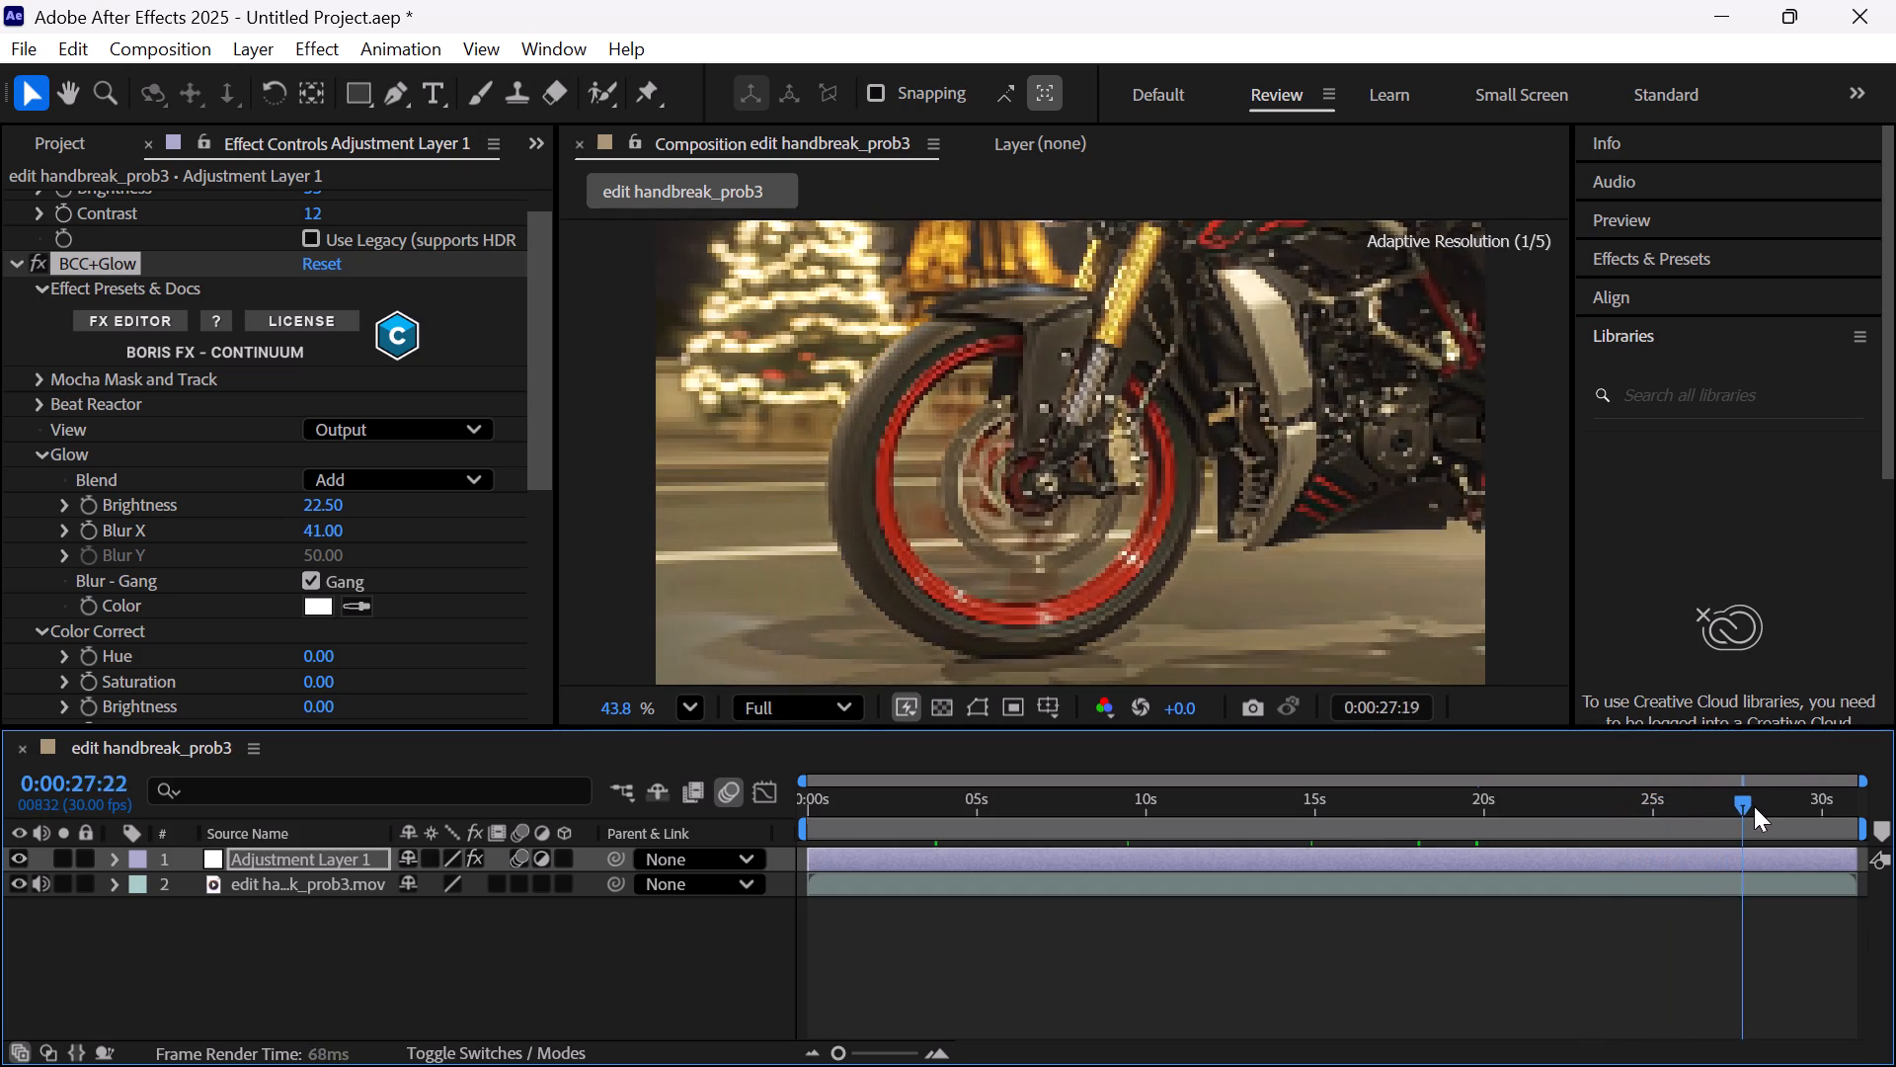
{"action": "left_click_drag", "start_coordinate": [1754, 806], "coordinate": [1869, 839]}
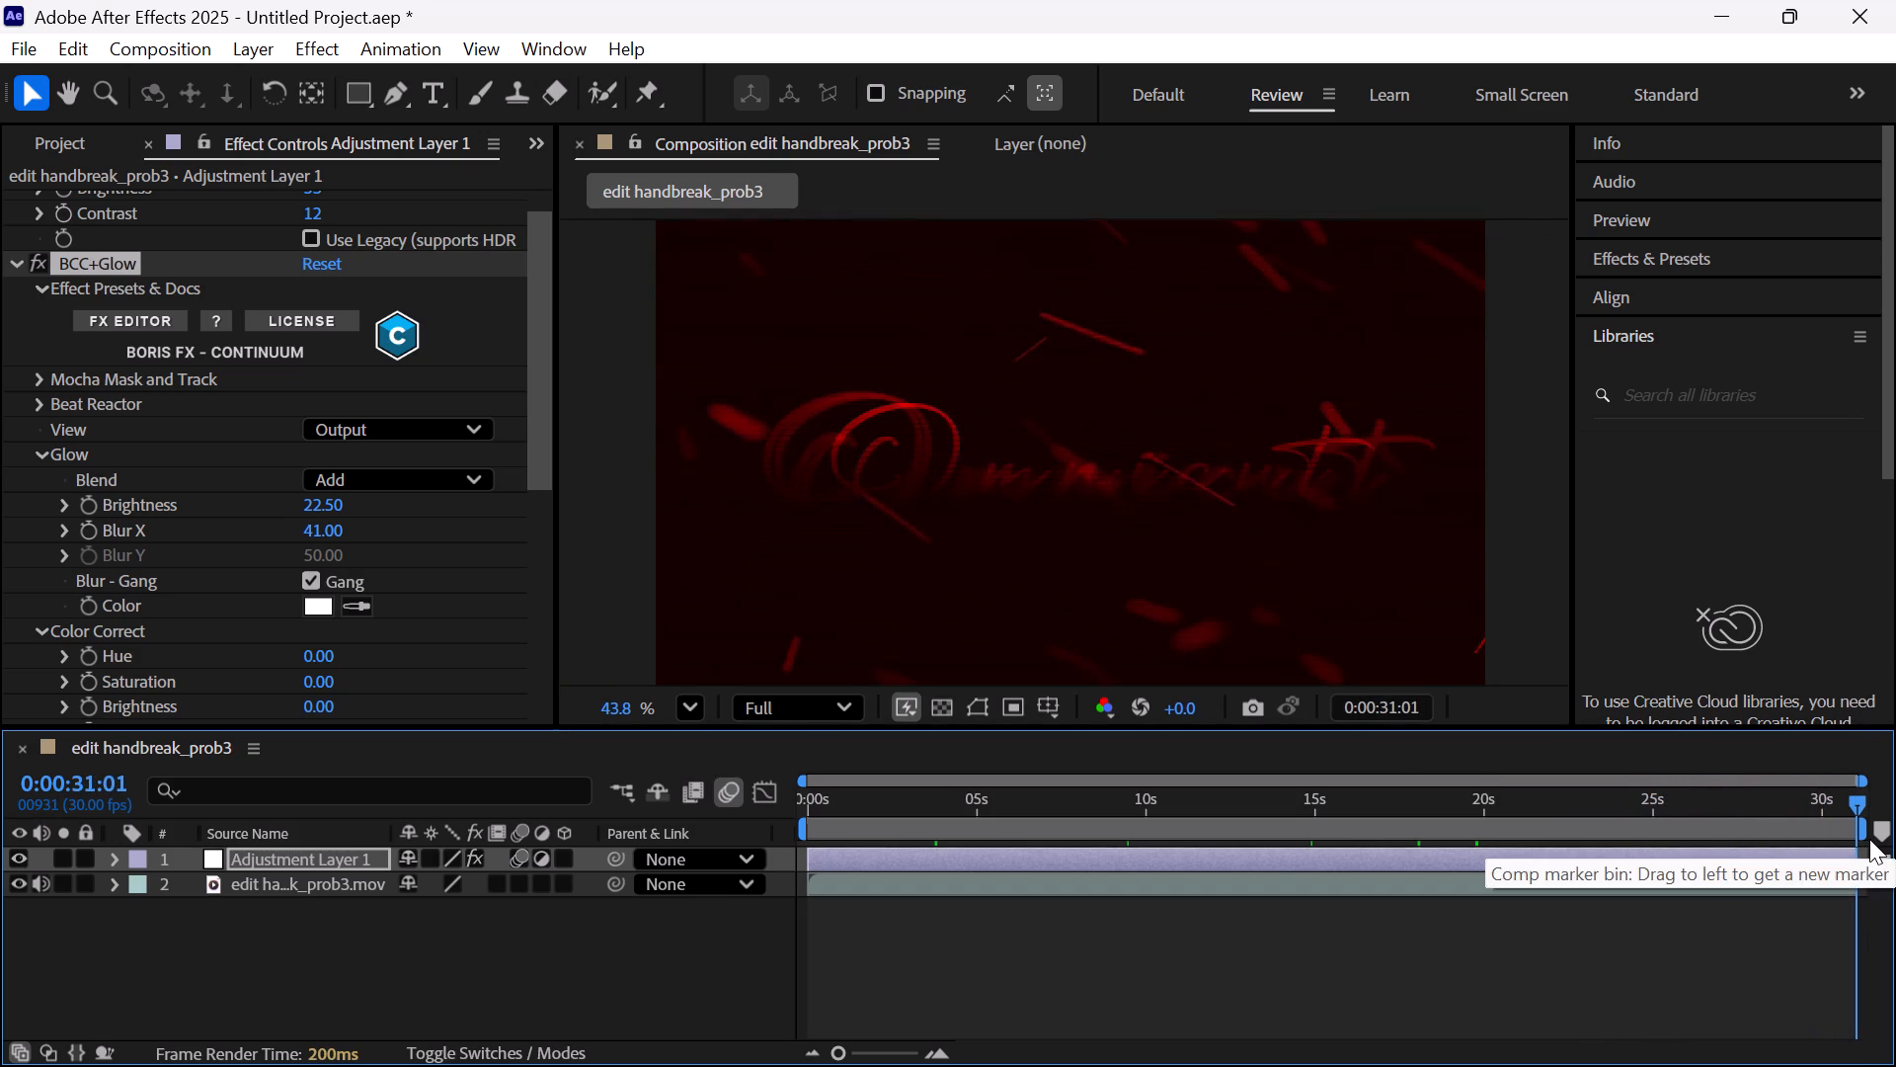
Split Adjustment Layer 1 at 0:00:29:17, where the night motorcycle shot fades out before the red title.
{"action": "left_click_drag", "start_coordinate": [1855, 810], "coordinate": [1844, 853]}
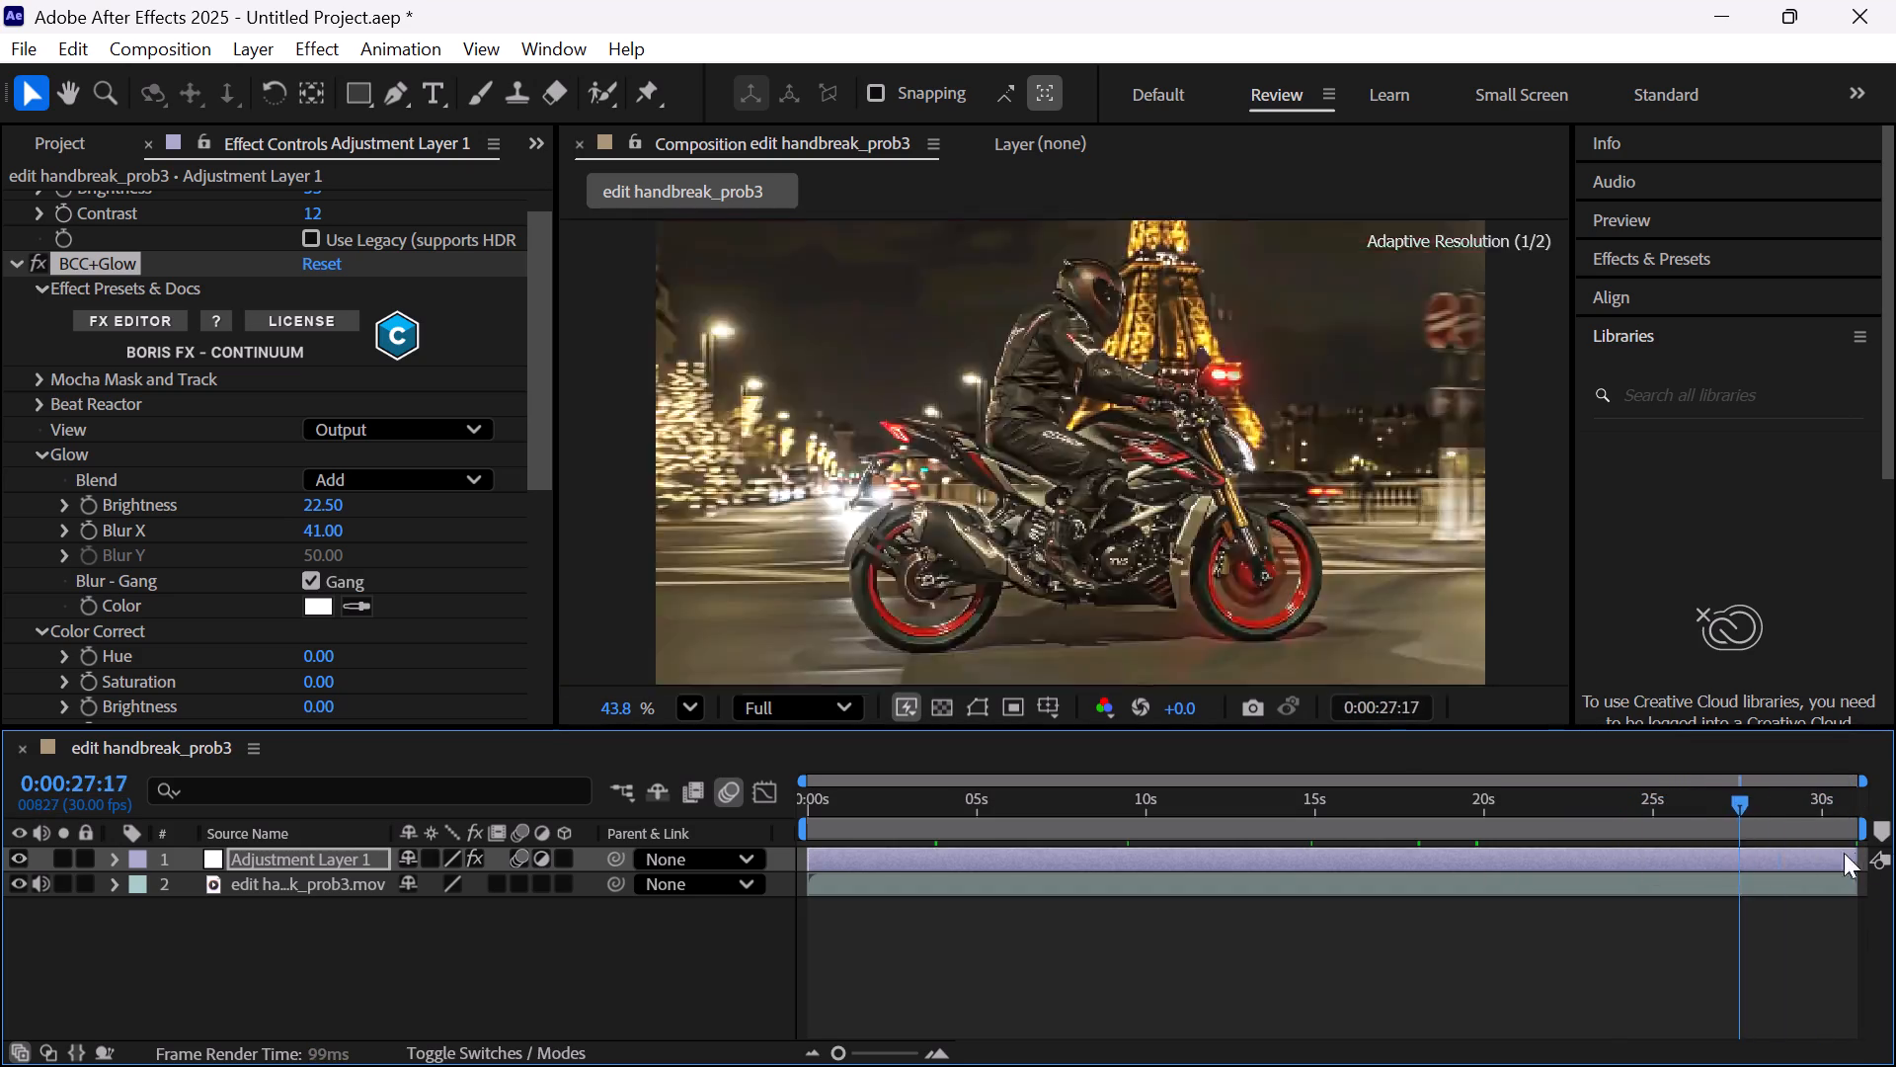
{"action": "left_click_drag", "start_coordinate": [1844, 853], "coordinate": [1805, 881]}
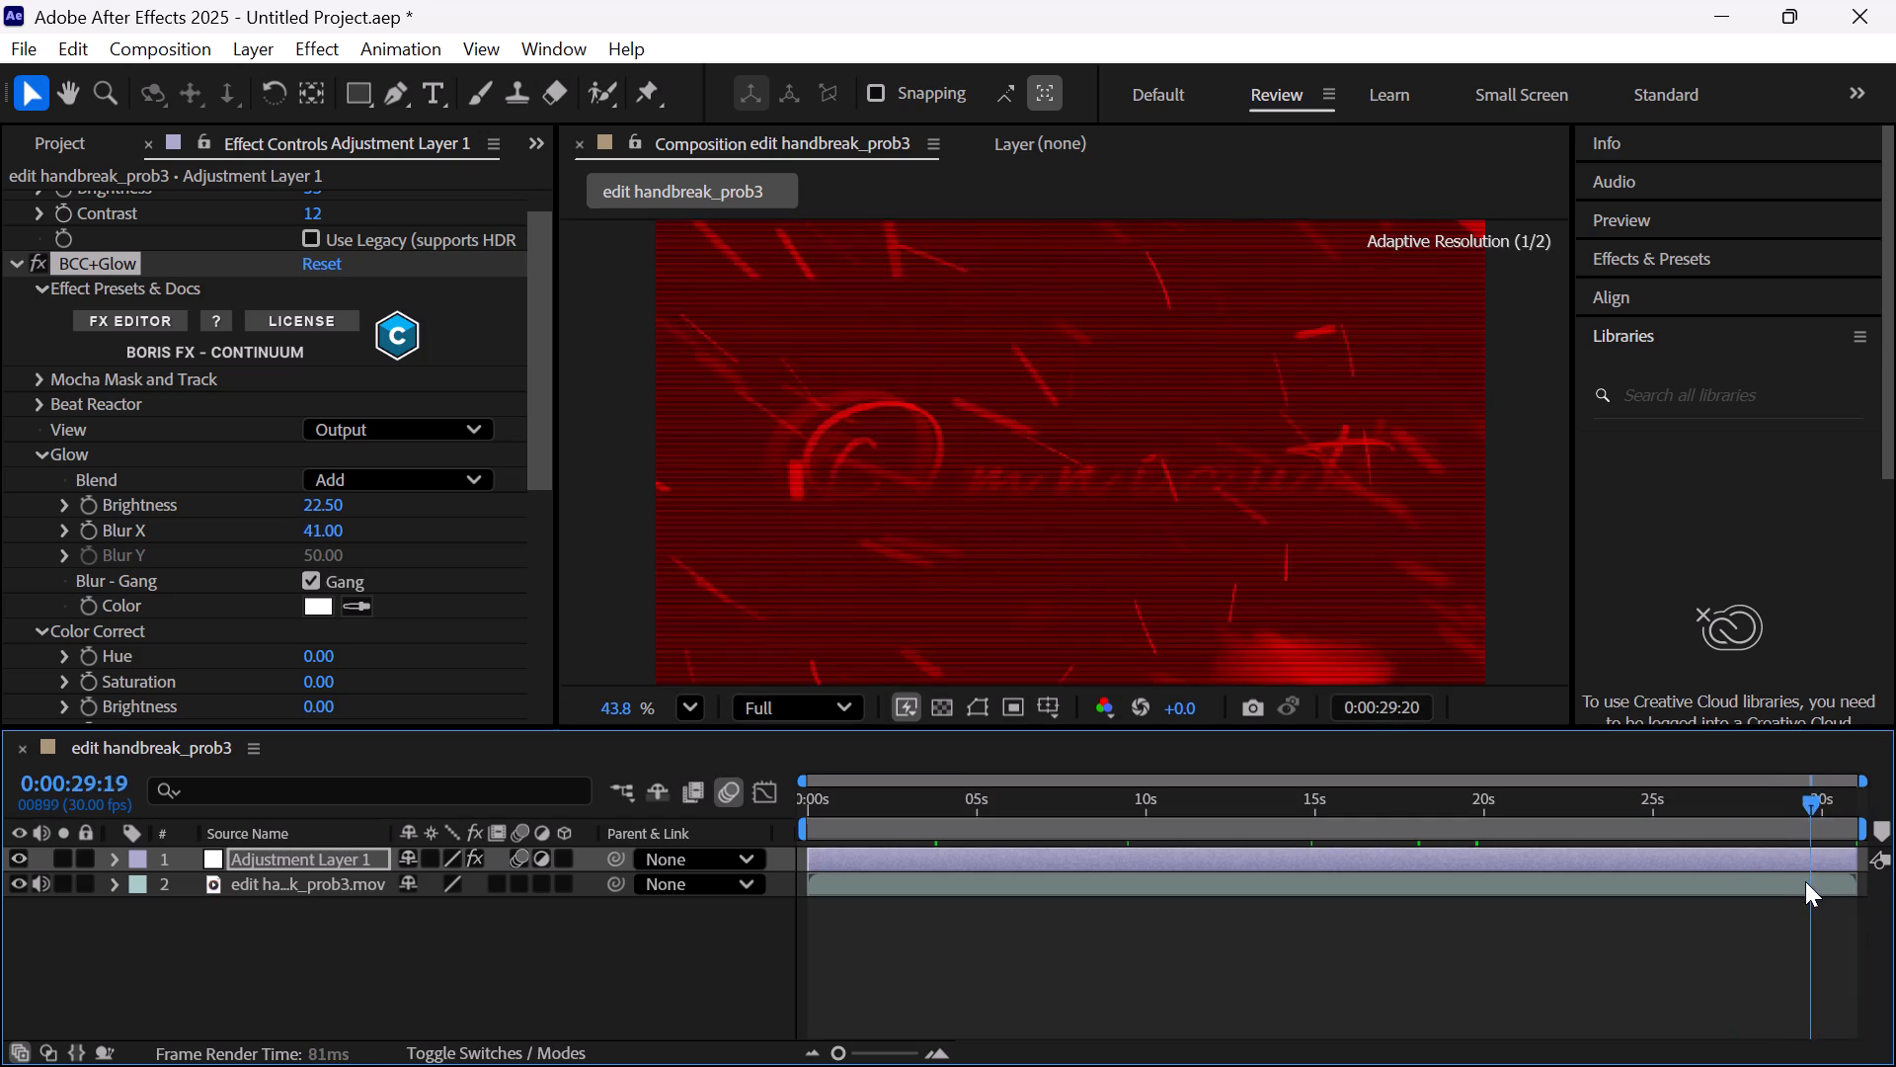
{"action": "left_click_drag", "start_coordinate": [1805, 881], "coordinate": [1842, 901]}
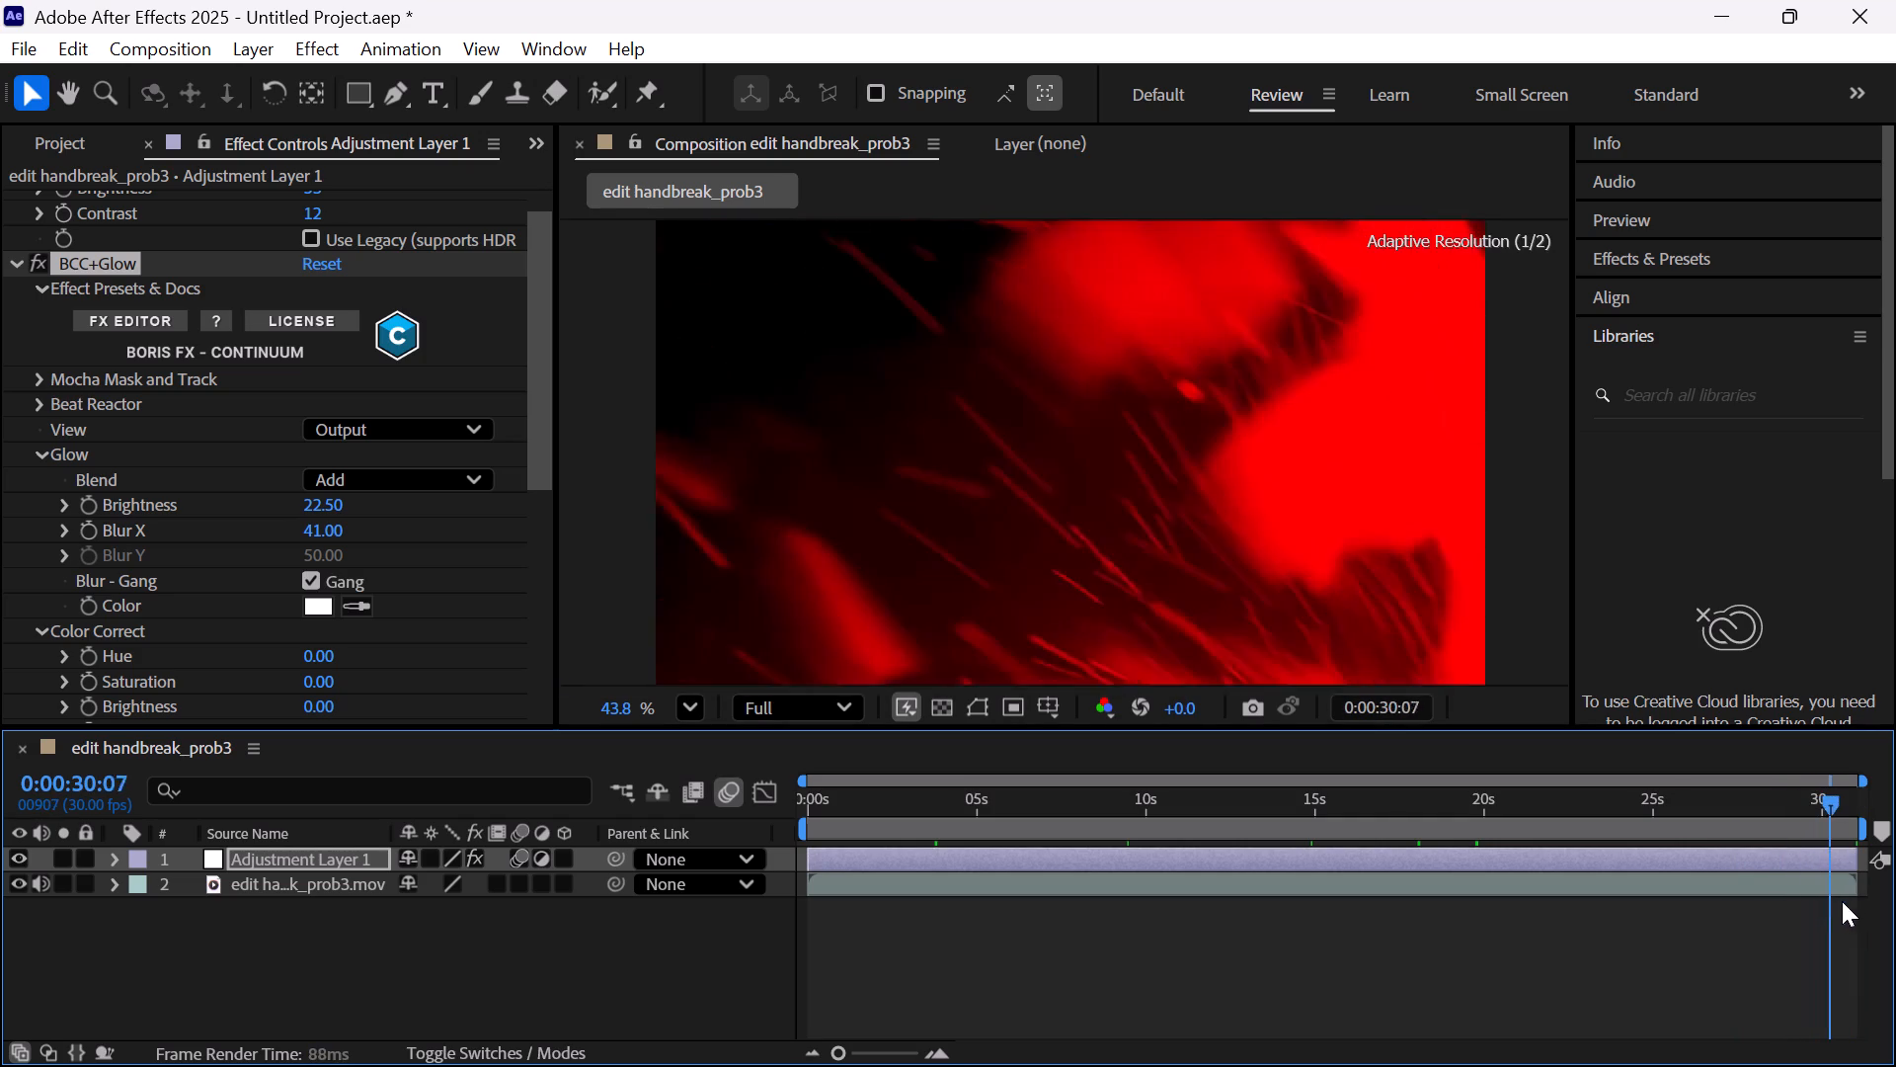
{"action": "left_click_drag", "start_coordinate": [1842, 901], "coordinate": [1816, 904]}
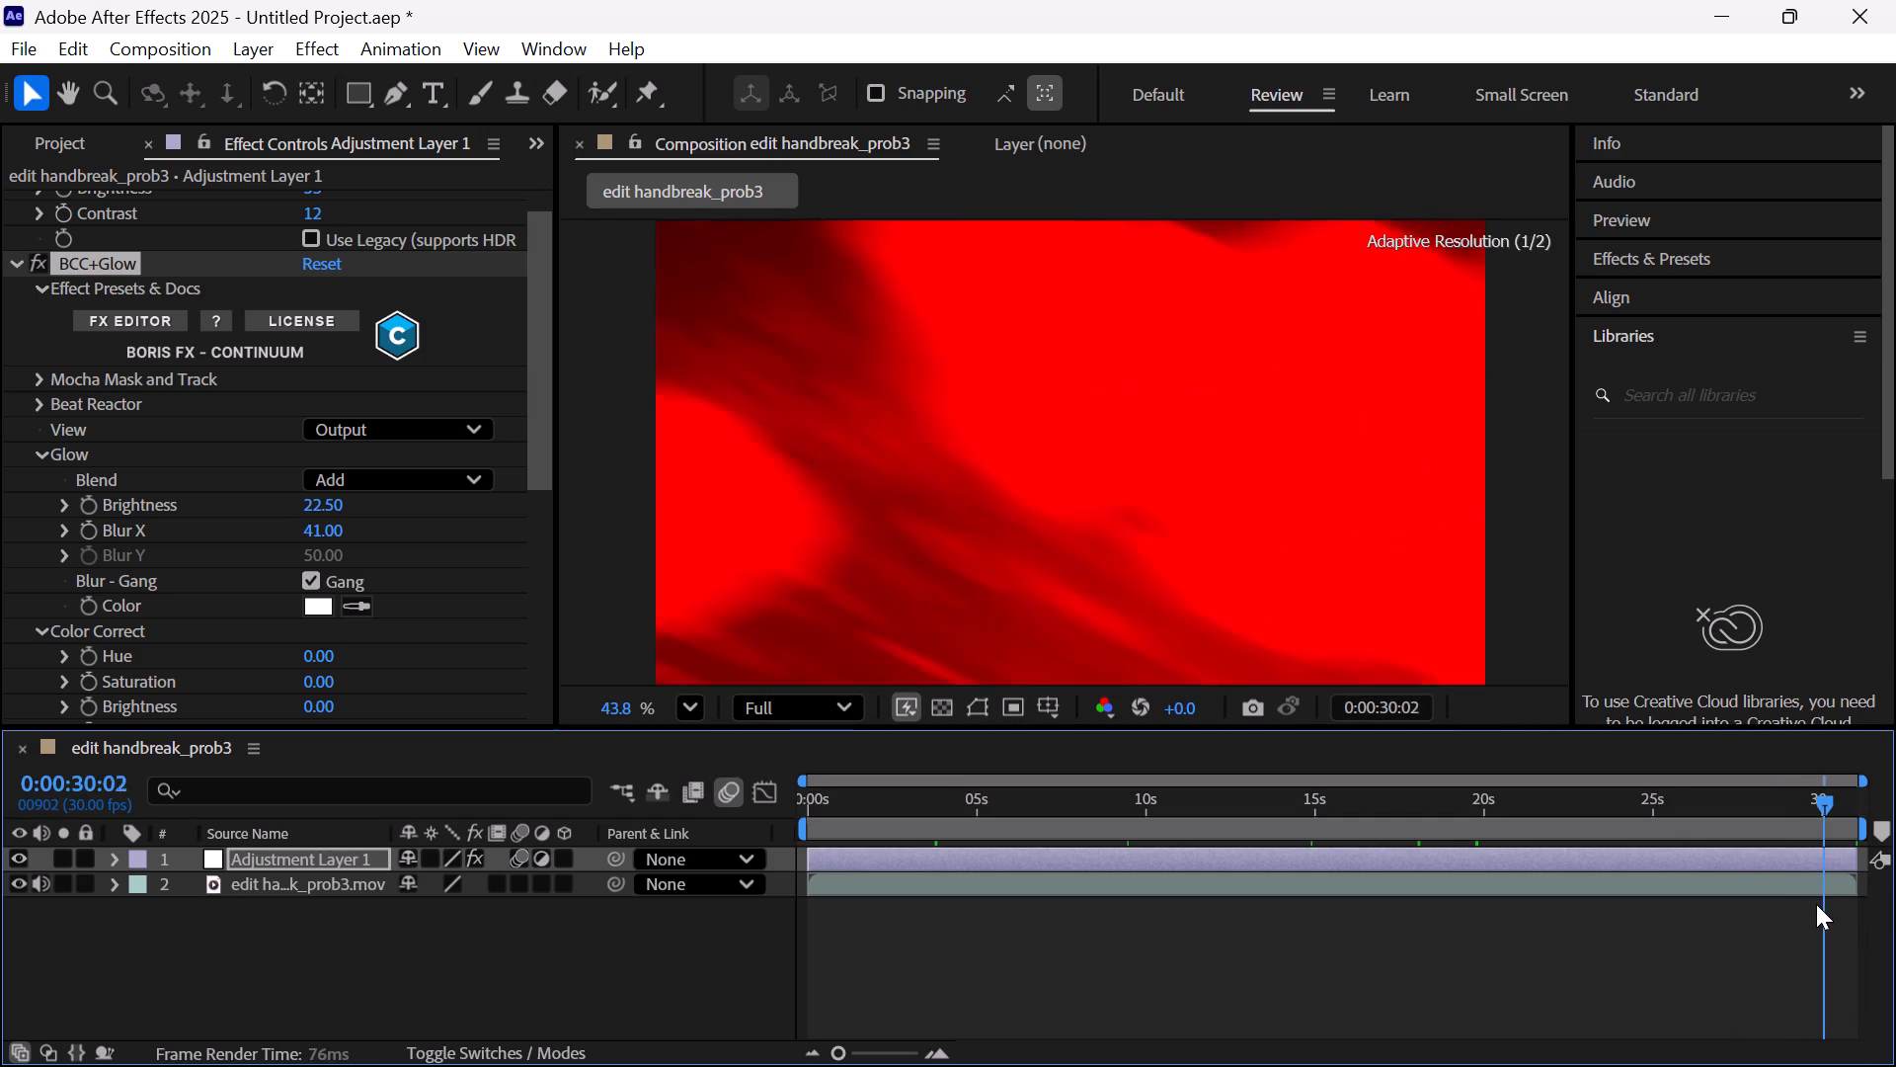
{"action": "left_click_drag", "start_coordinate": [1816, 904], "coordinate": [1834, 903]}
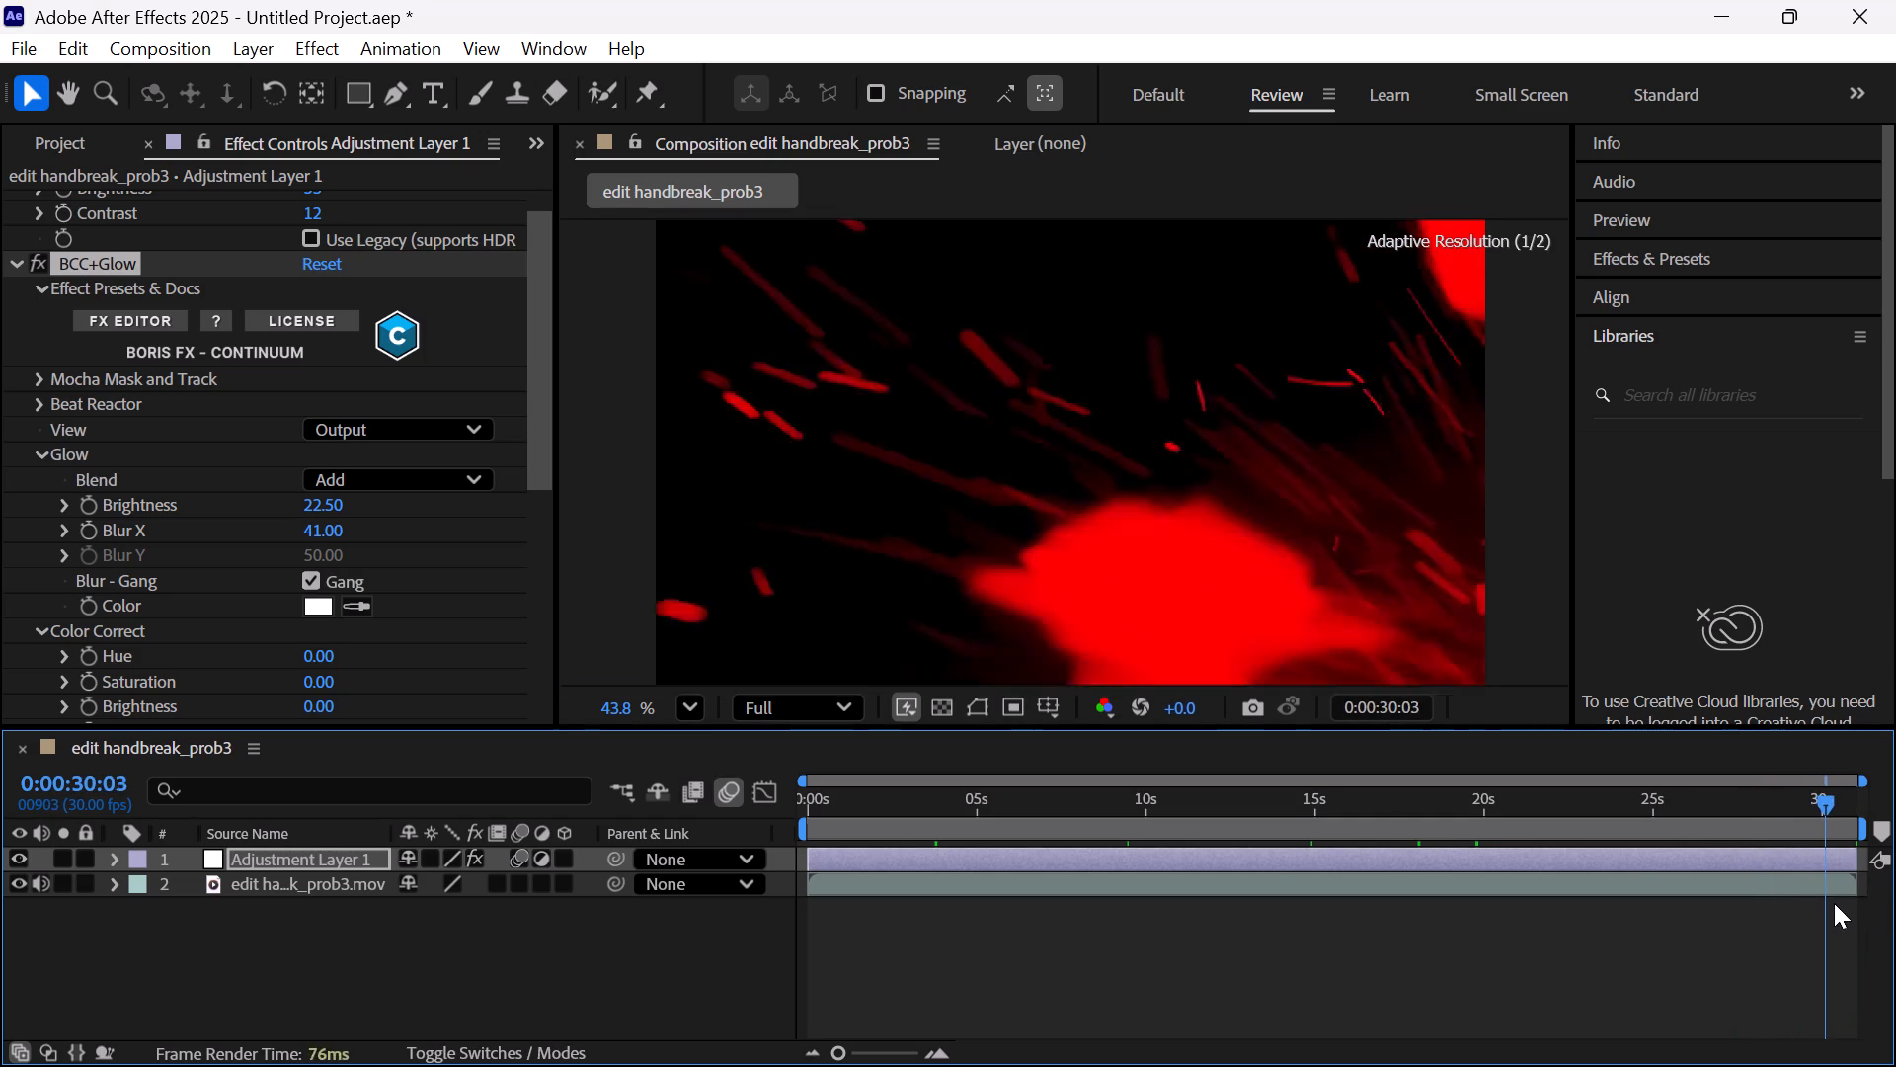
{"action": "left_click_drag", "start_coordinate": [1834, 903], "coordinate": [1784, 899]}
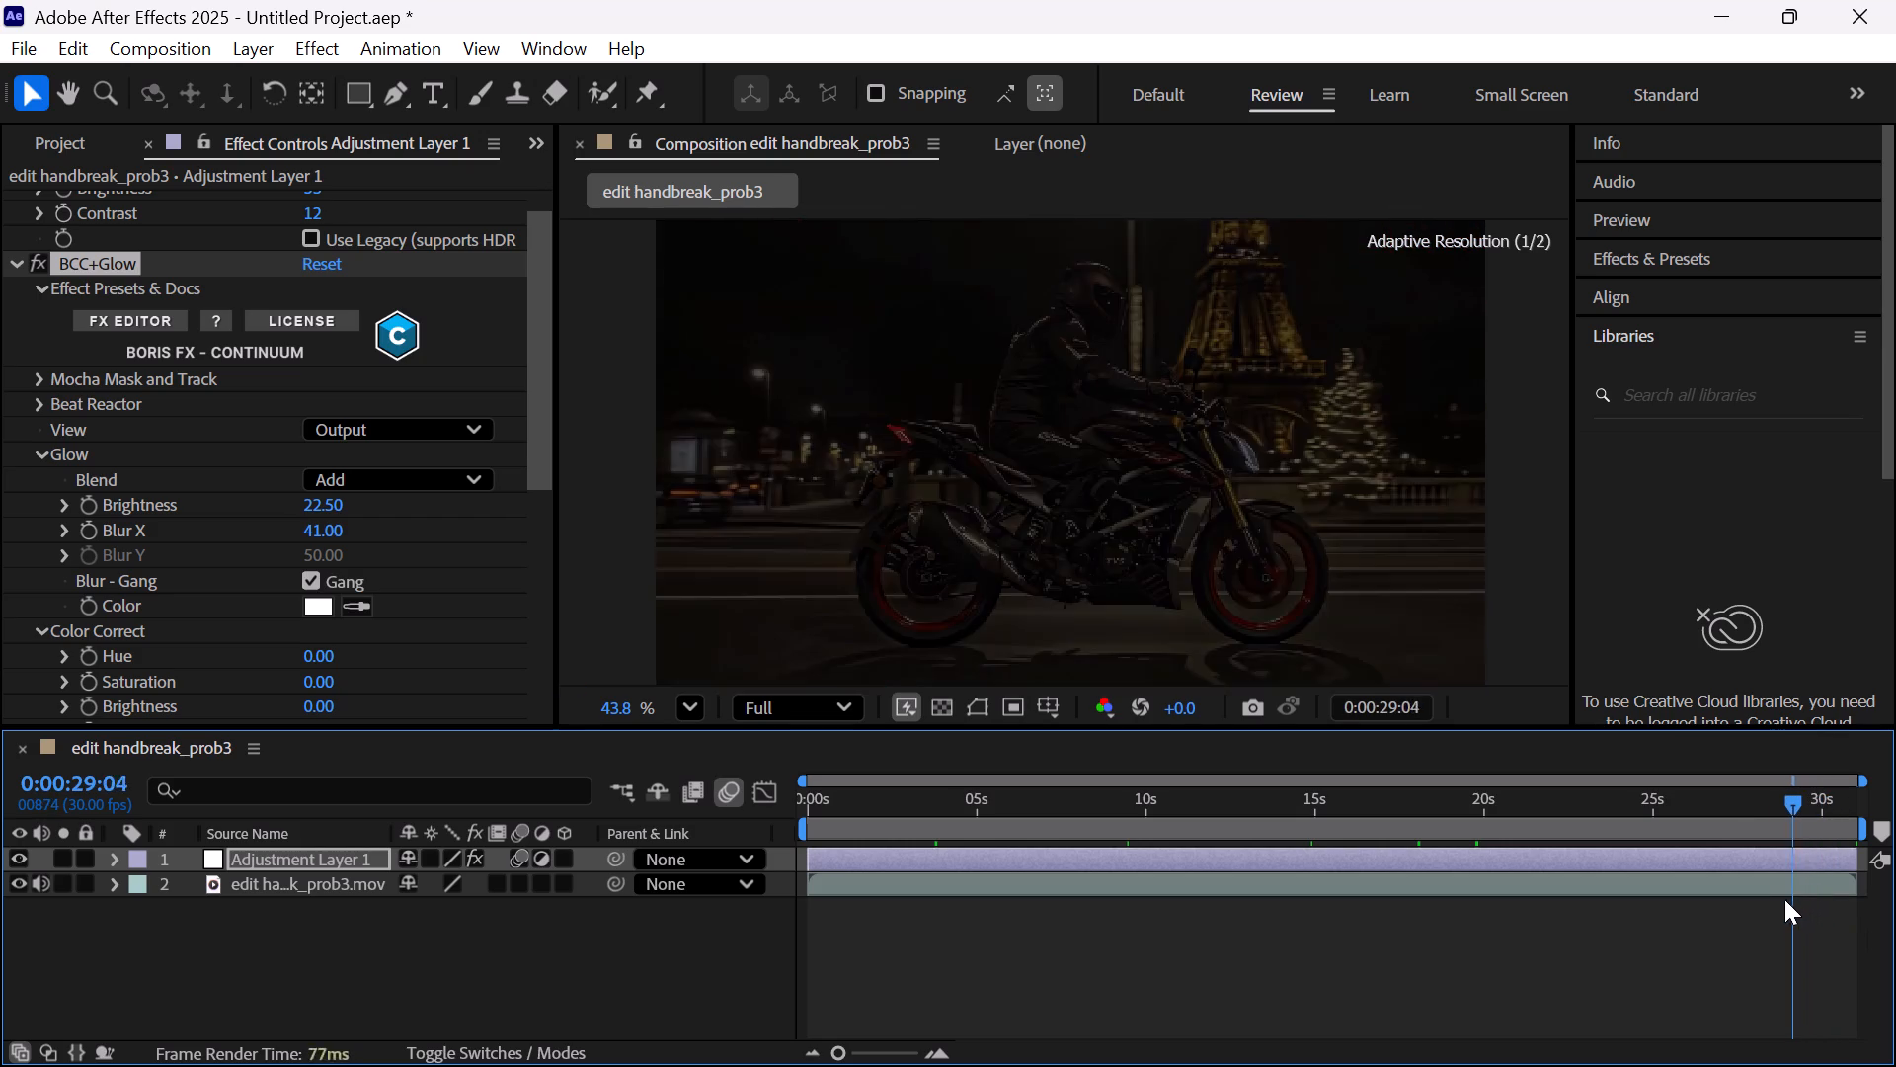
{"action": "left_click_drag", "start_coordinate": [1784, 899], "coordinate": [1810, 903]}
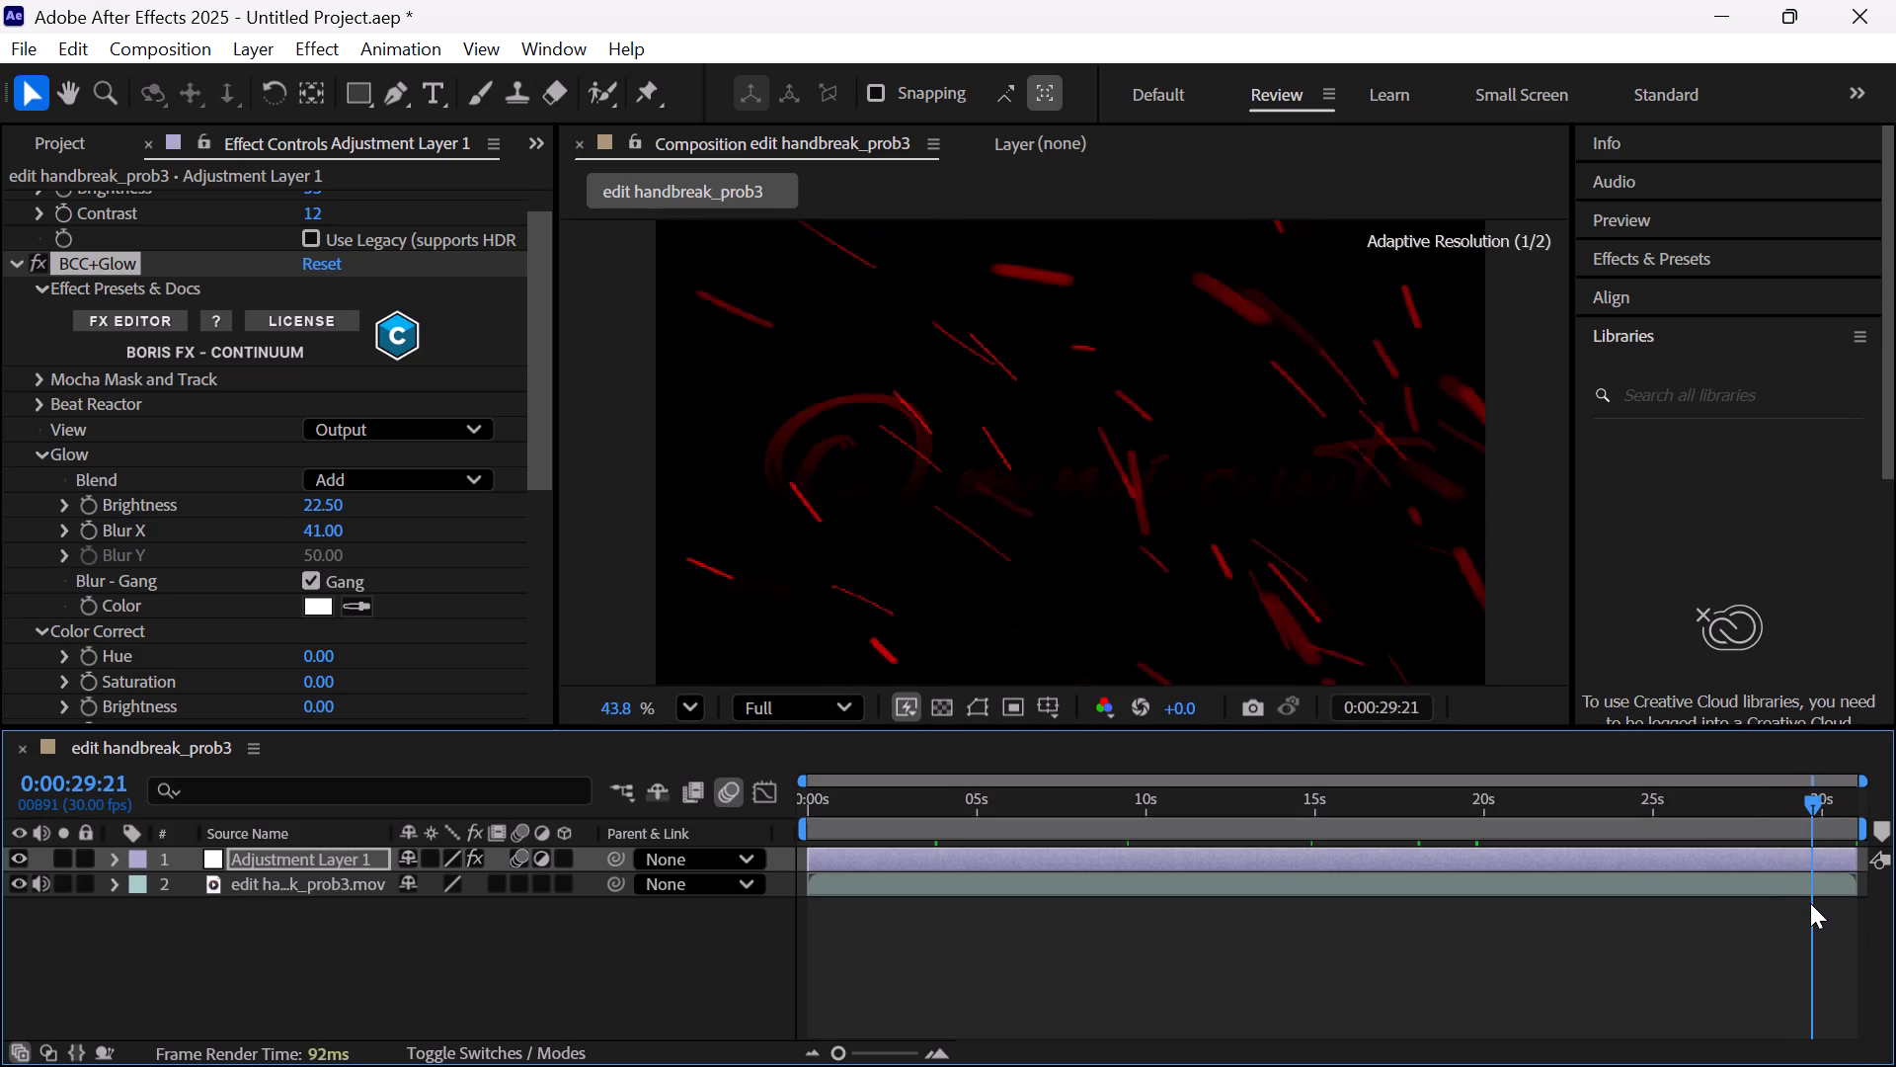
{"action": "left_click_drag", "start_coordinate": [1810, 903], "coordinate": [1806, 899]}
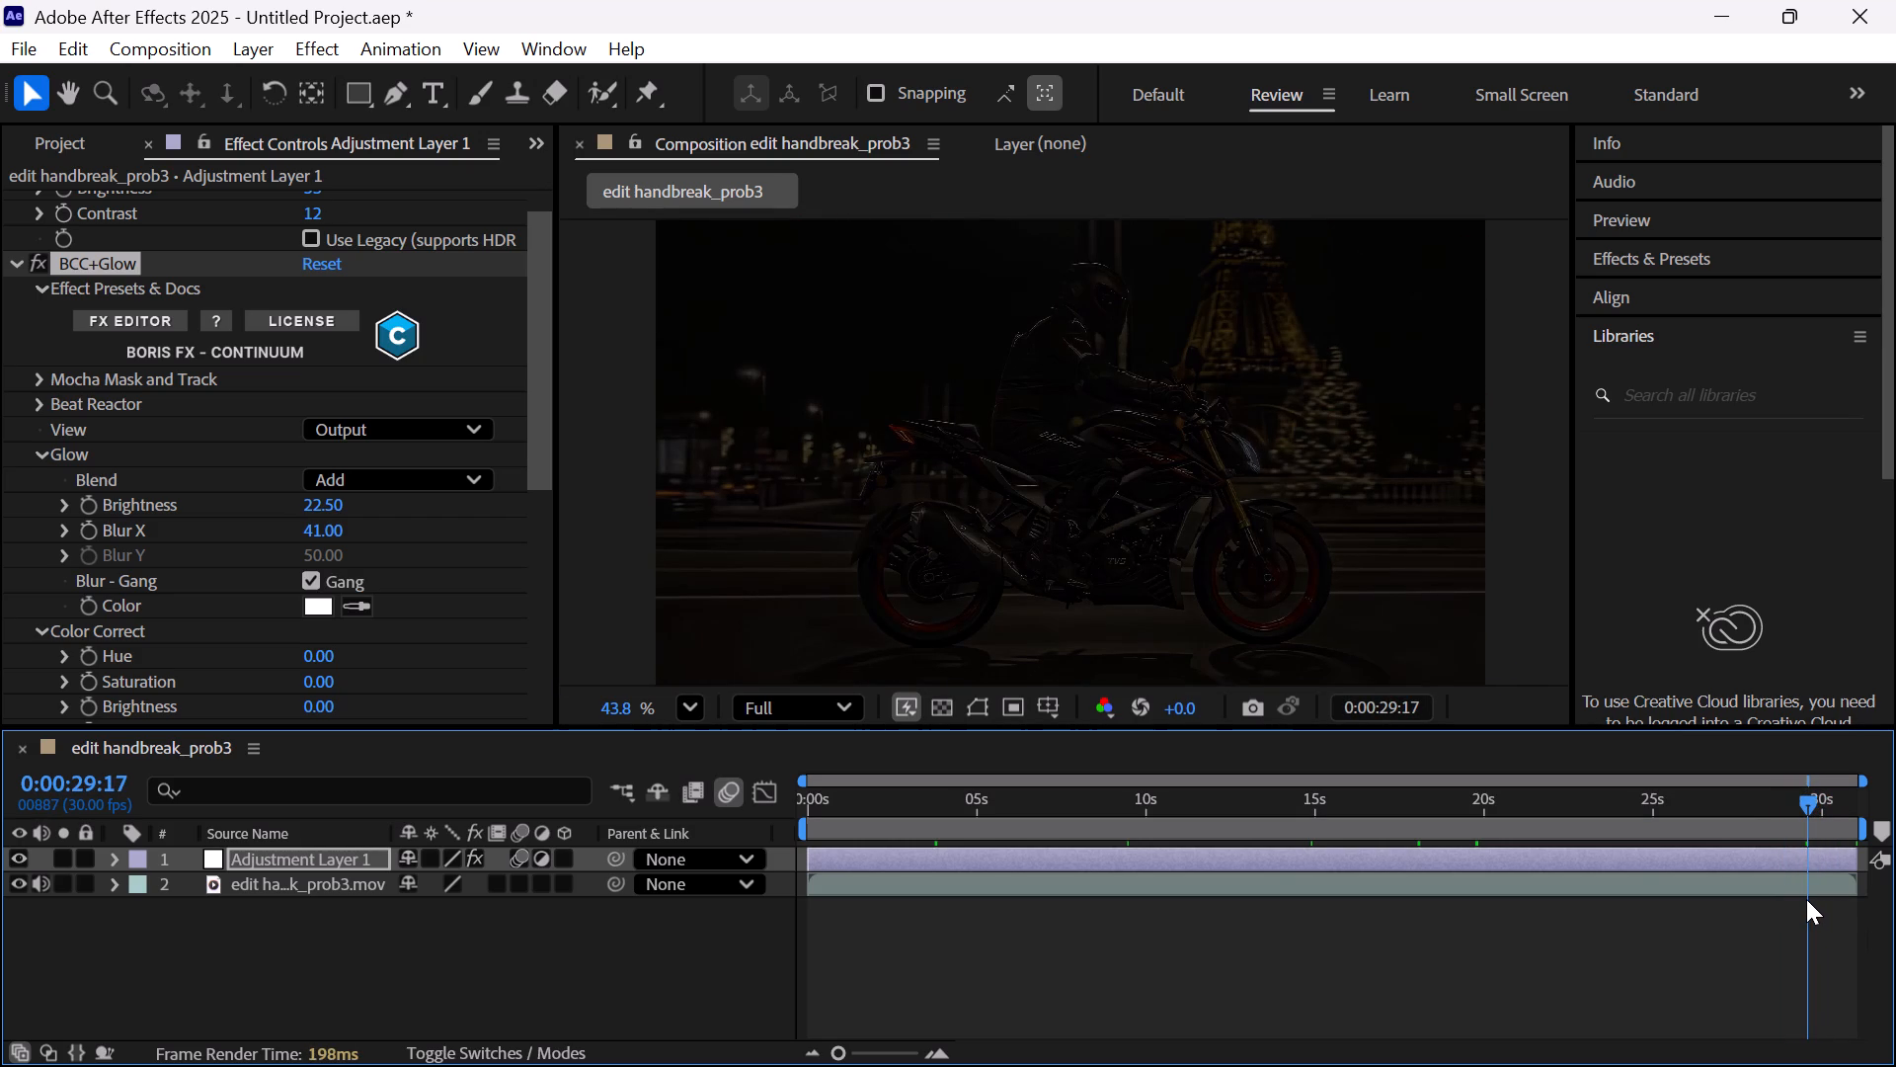
{"action": "key", "text": "ctrl+shift+d"}
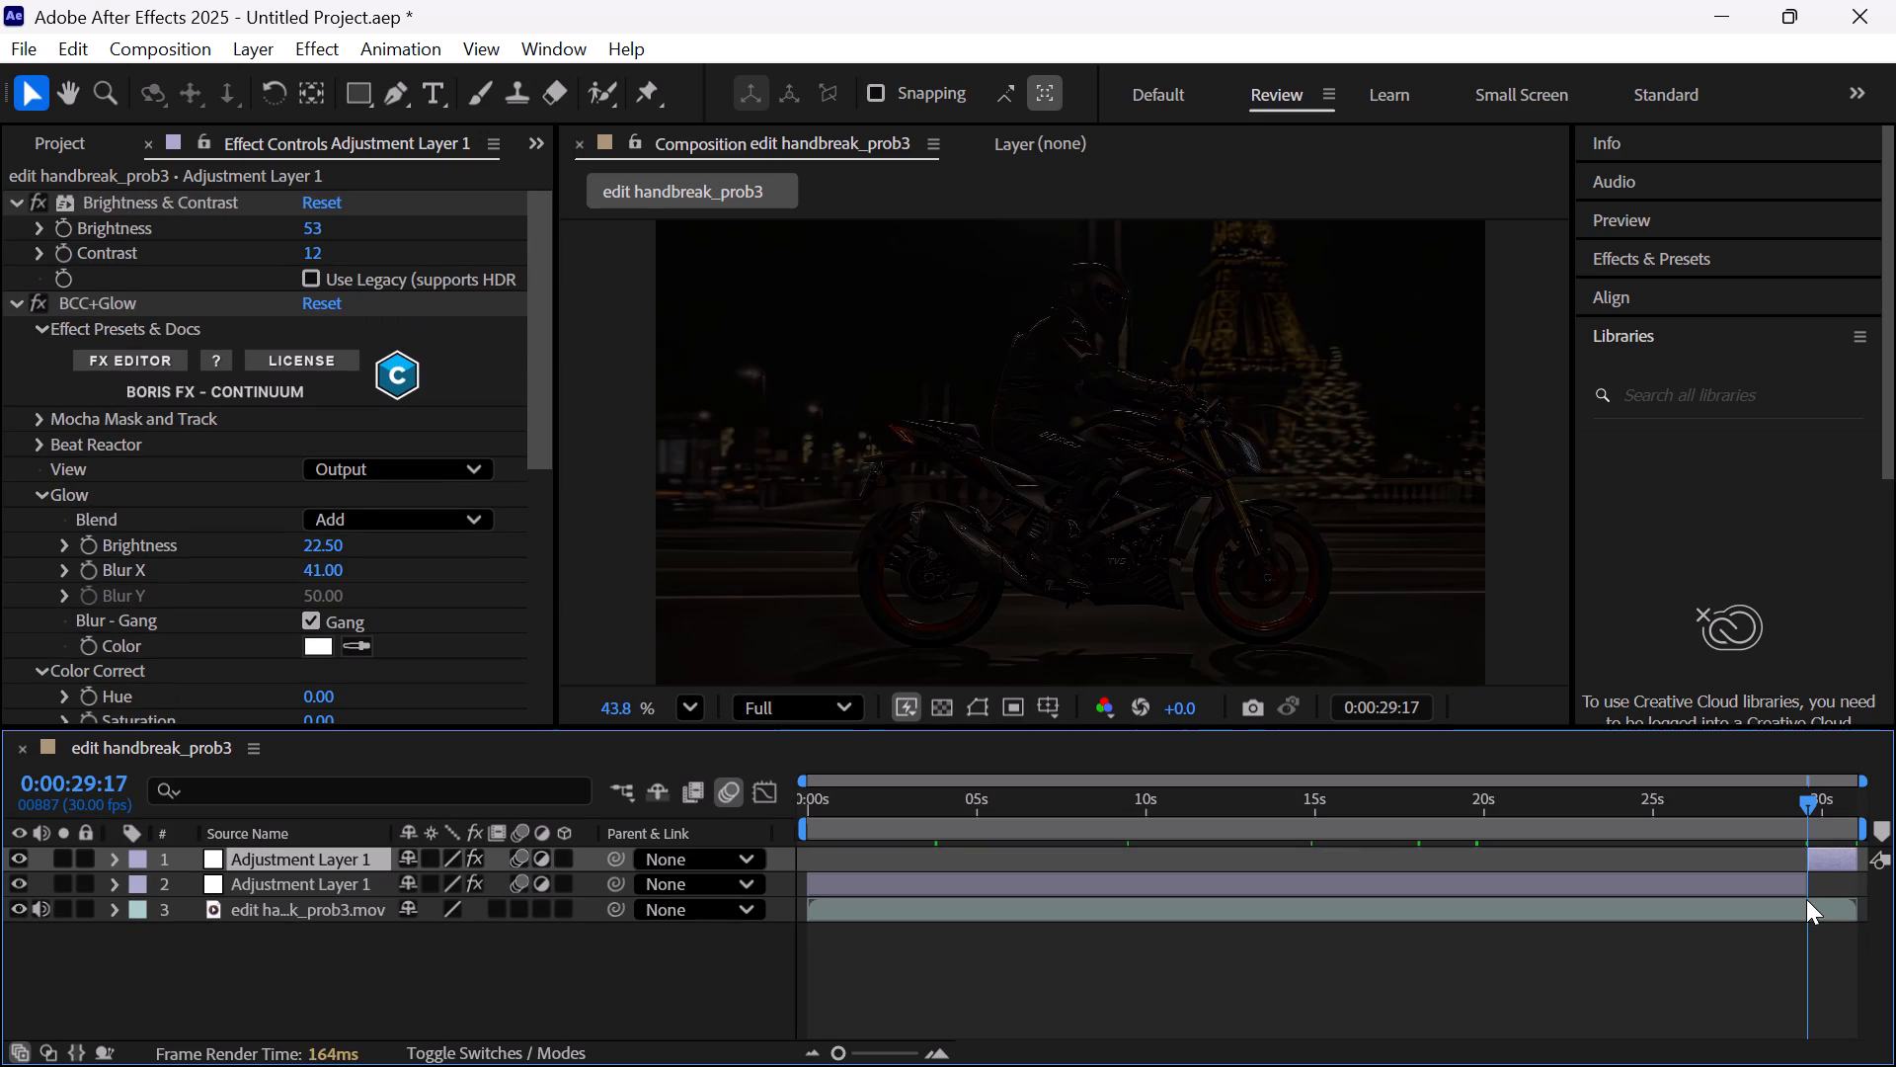
Set the opacity of the end segment of Adjustment Layer 1, over the red title, to 0%.
{"action": "left_click", "coordinate": [1831, 850]}
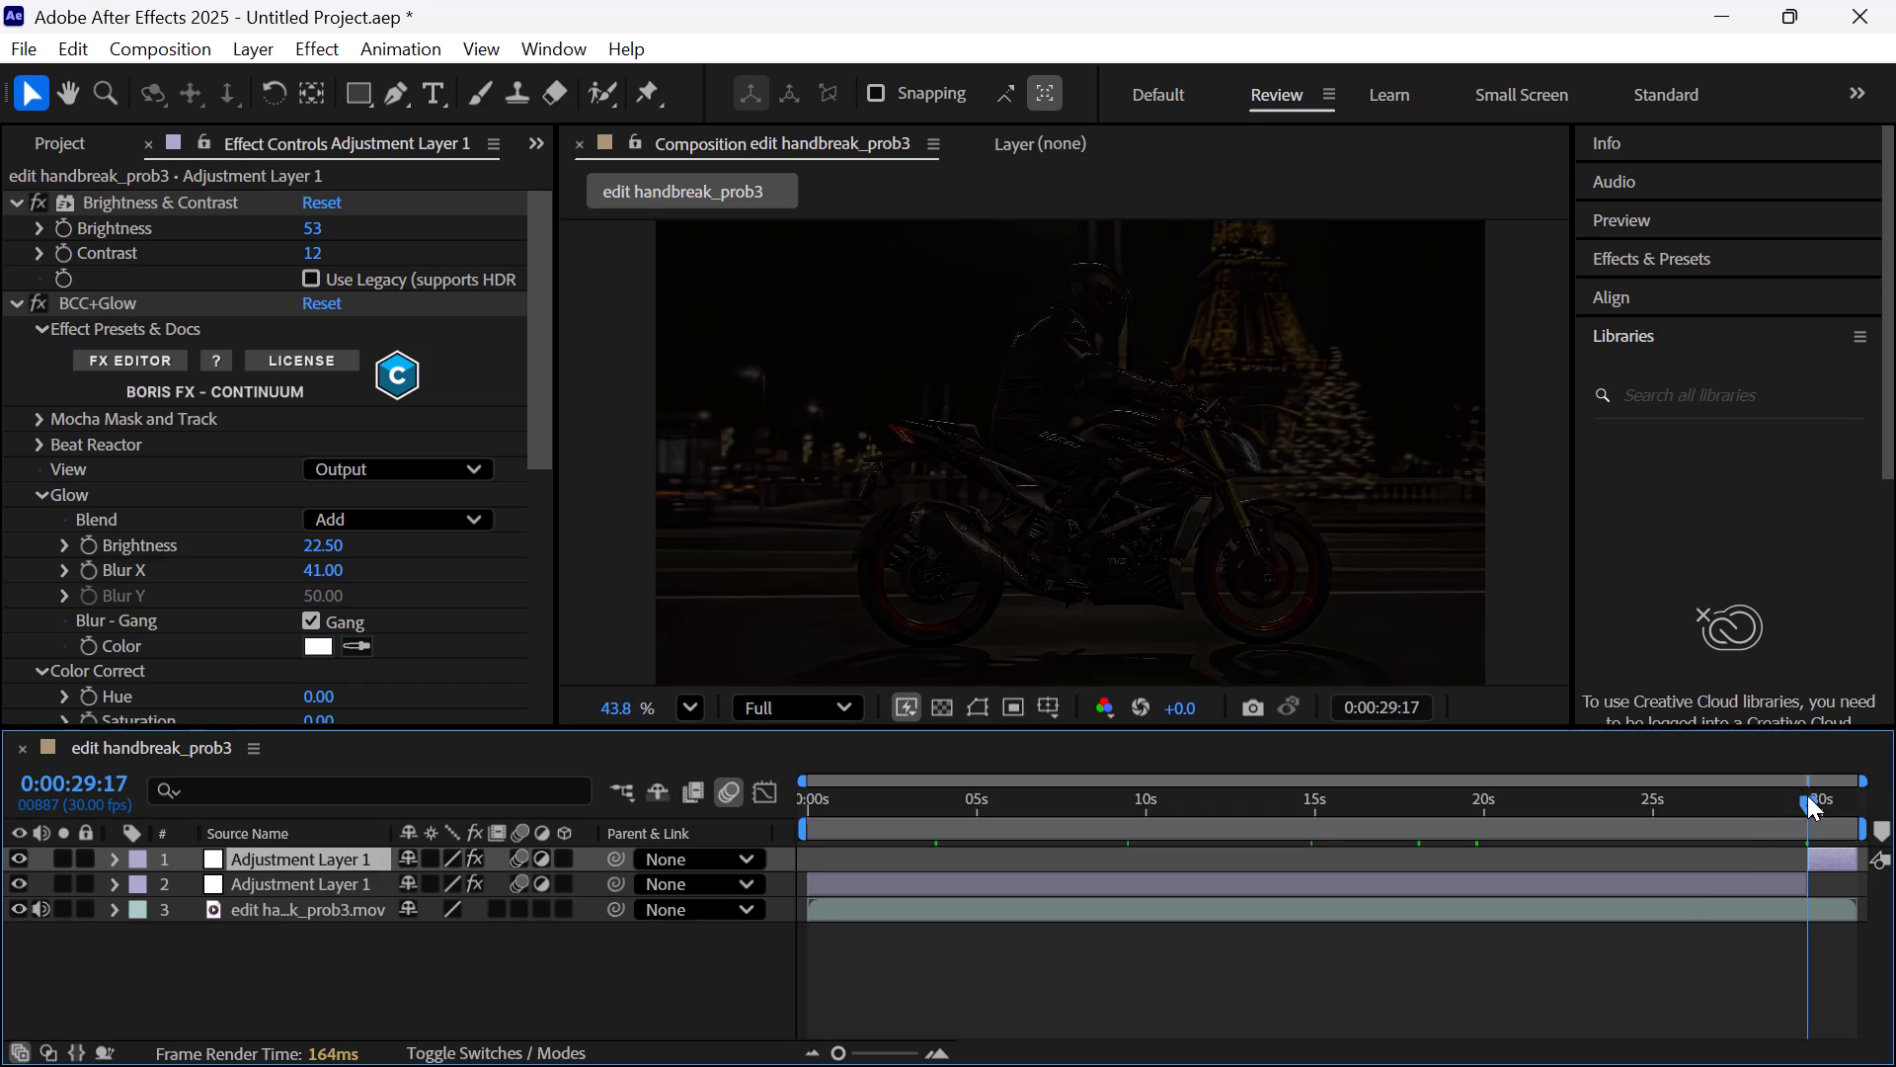
{"action": "left_click_drag", "start_coordinate": [1810, 801], "coordinate": [1841, 812]}
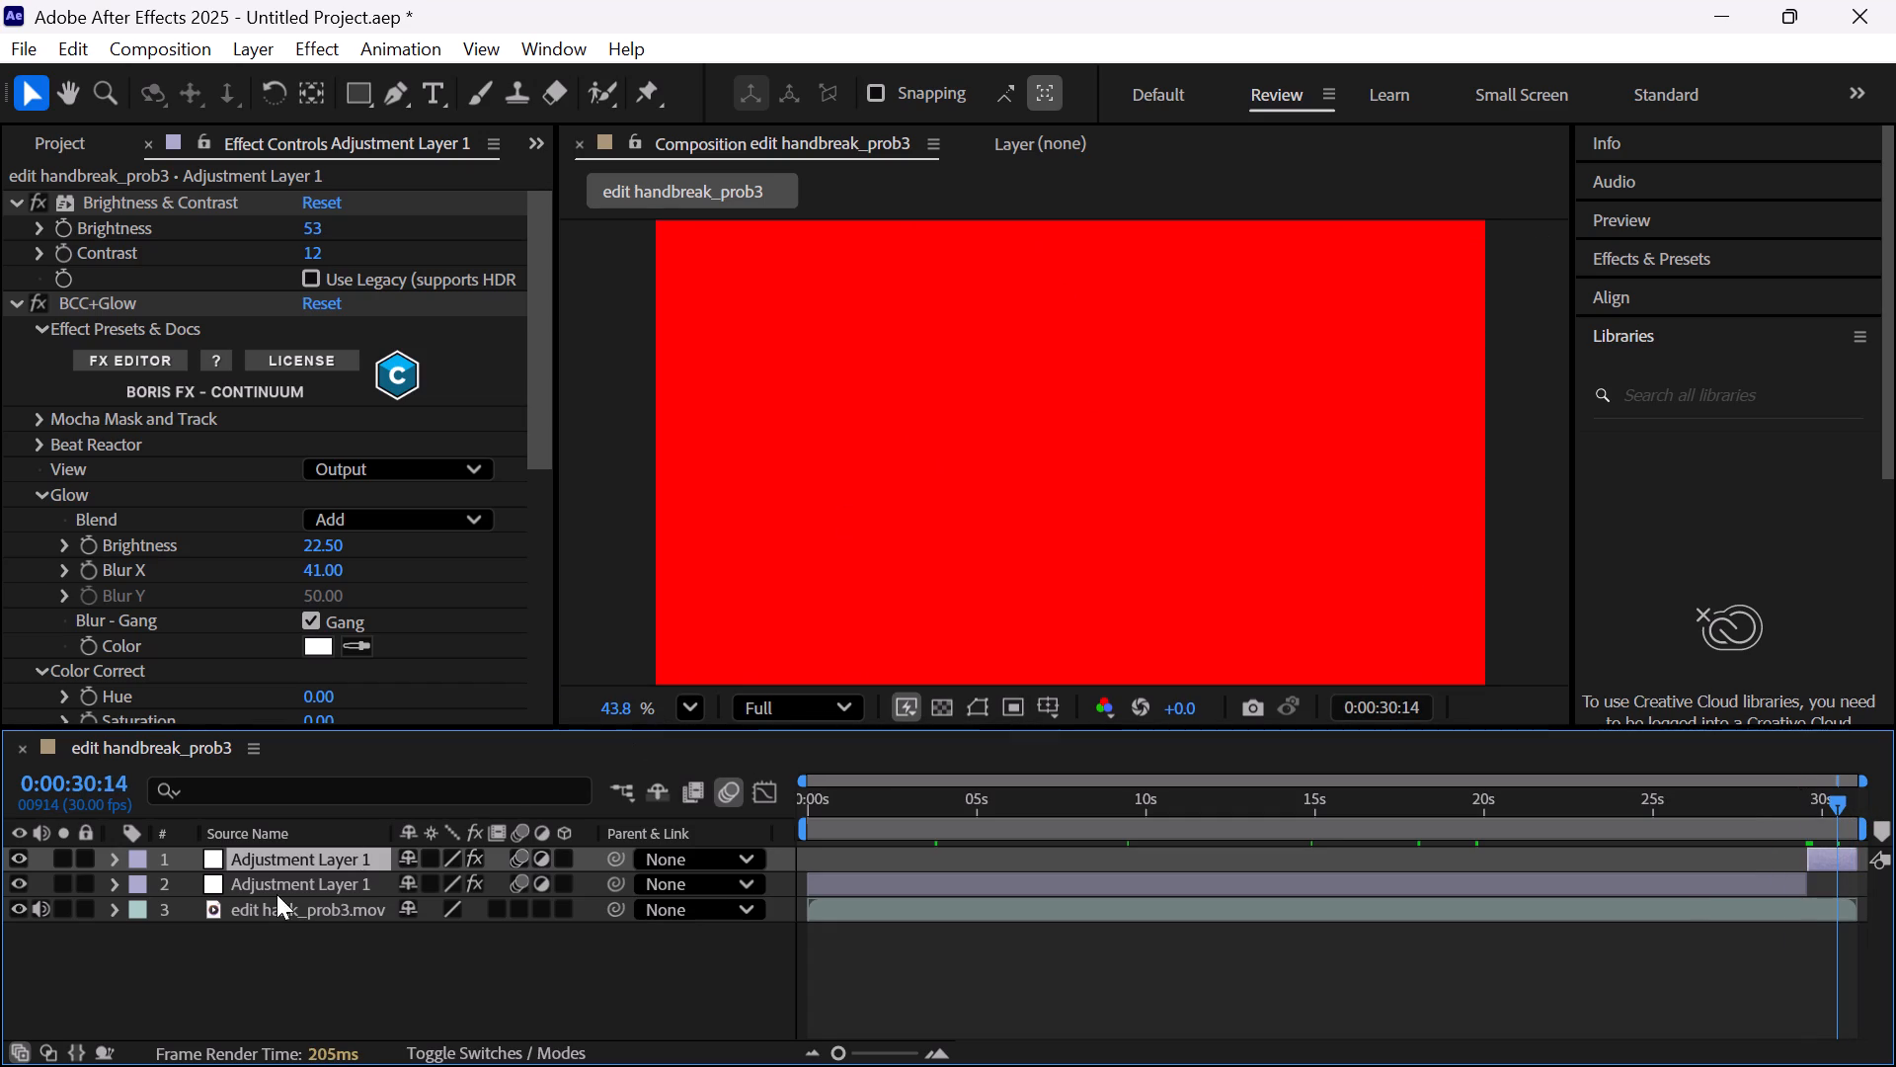
{"action": "key", "text": "t"}
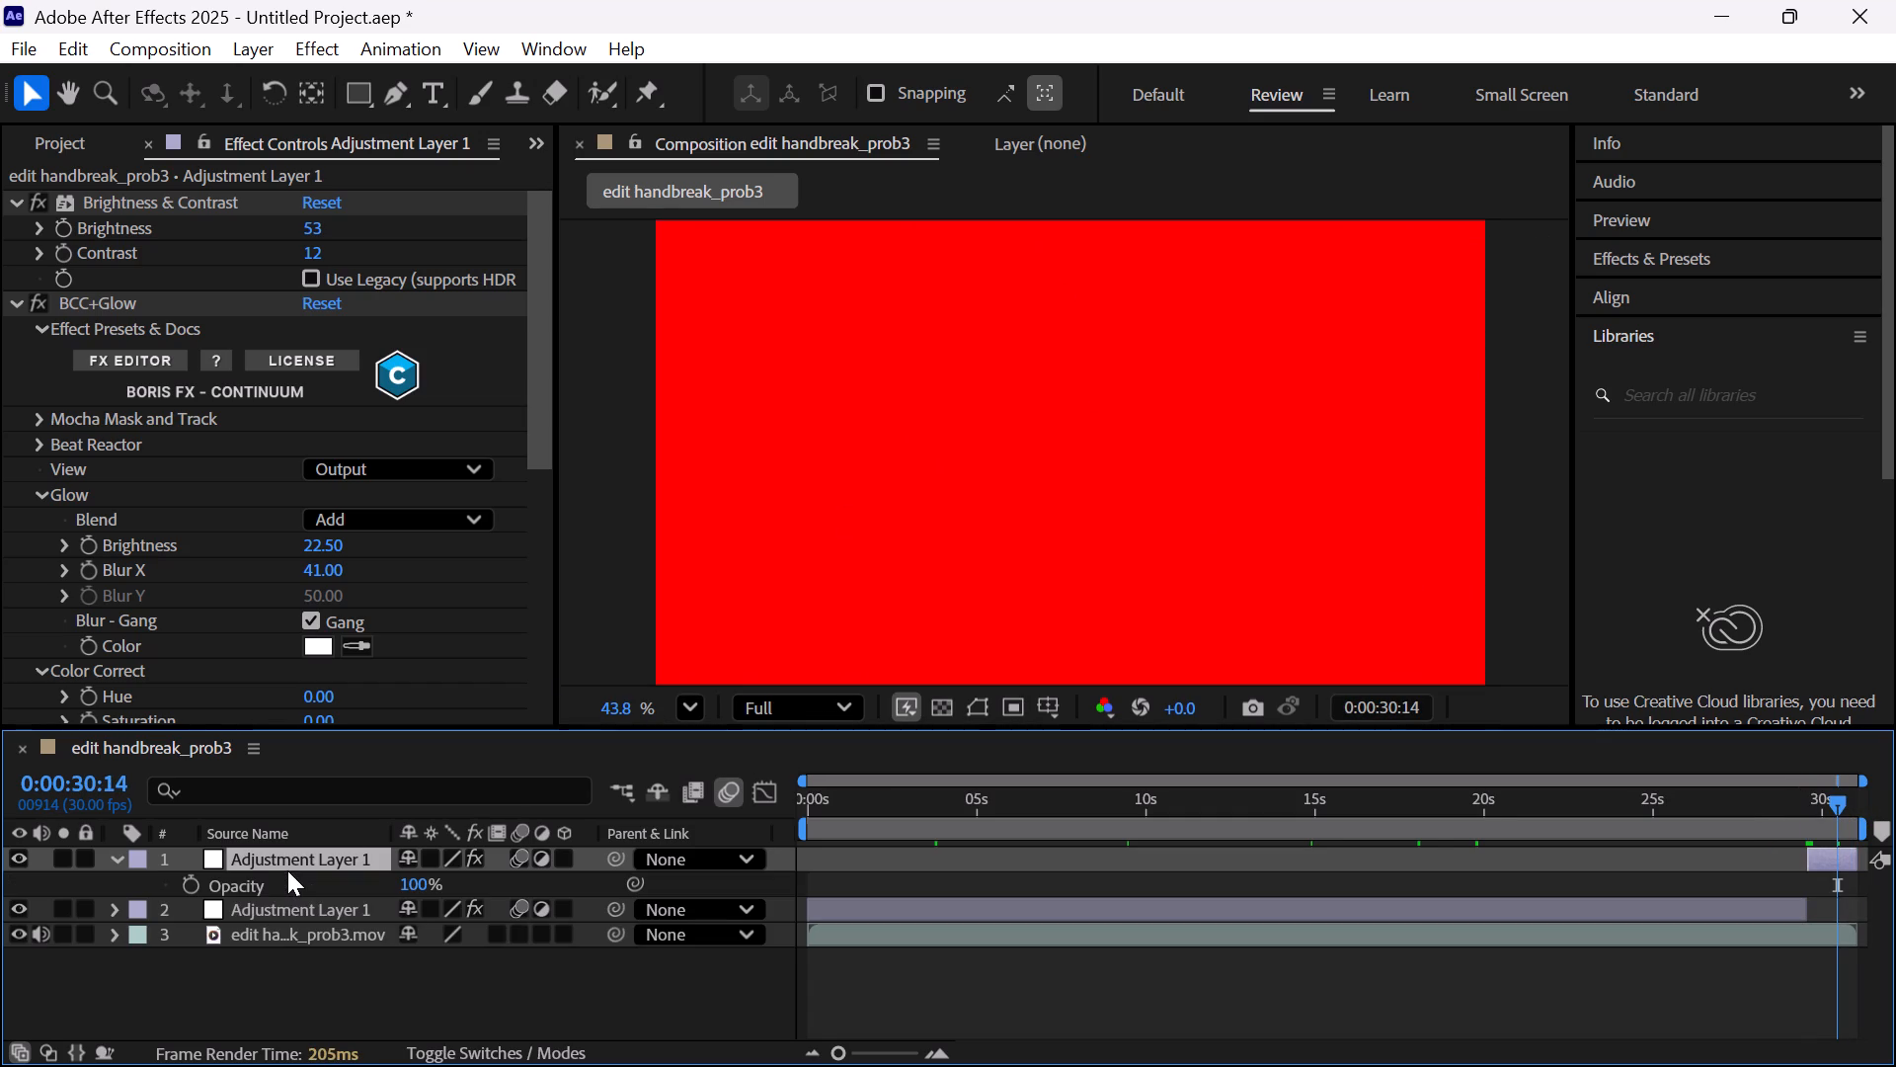
{"action": "left_click_drag", "start_coordinate": [424, 882], "coordinate": [0, 935]}
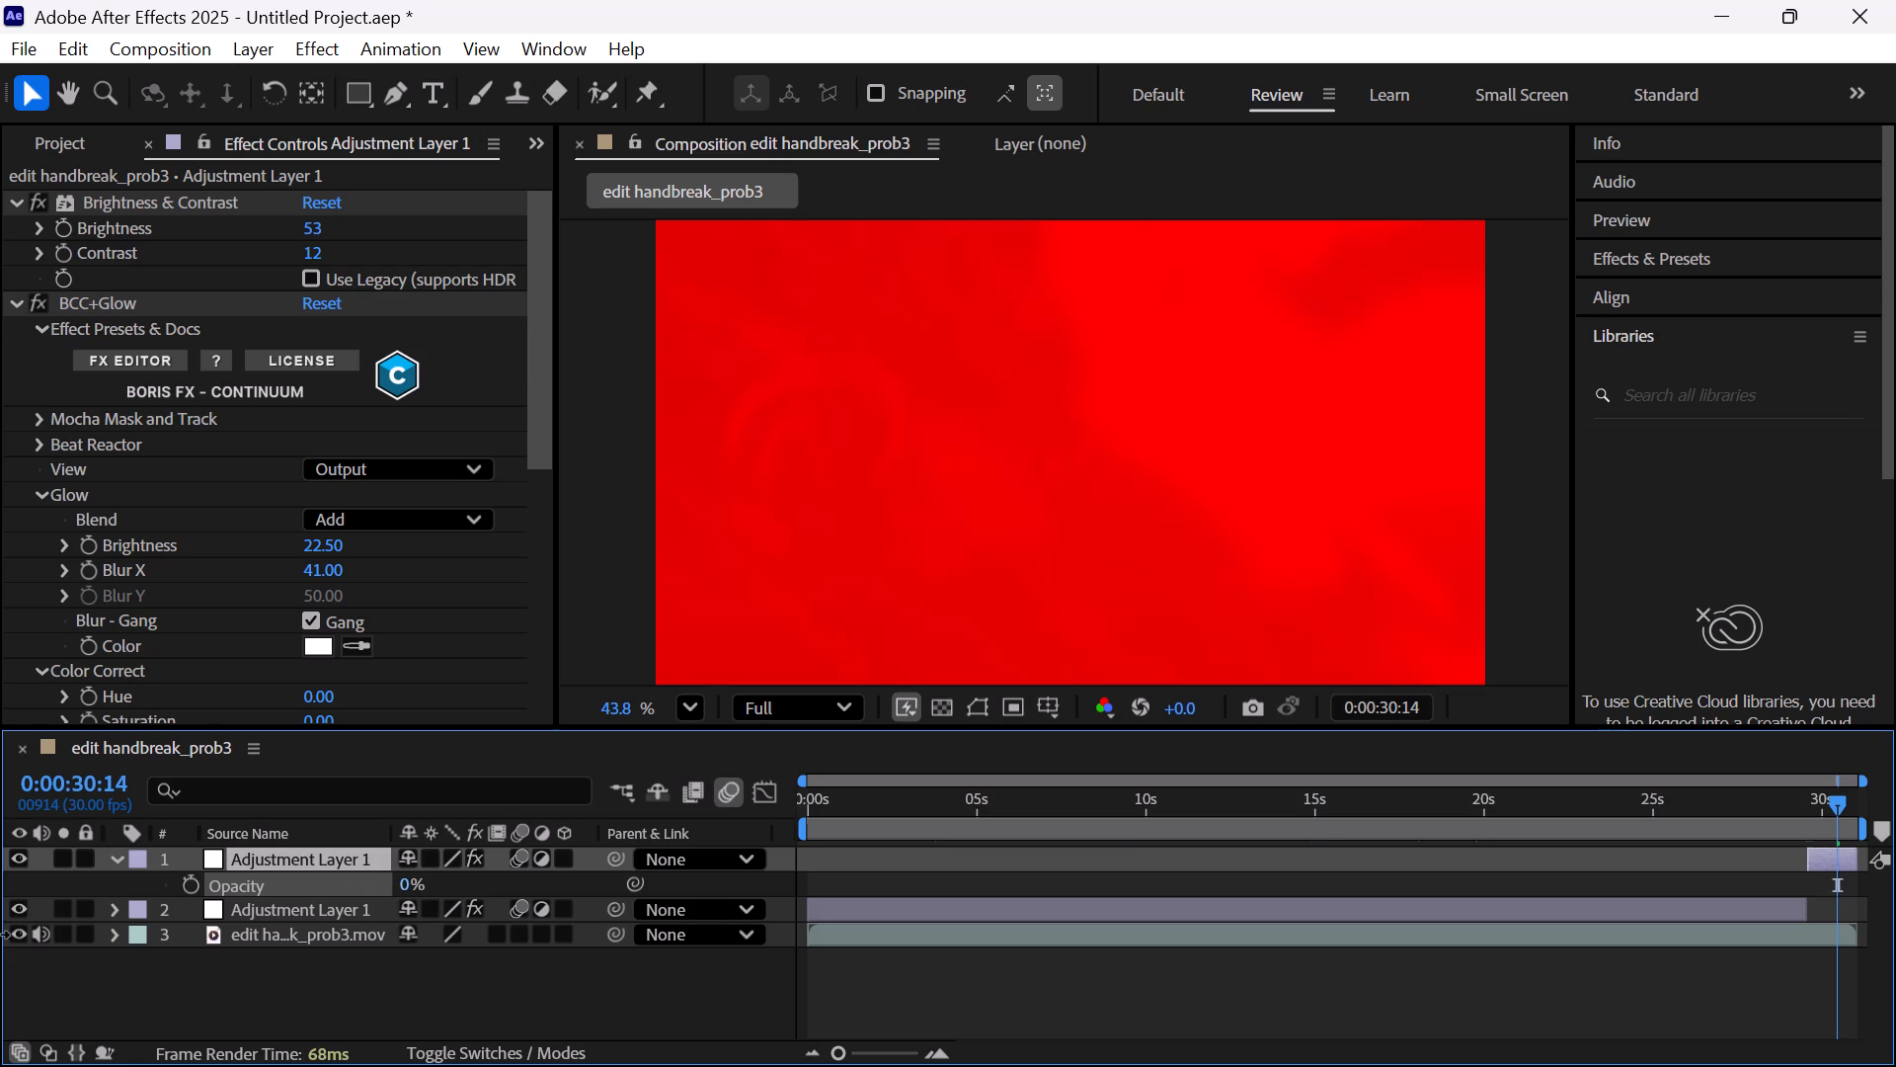
{"action": "left_click_drag", "start_coordinate": [0, 935], "coordinate": [0, 936]}
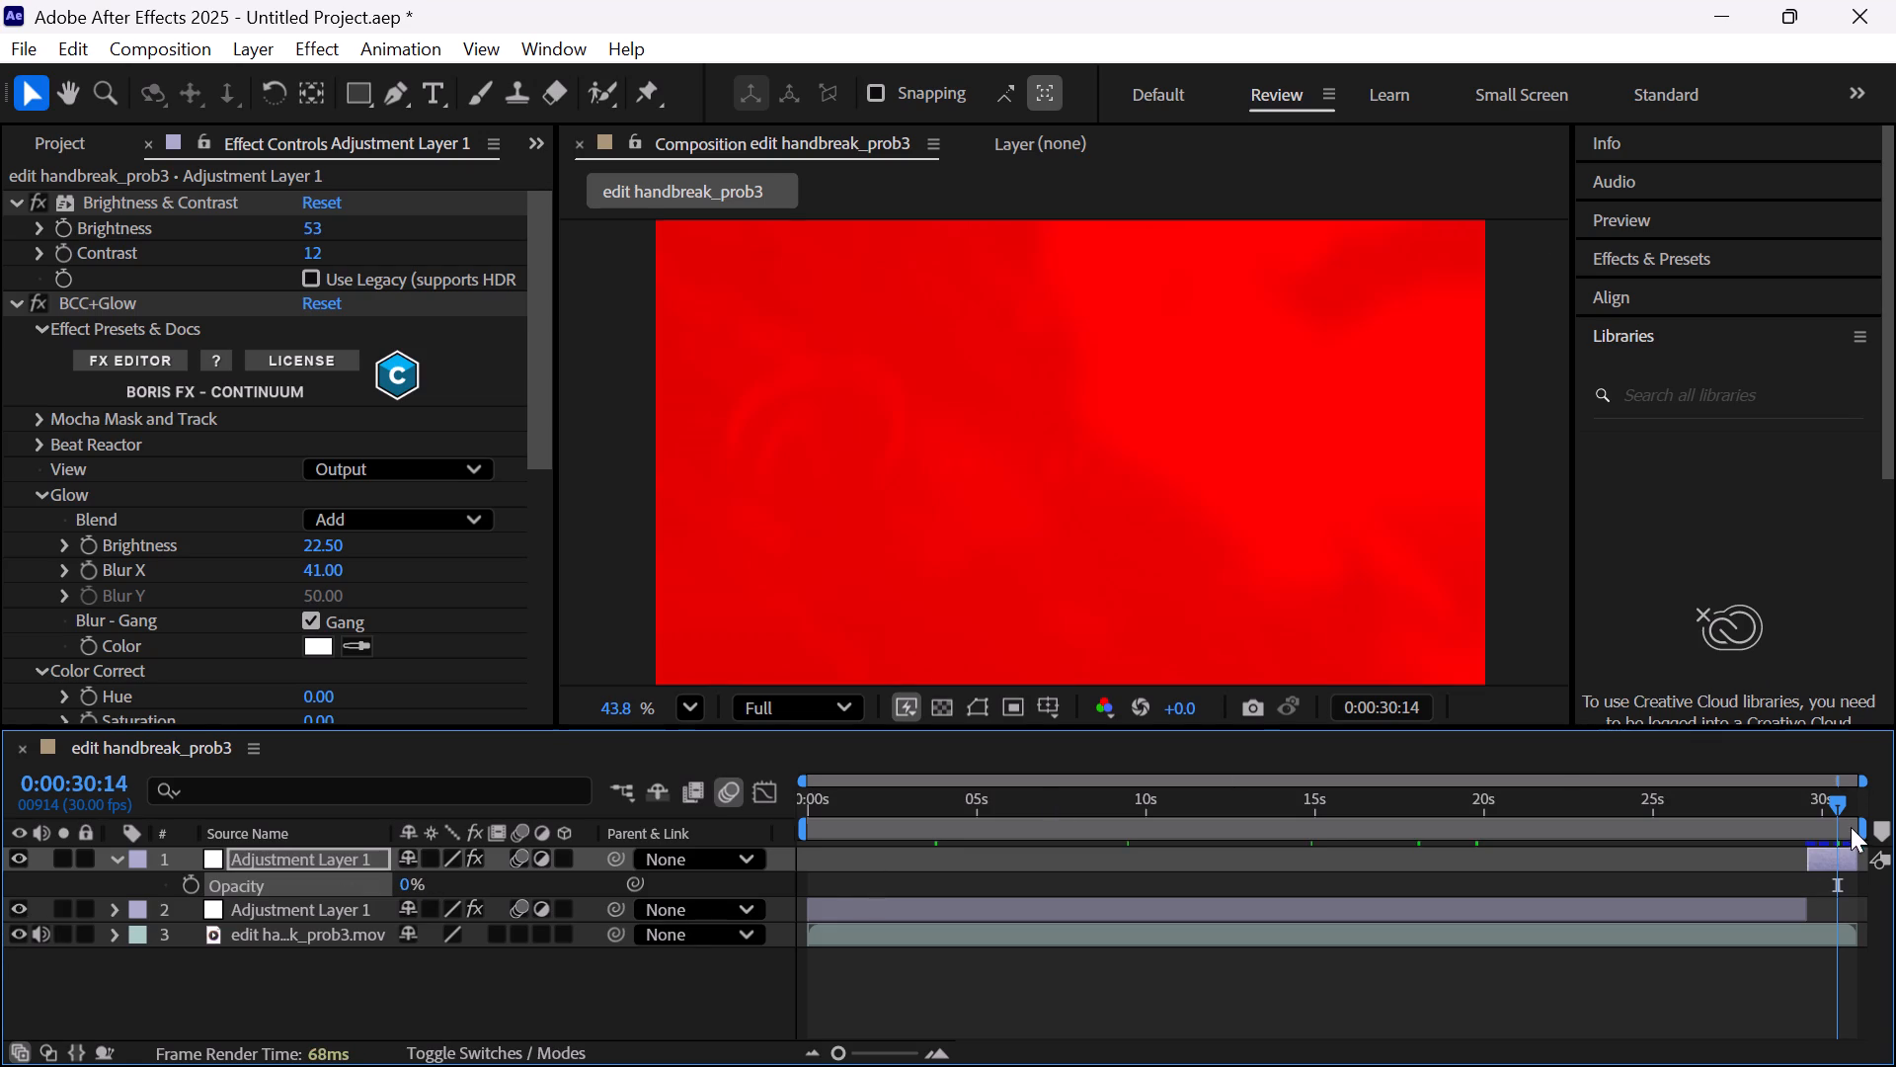
Examine the transition from the night motorcycle shot to the red title, comparing the end adjustment segment at 0% and 99% opacity.
{"action": "left_click_drag", "start_coordinate": [1845, 800], "coordinate": [1827, 812]}
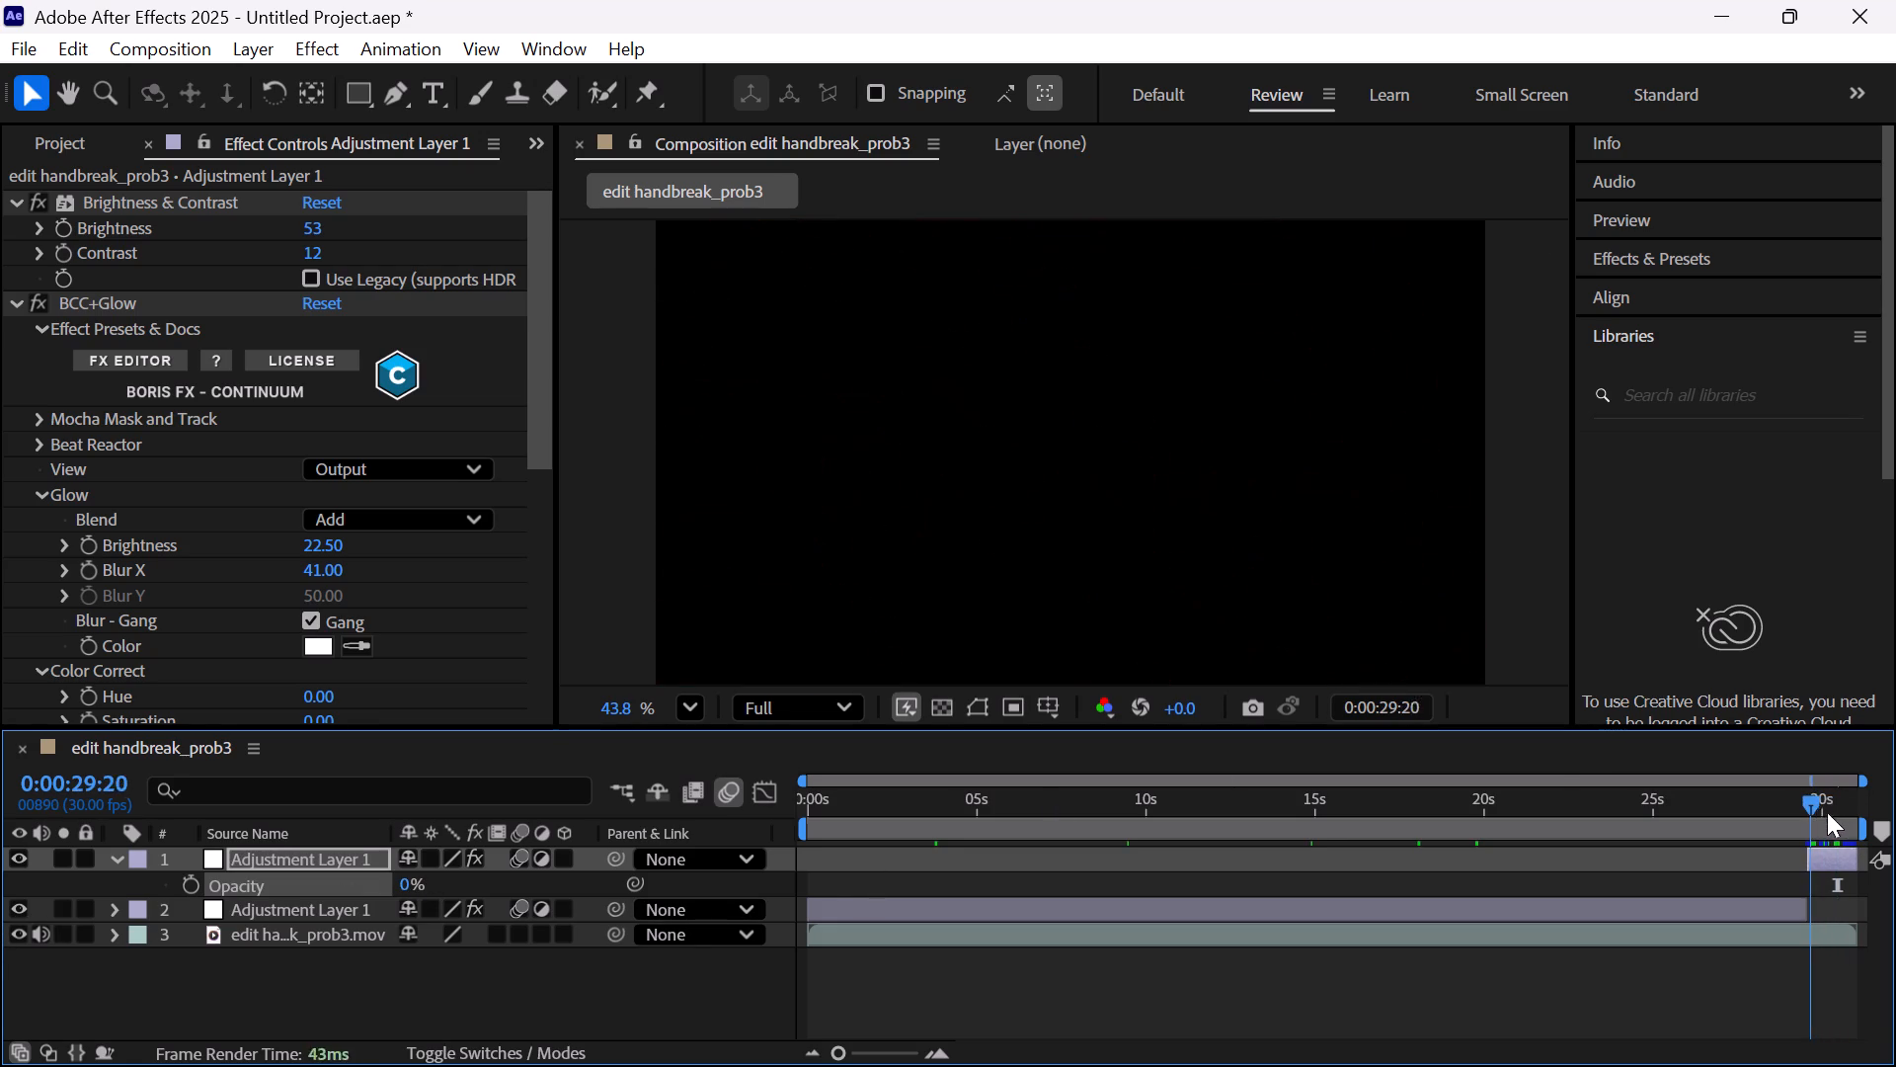
{"action": "left_click_drag", "start_coordinate": [1827, 812], "coordinate": [1845, 832]}
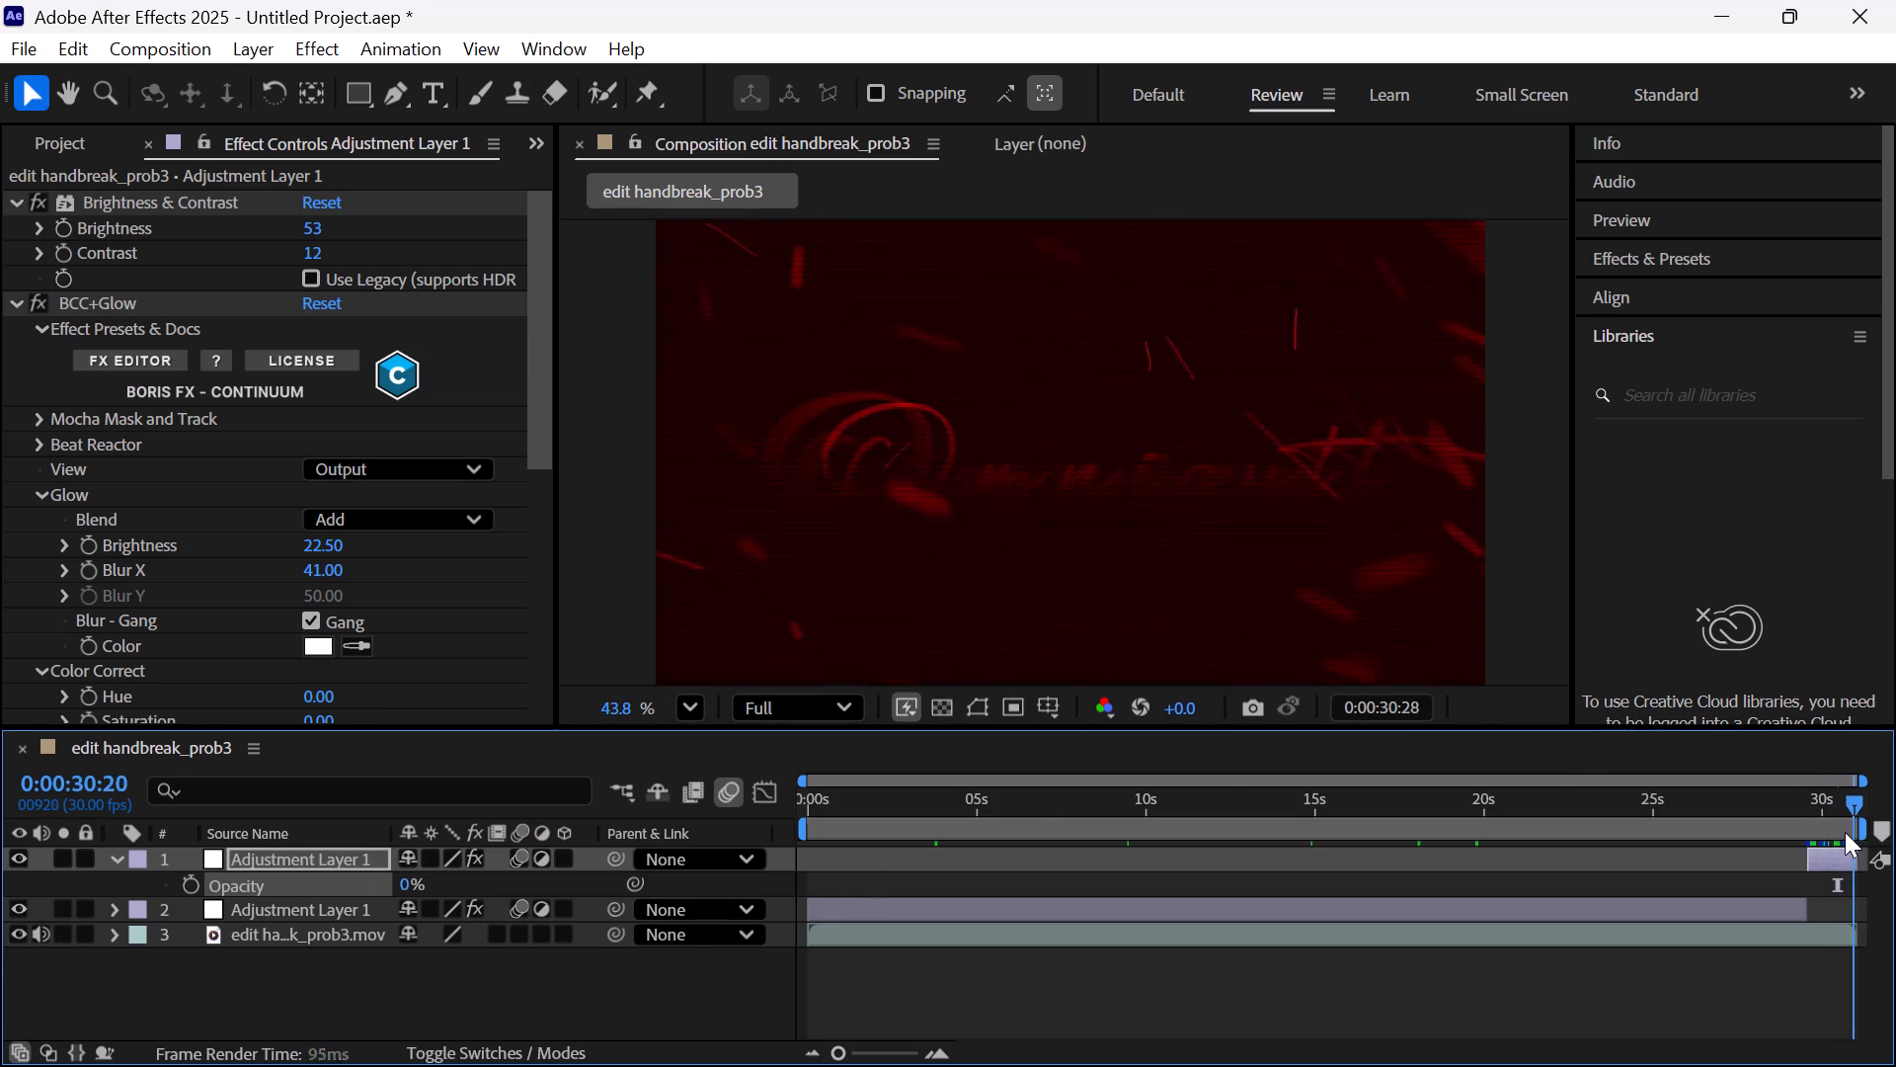
{"action": "left_click_drag", "start_coordinate": [1845, 832], "coordinate": [1711, 877]}
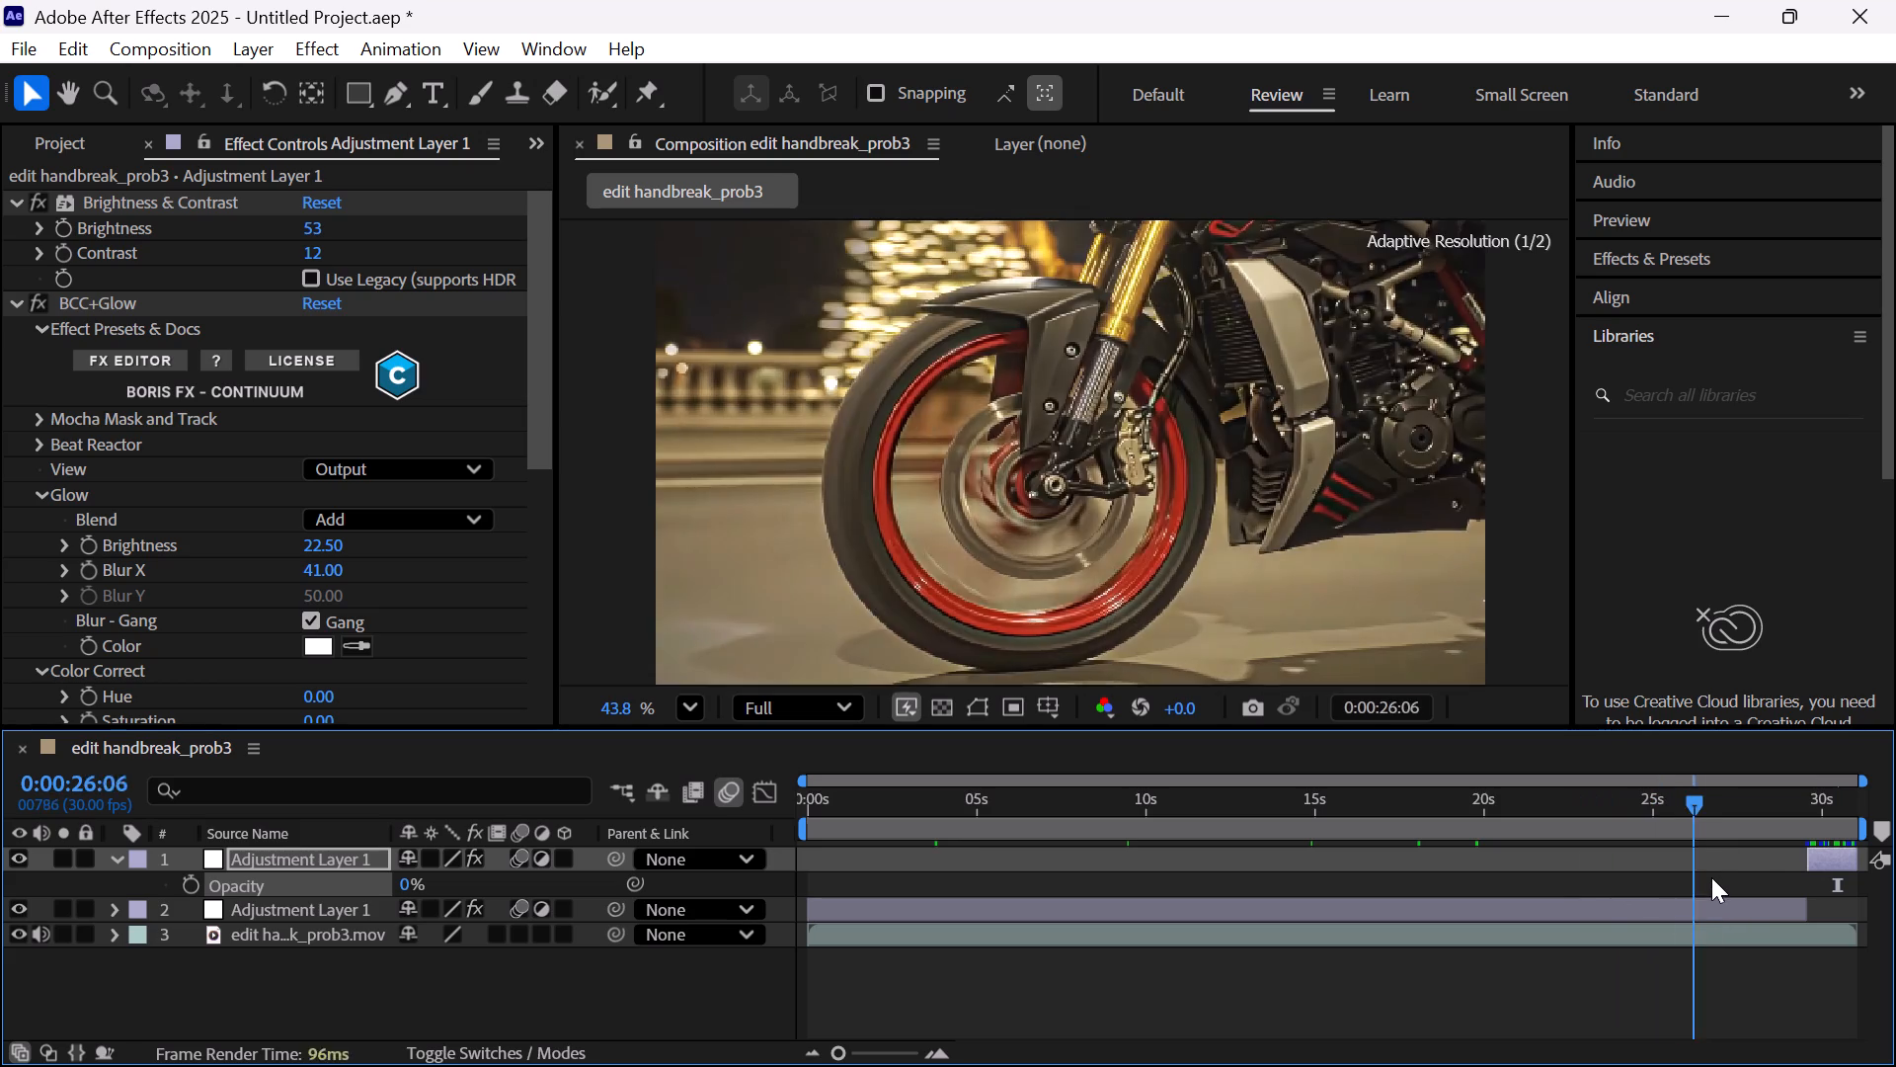
{"action": "left_click_drag", "start_coordinate": [1711, 877], "coordinate": [1831, 870]}
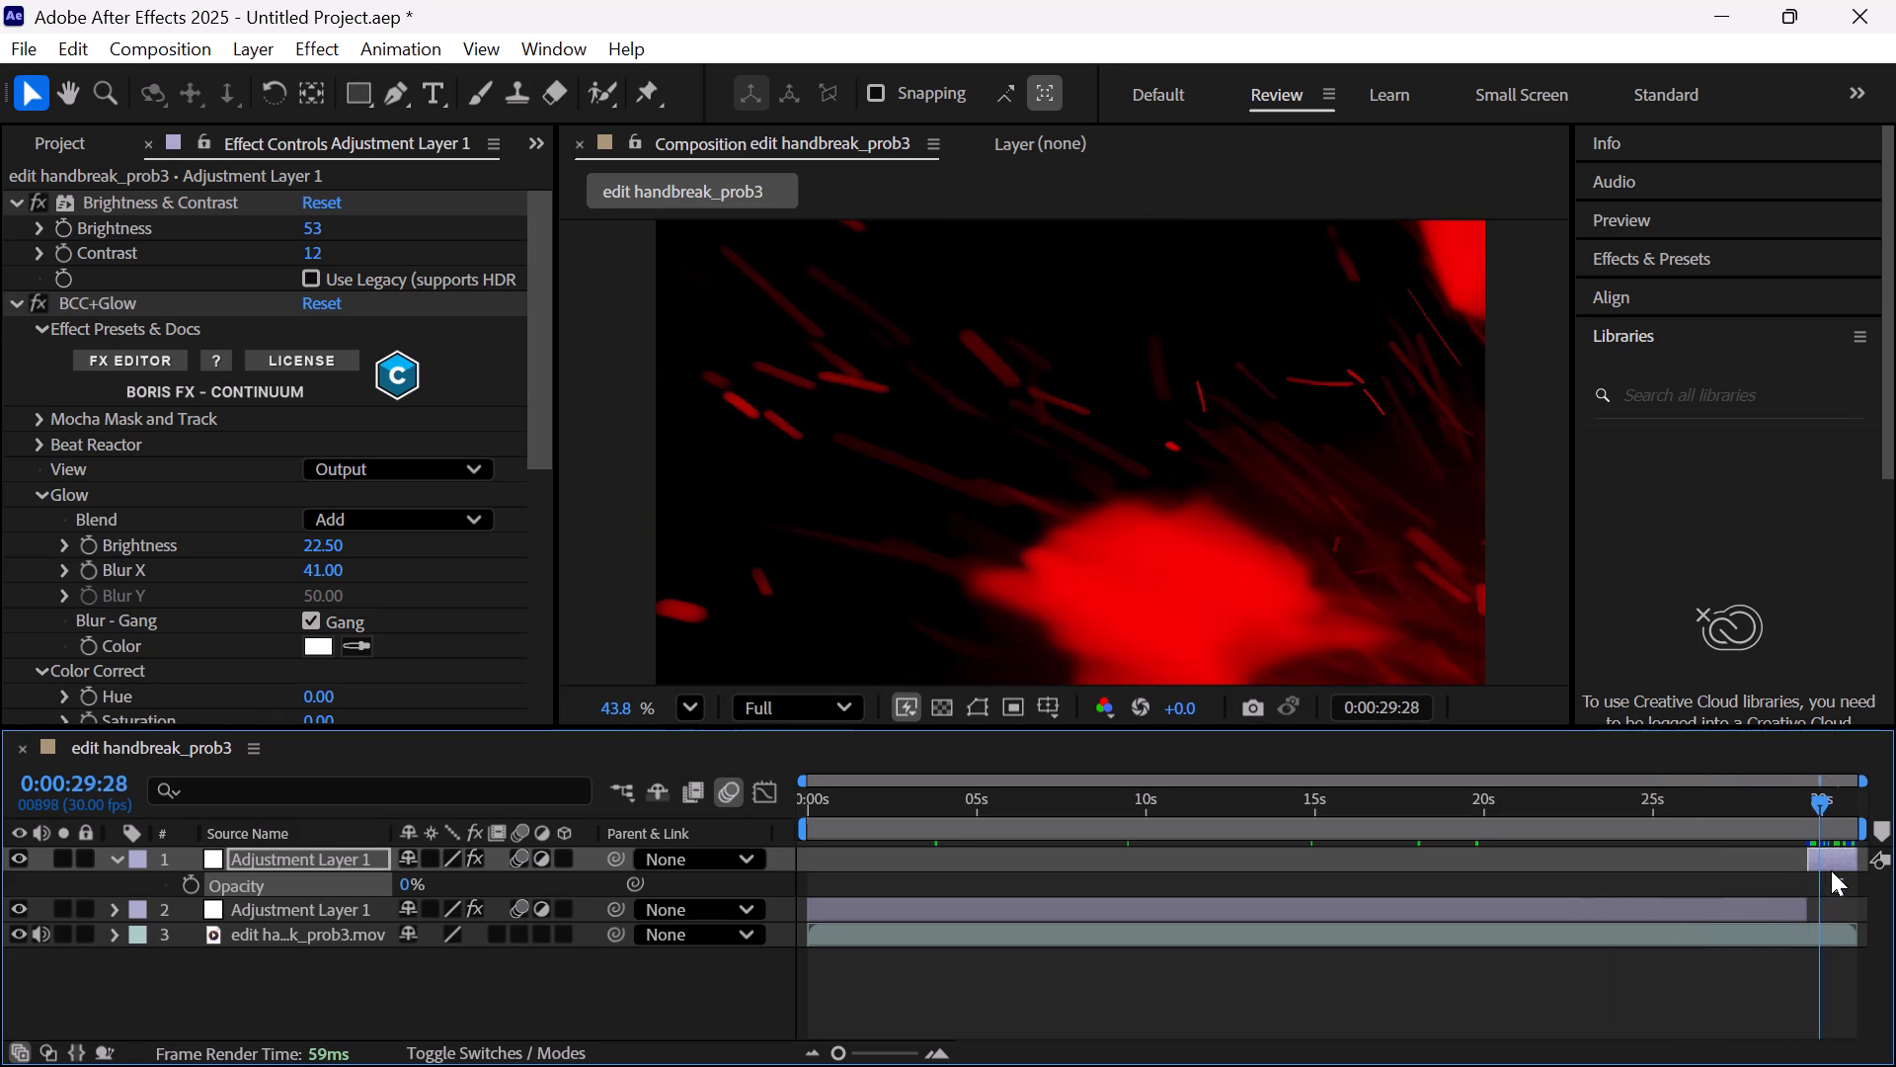
{"action": "left_click_drag", "start_coordinate": [1831, 870], "coordinate": [1839, 884]}
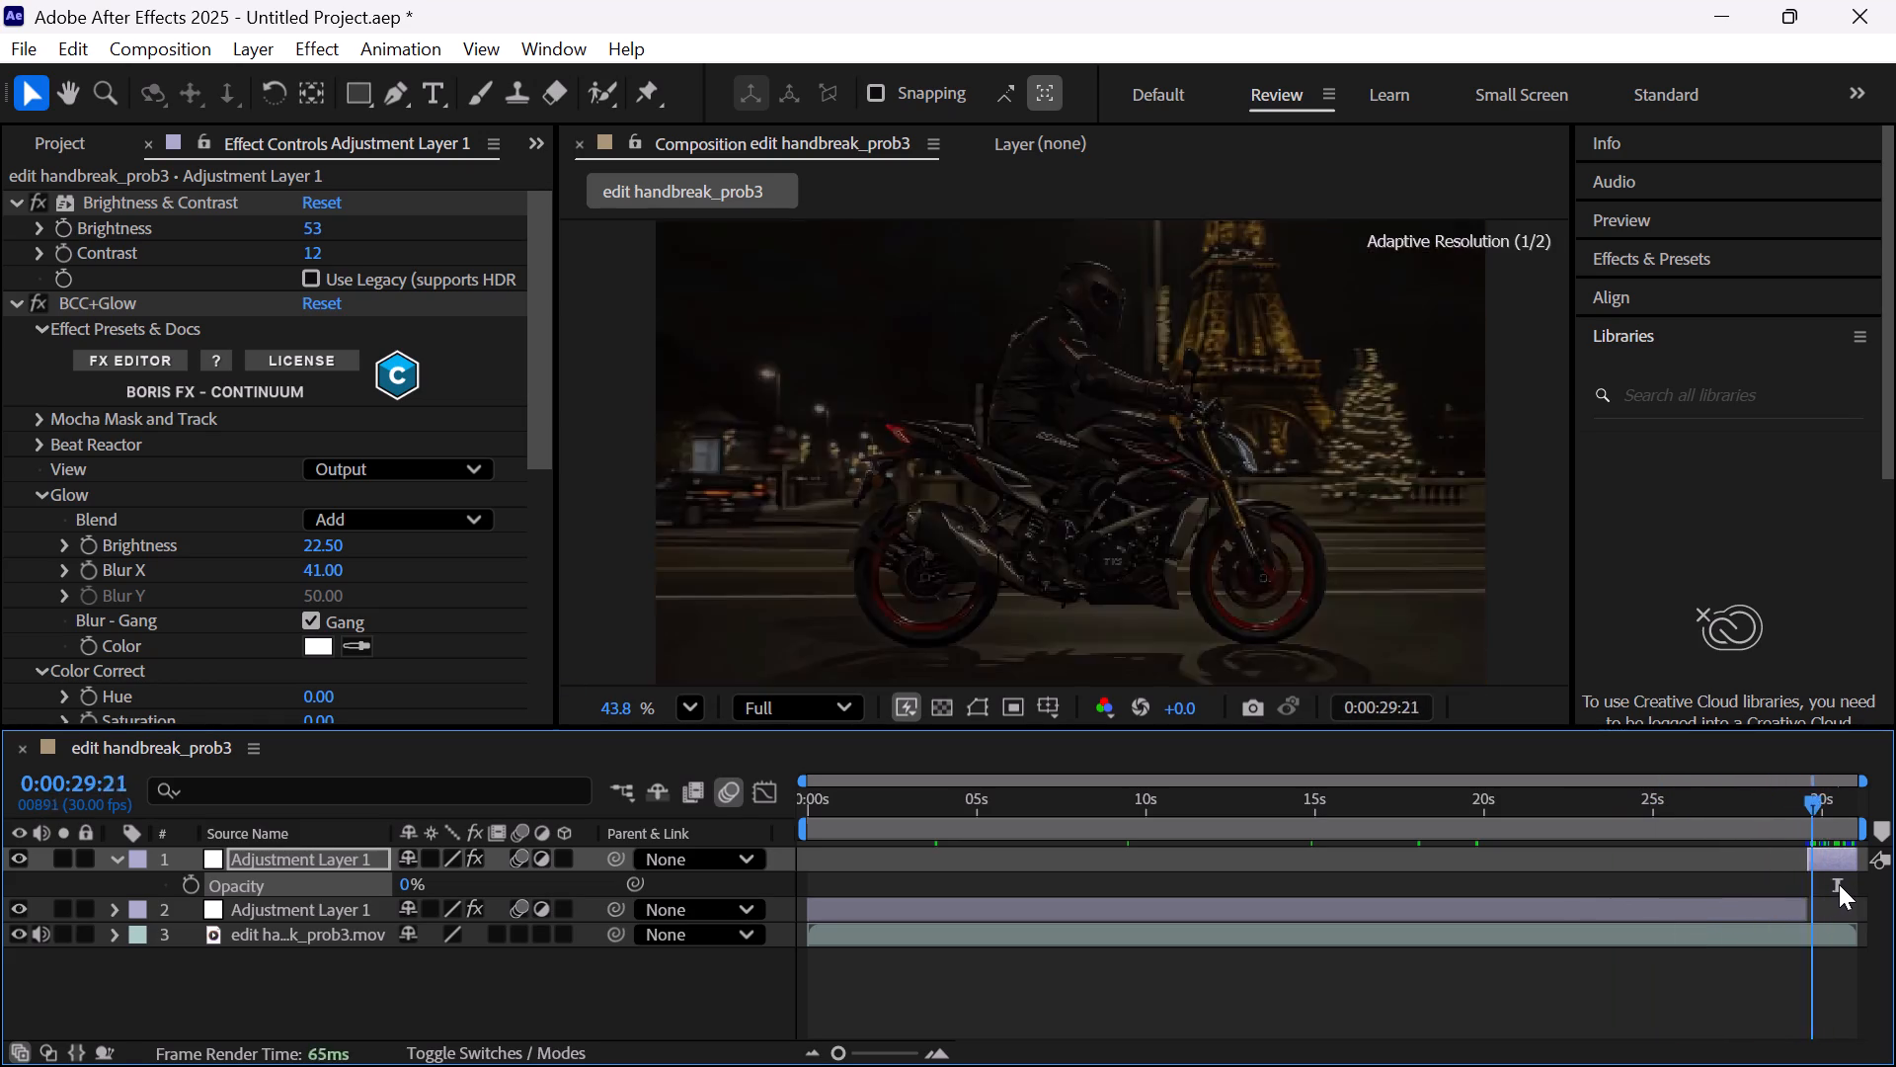
{"action": "left_click_drag", "start_coordinate": [1839, 884], "coordinate": [1840, 884]}
{"action": "left_click", "coordinate": [1817, 860]}
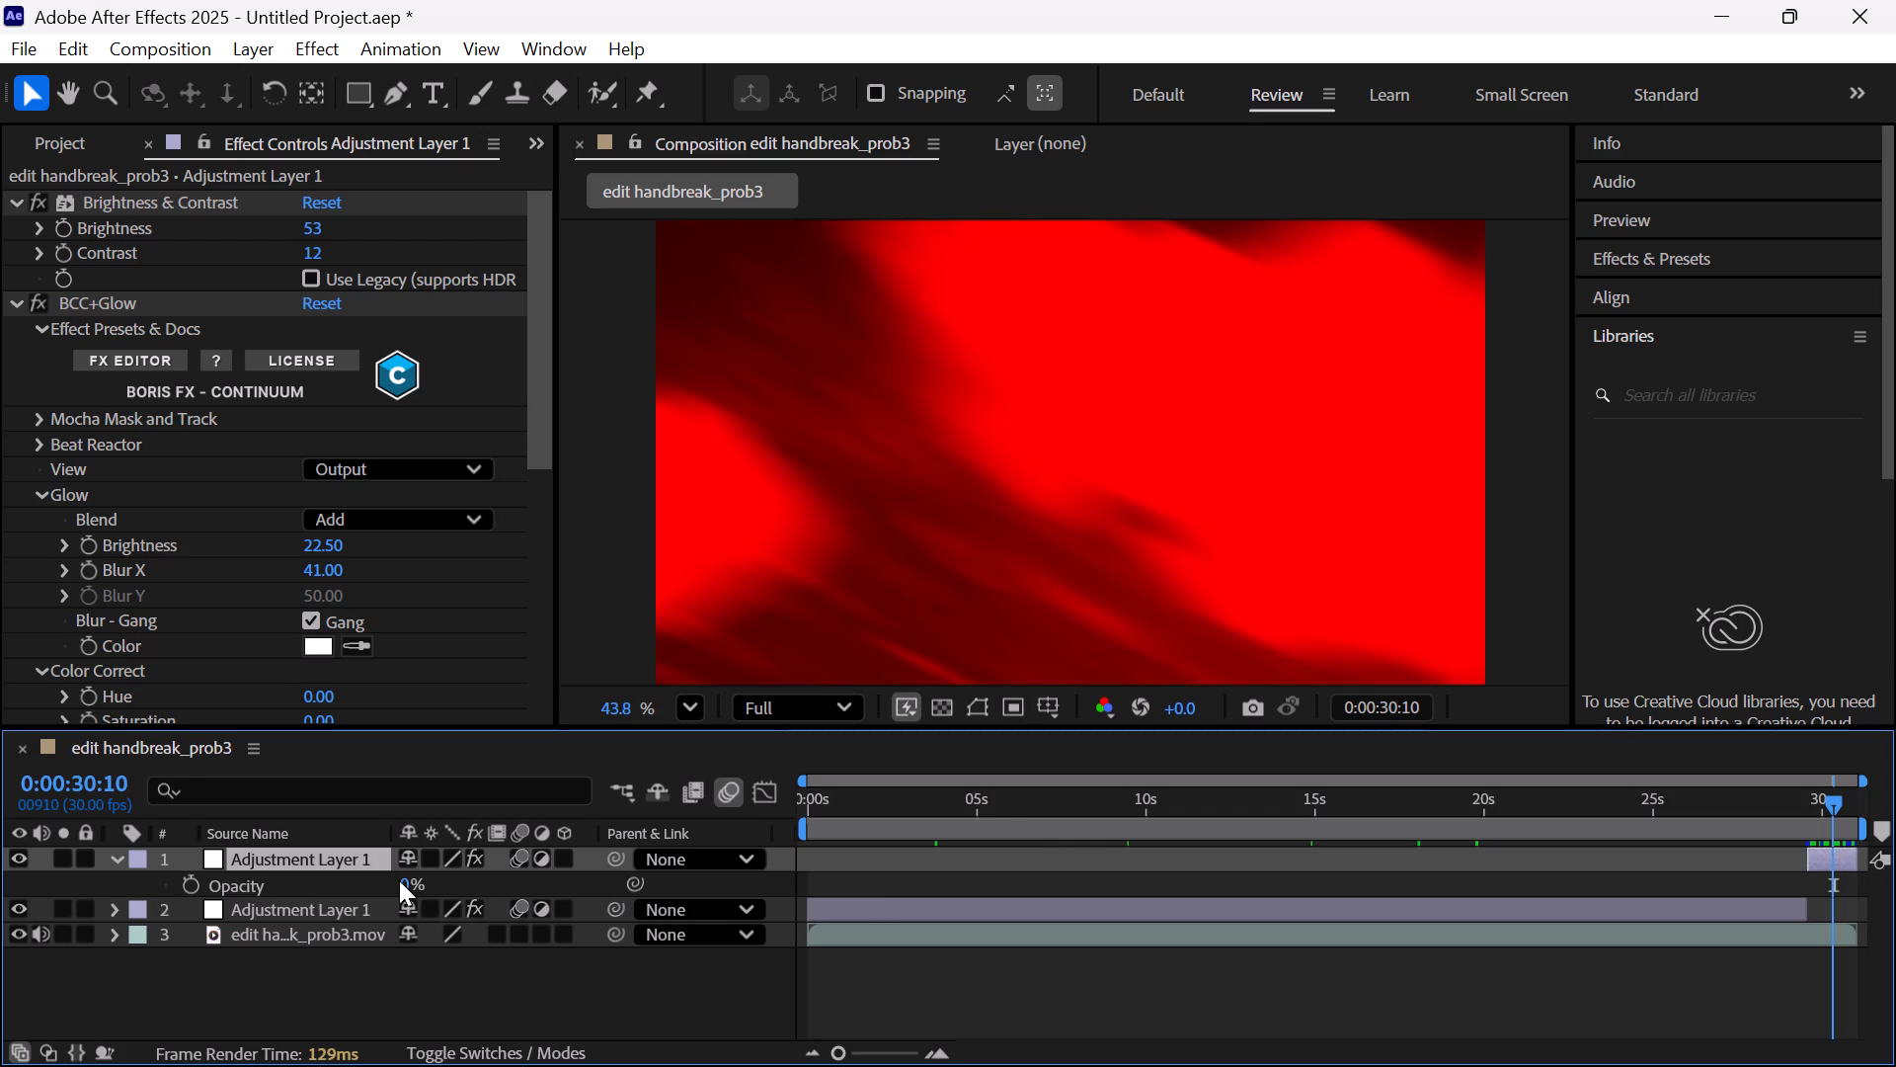
{"action": "left_click_drag", "start_coordinate": [409, 880], "coordinate": [887, 836]}
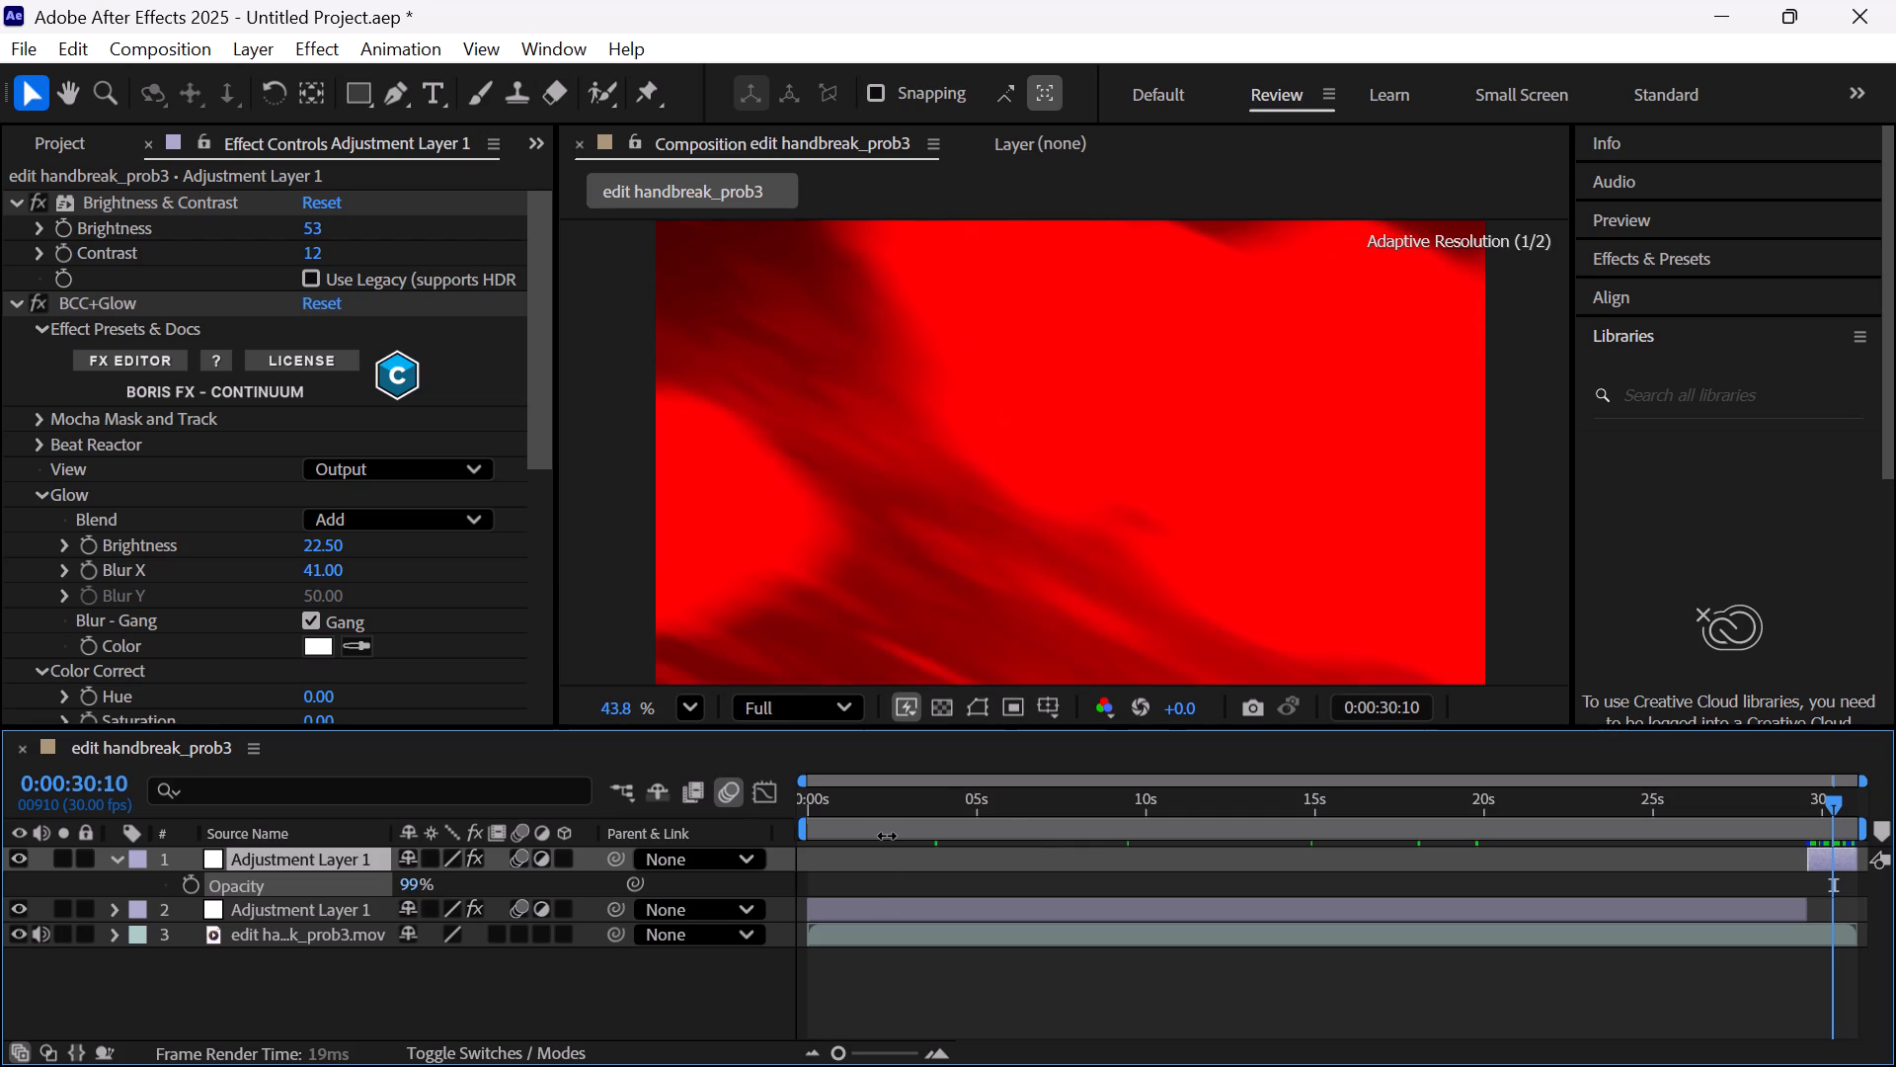
{"action": "left_click_drag", "start_coordinate": [887, 836], "coordinate": [408, 908]}
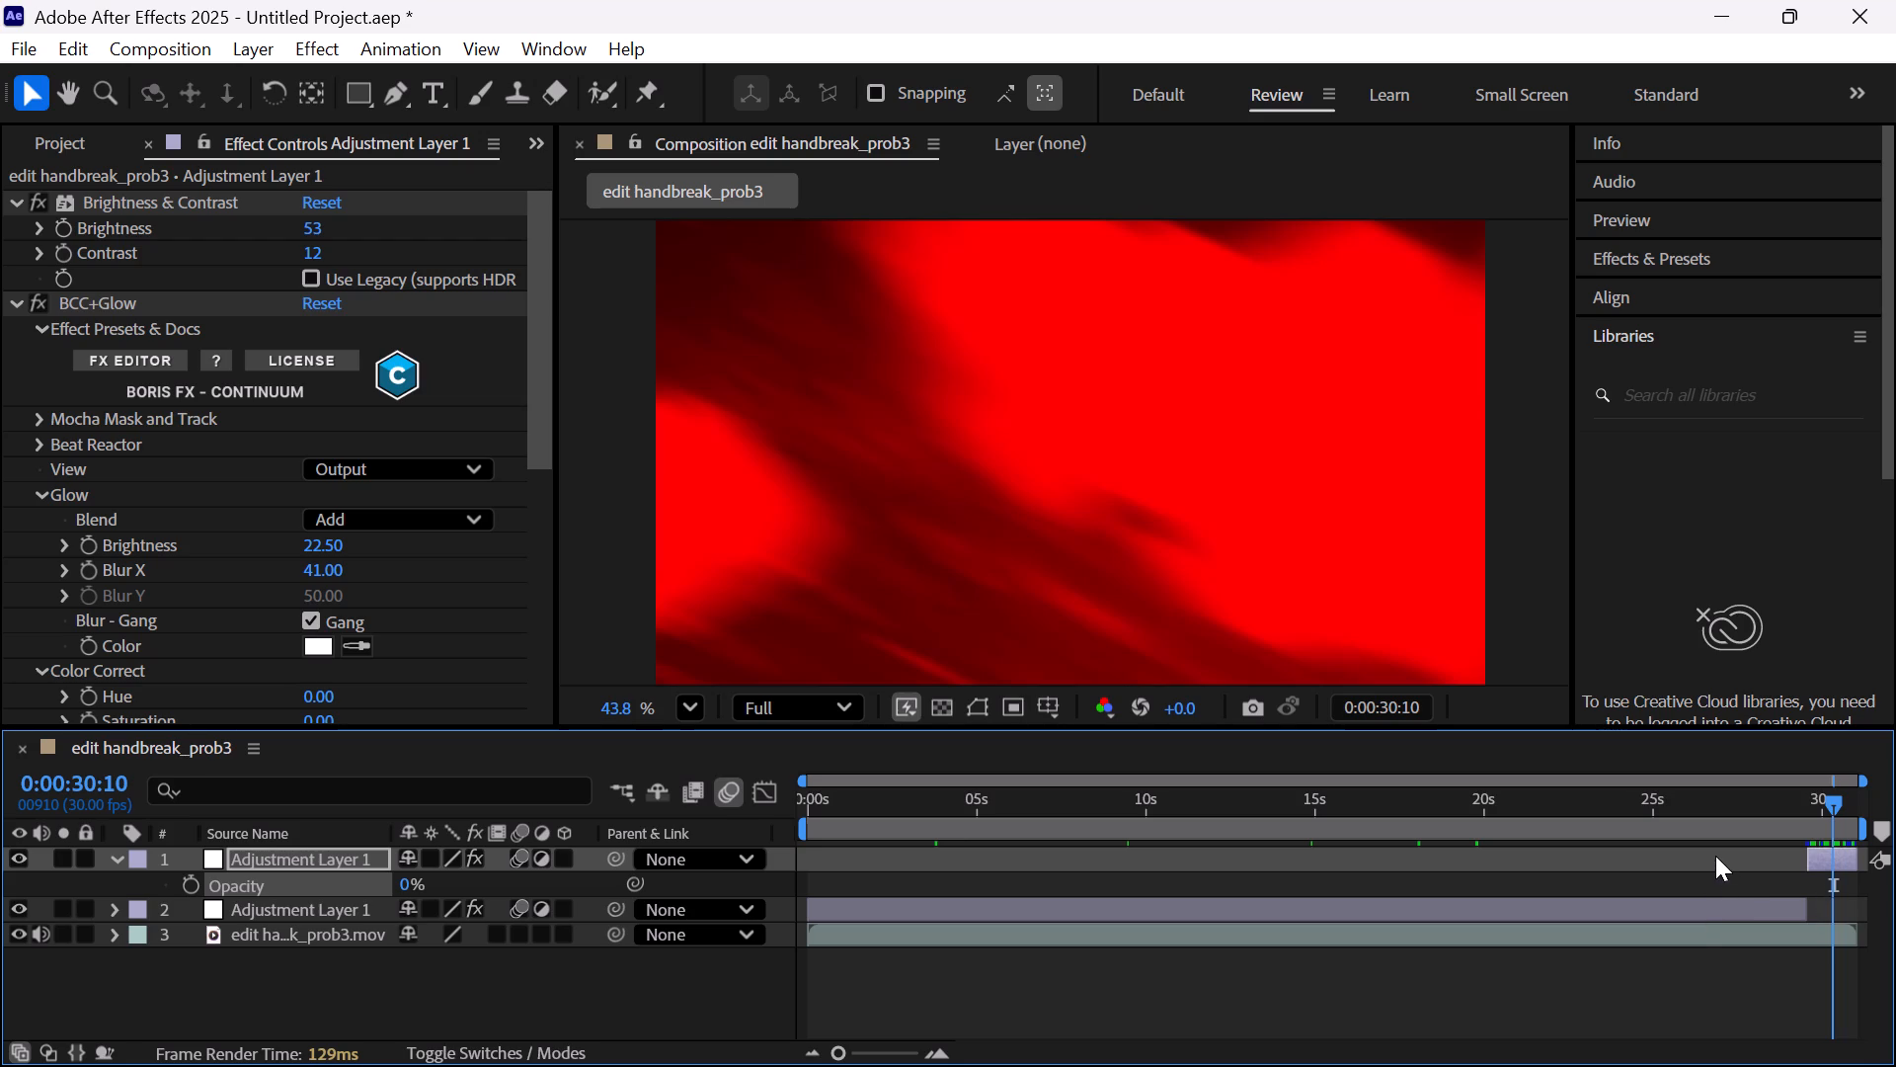
Hide the end segment of Adjustment Layer 1 that covers the red title.
{"action": "key", "text": "o"}
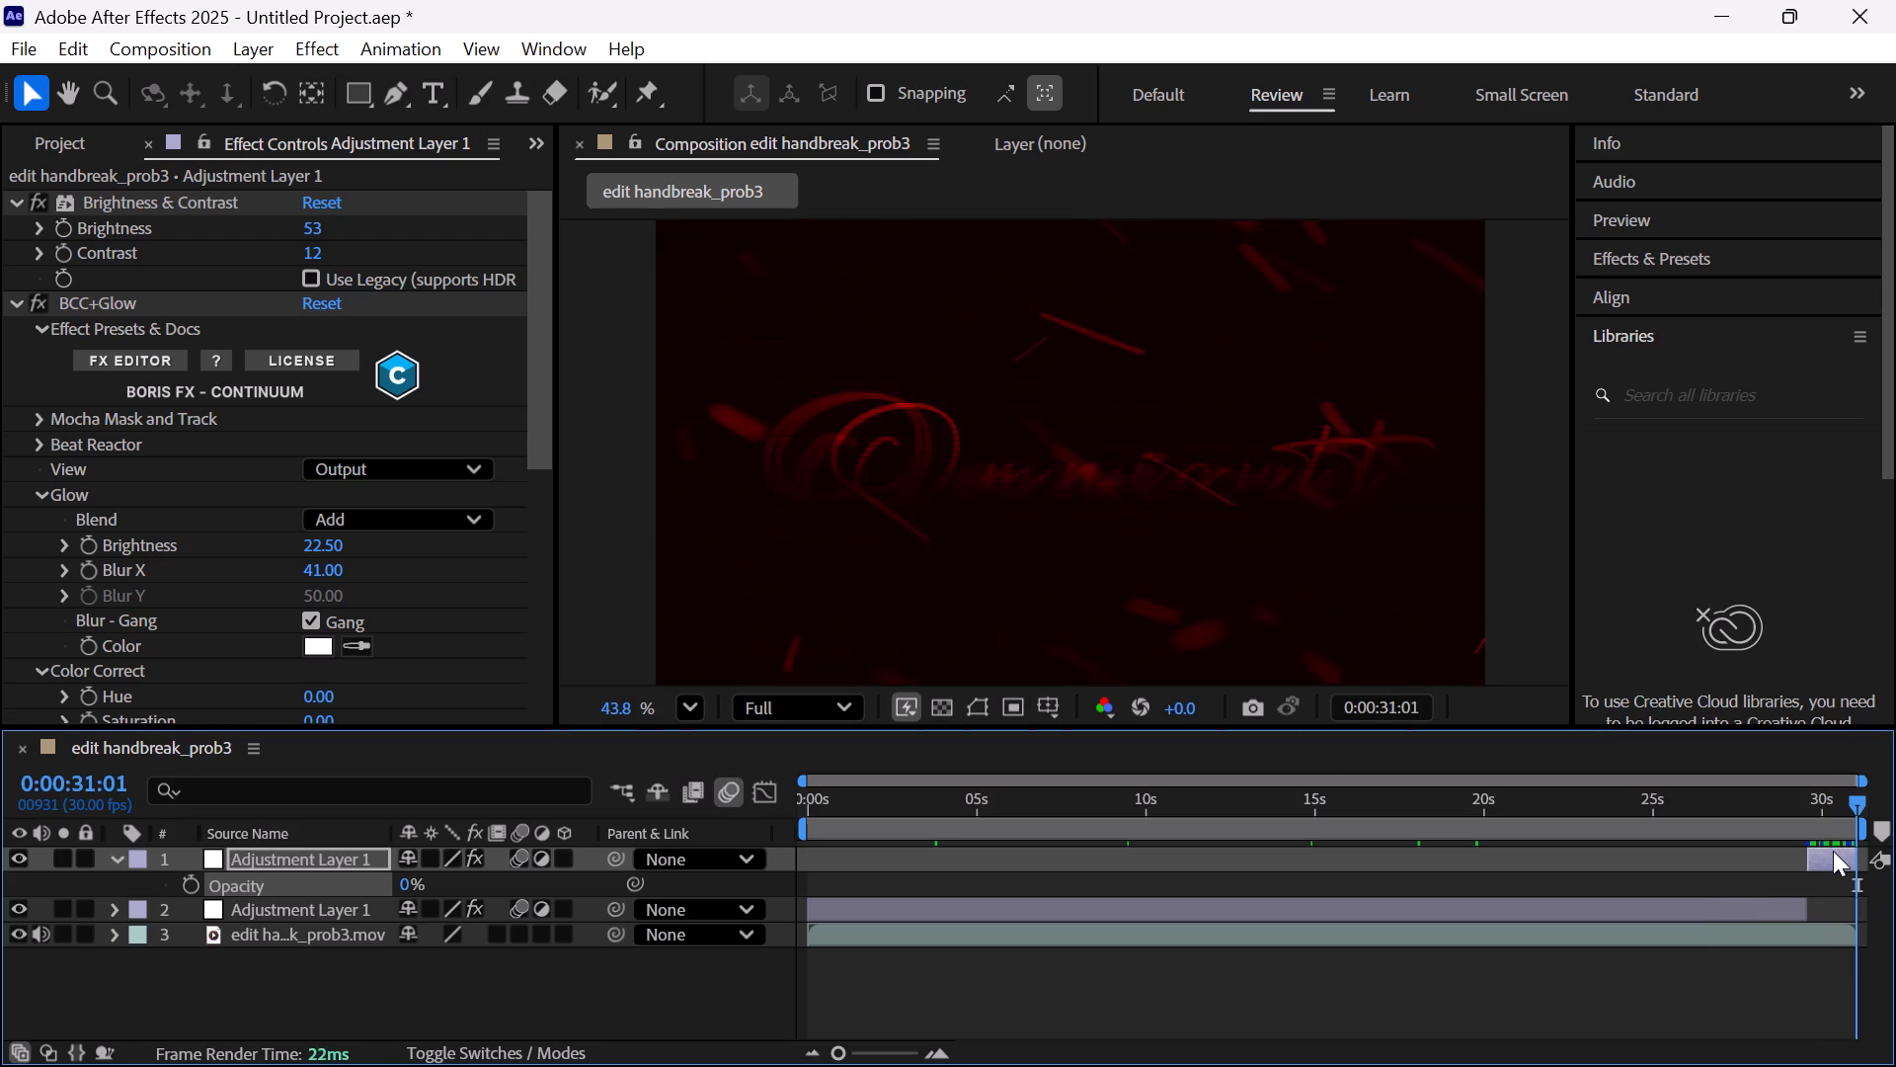
{"action": "left_click", "coordinate": [1833, 851]}
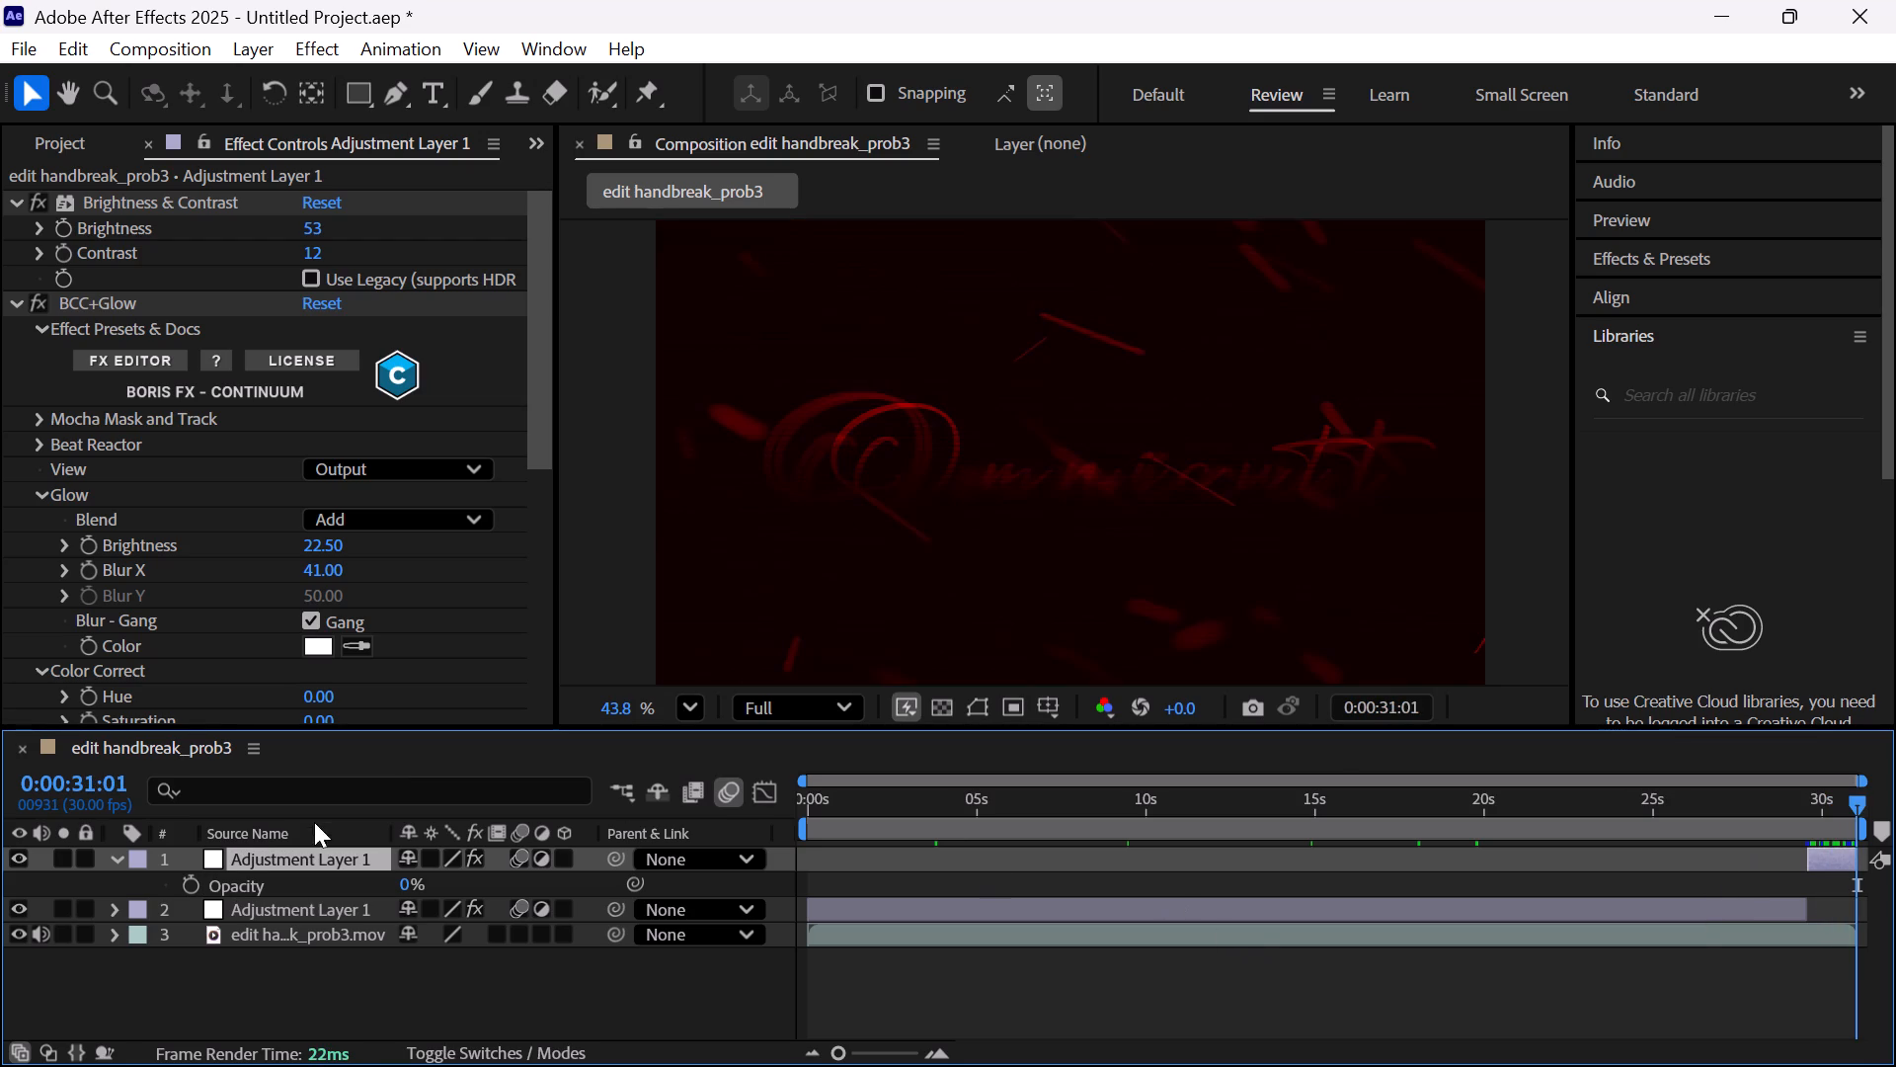
{"action": "left_click", "coordinate": [15, 857]}
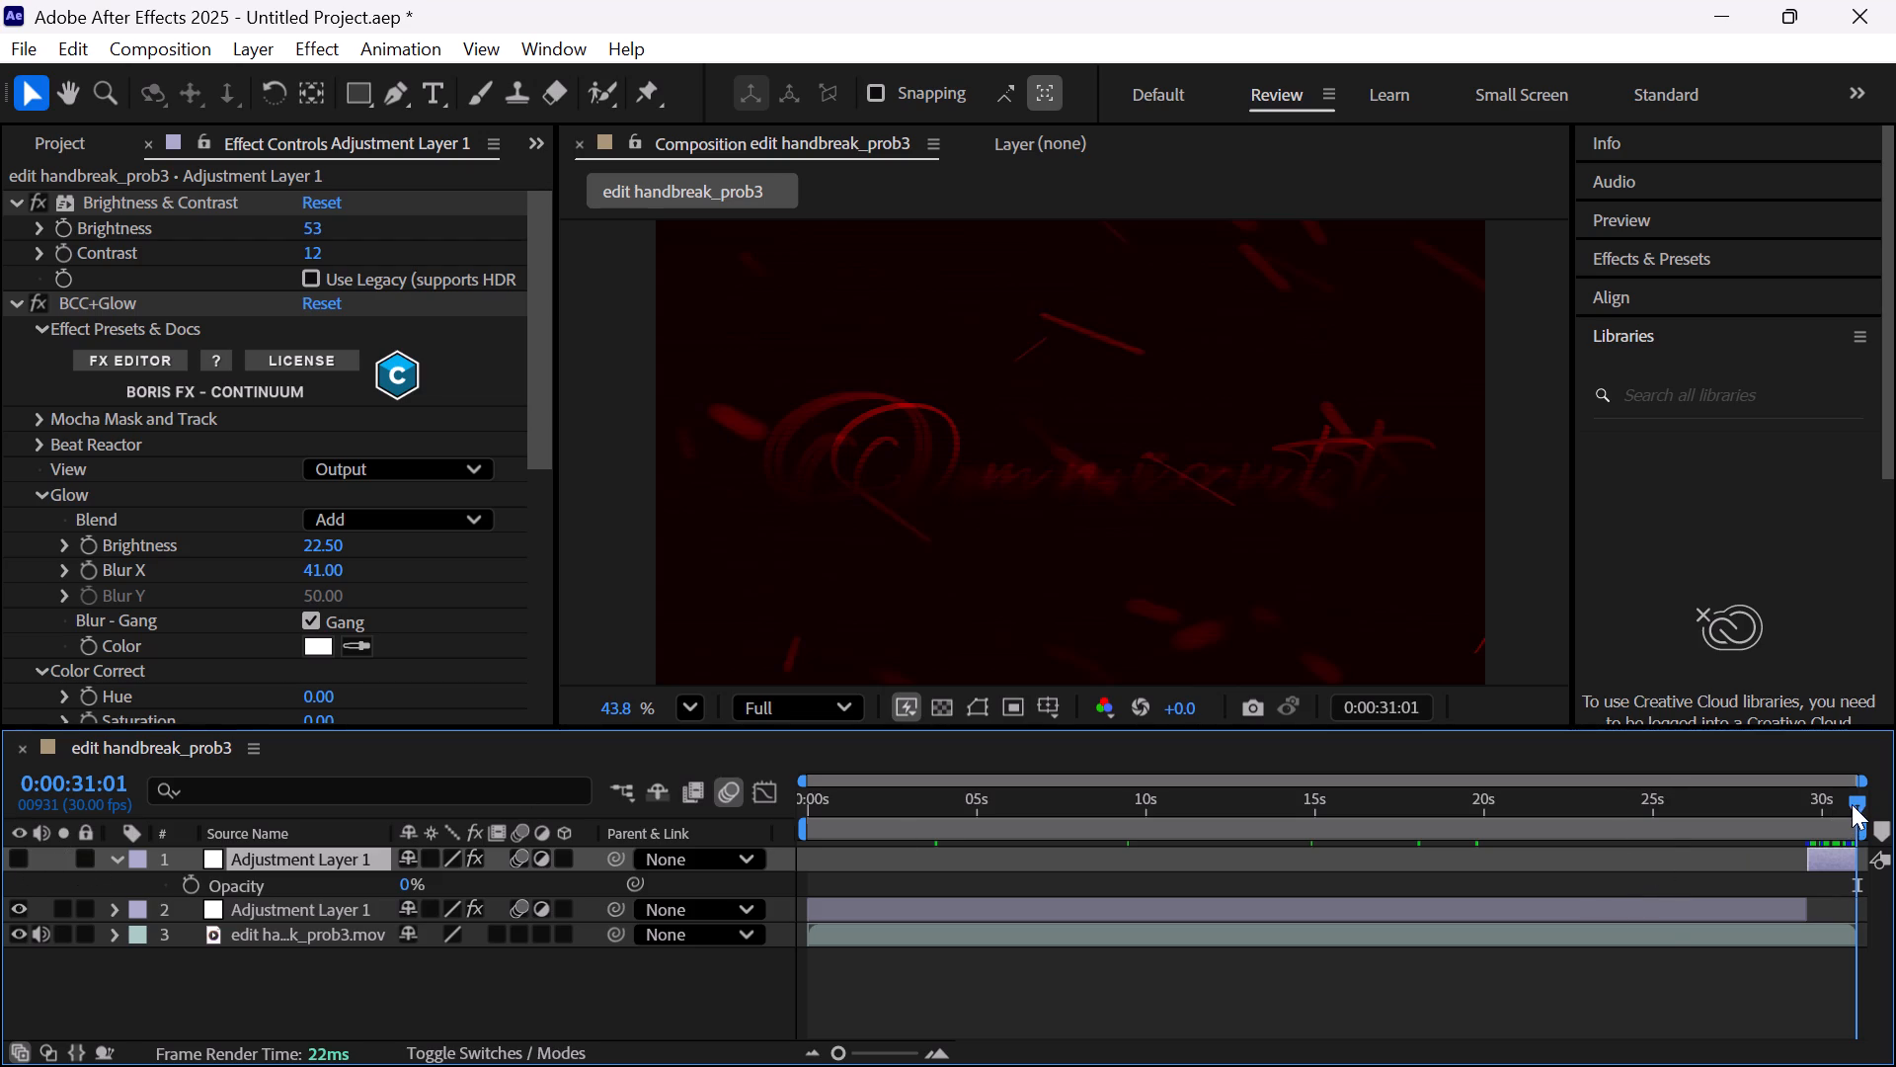
Start a preview from 0:00:25:20, lower the preview resolution to Quarter and choose Adaptive Resolution for fast previews.
{"action": "left_click_drag", "start_coordinate": [1852, 804], "coordinate": [1671, 808]}
{"action": "key", "text": "space"}
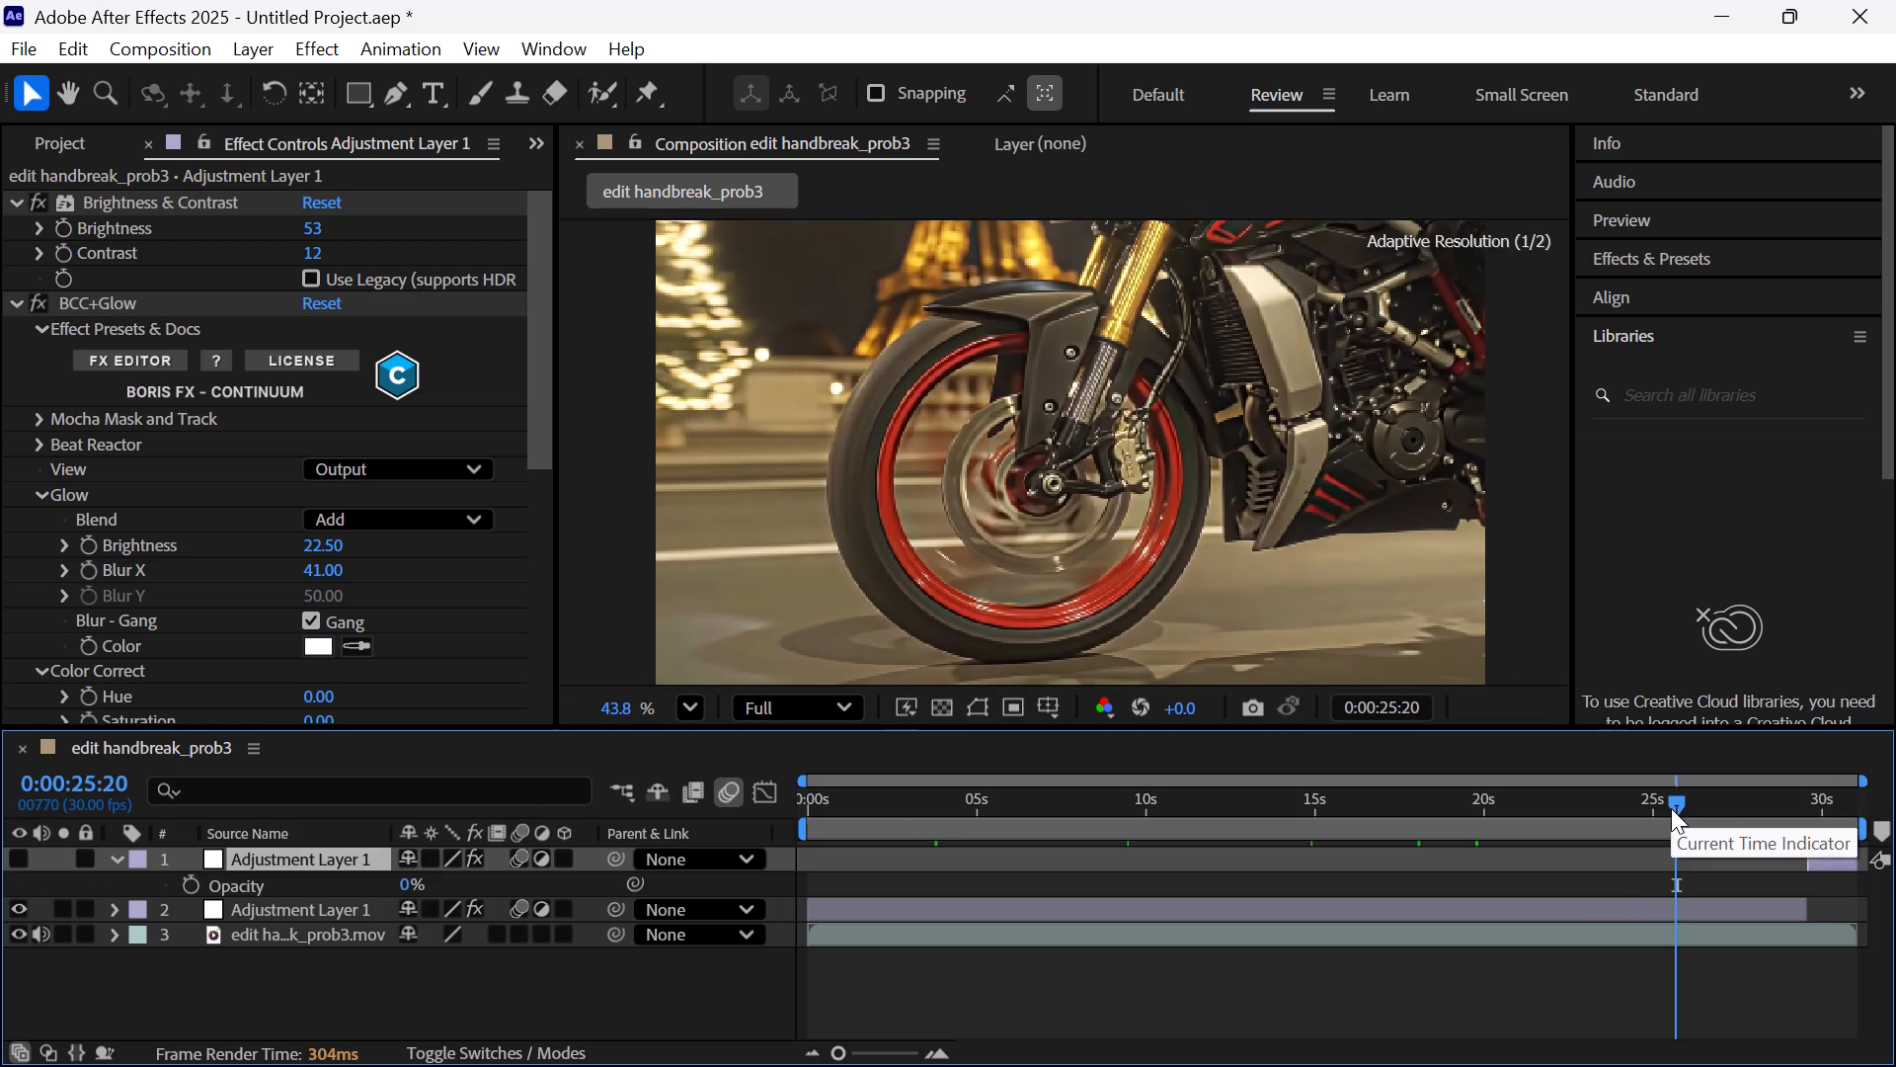
{"action": "left_click", "coordinate": [829, 702]}
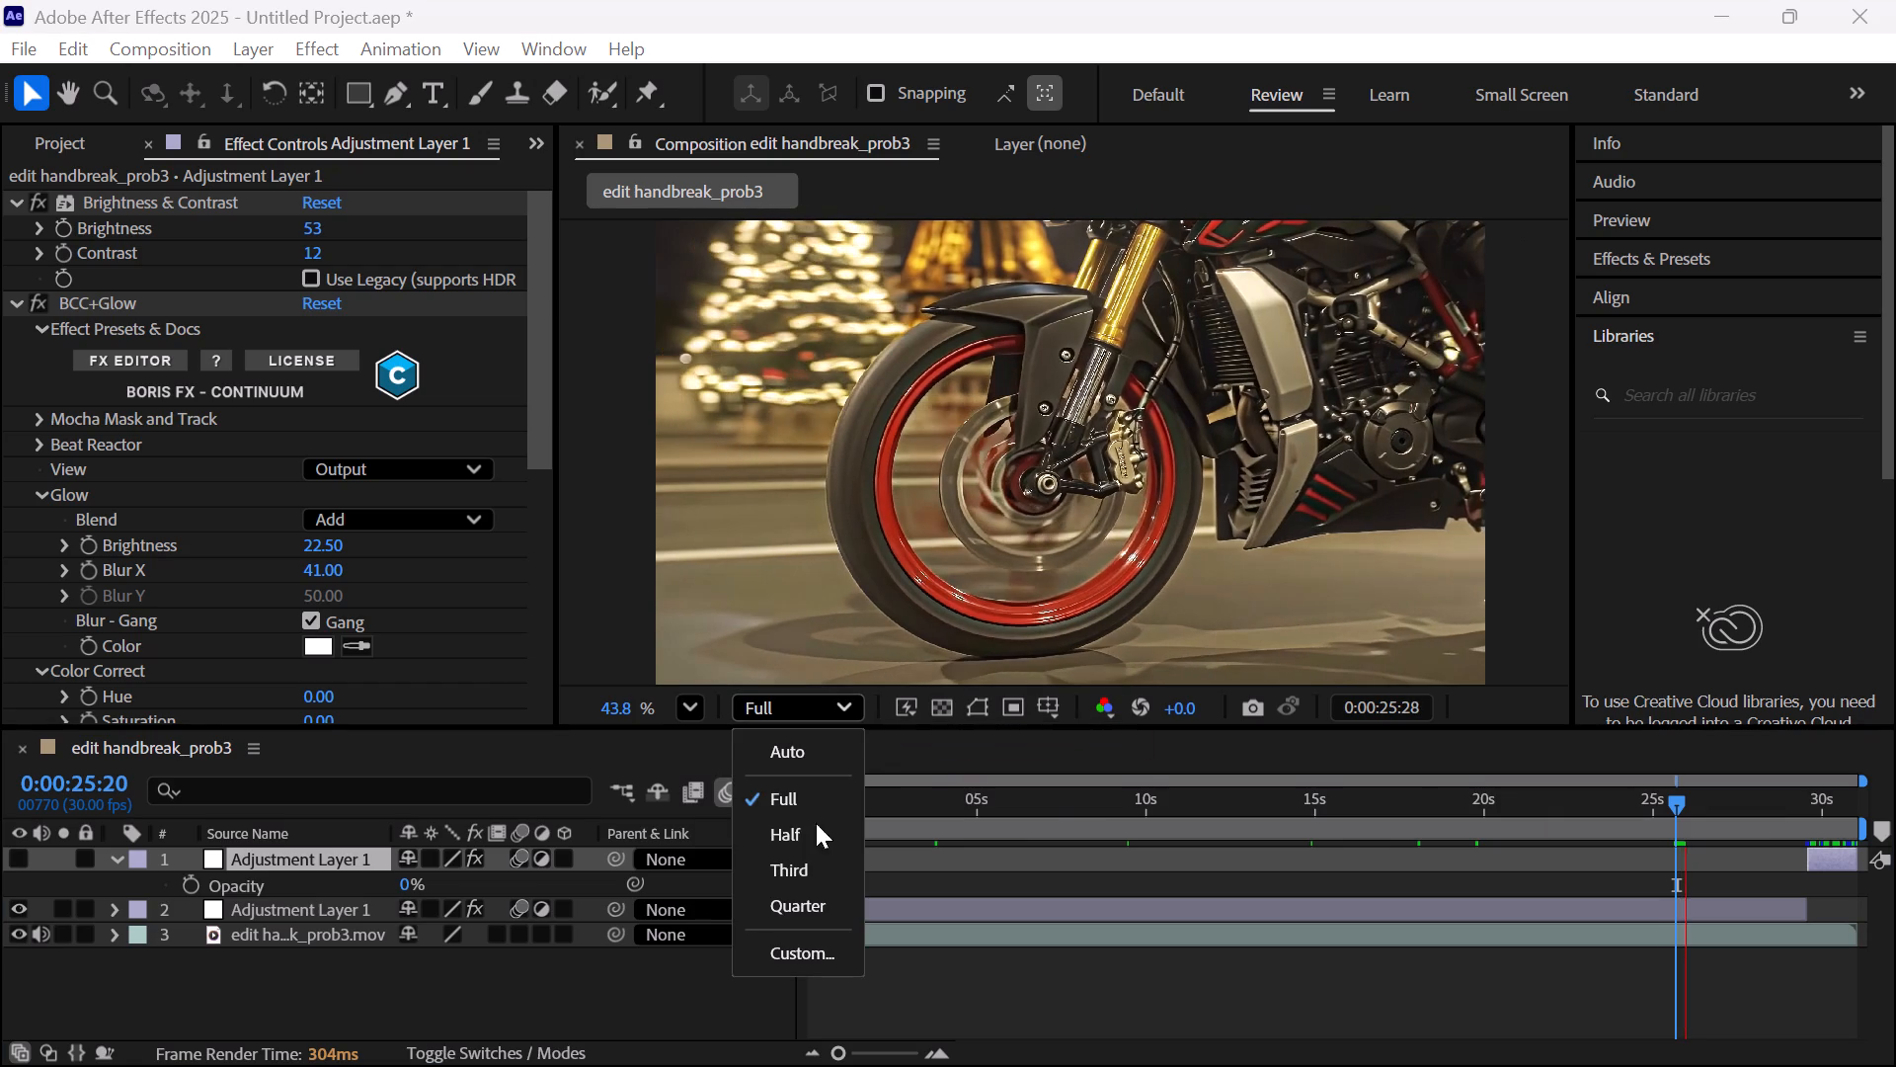
{"action": "left_click", "coordinate": [821, 896]}
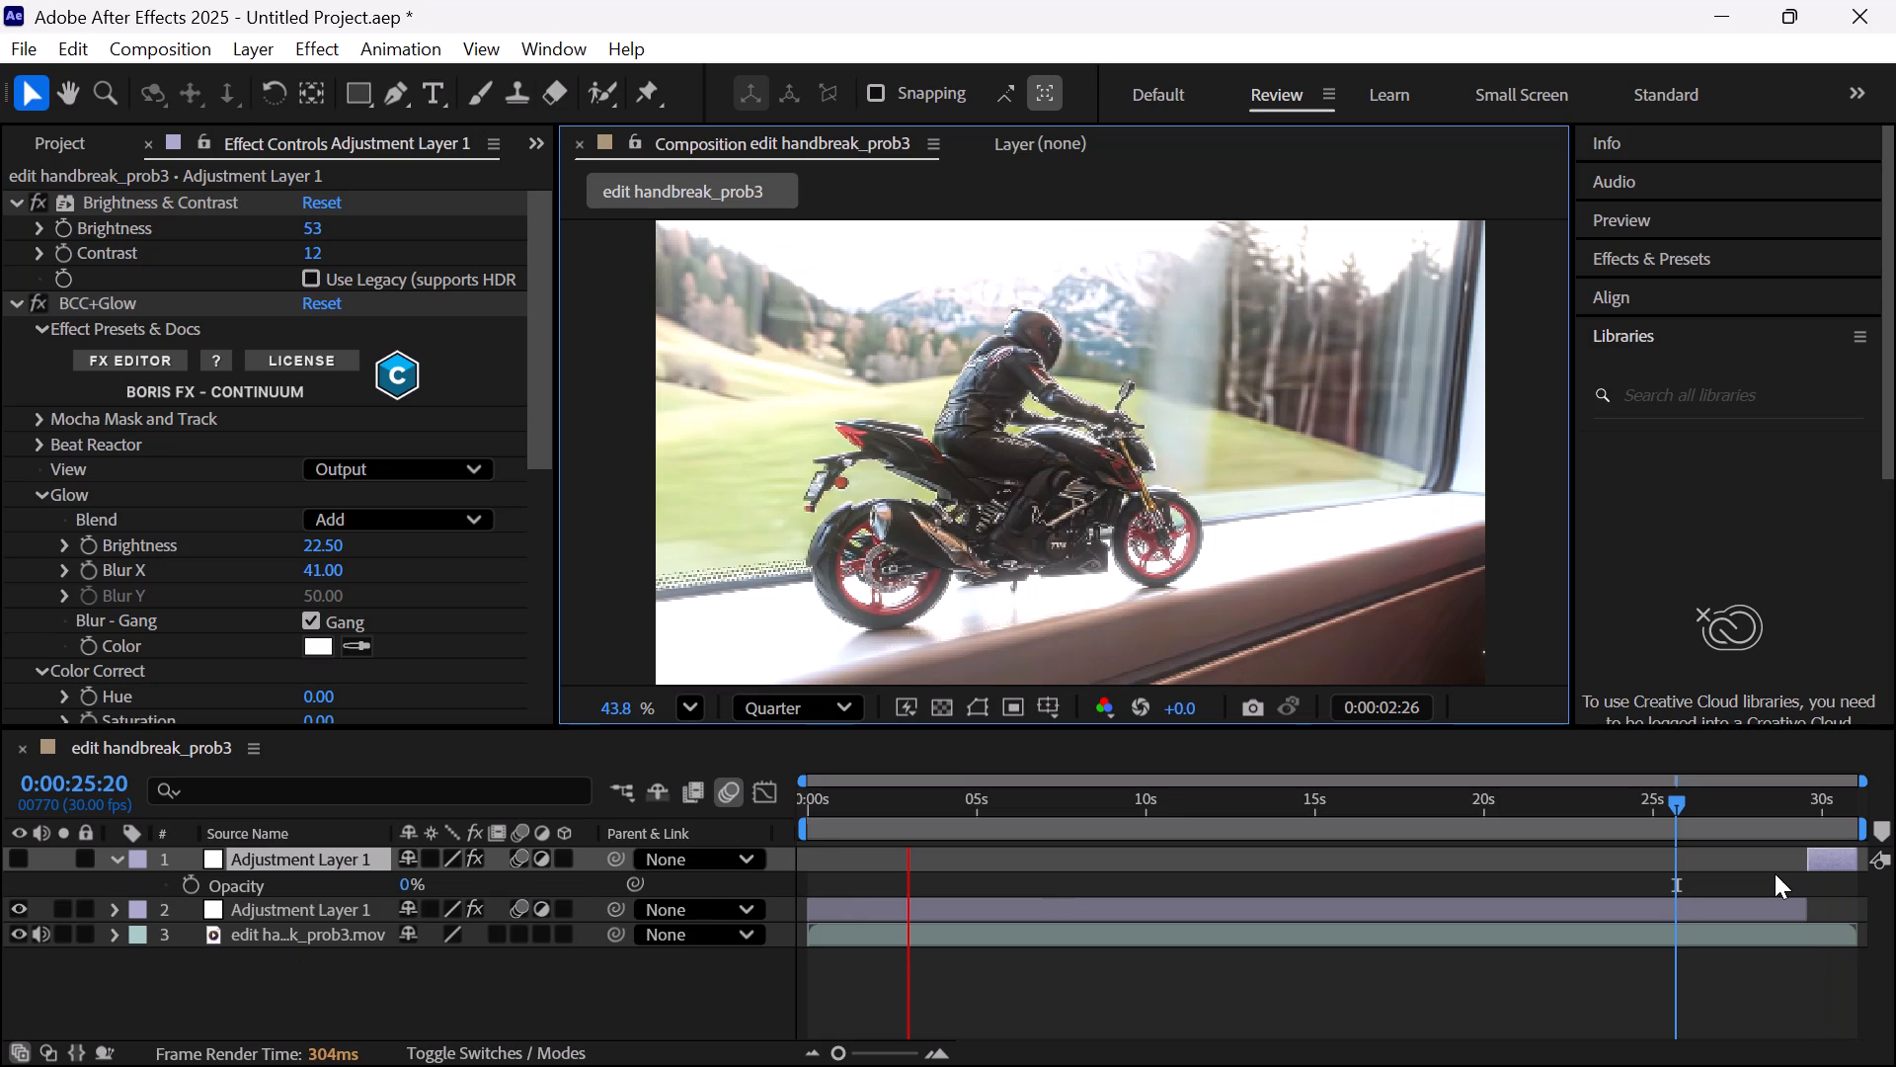
{"action": "left_click", "coordinate": [911, 705]}
{"action": "left_click", "coordinate": [922, 767]}
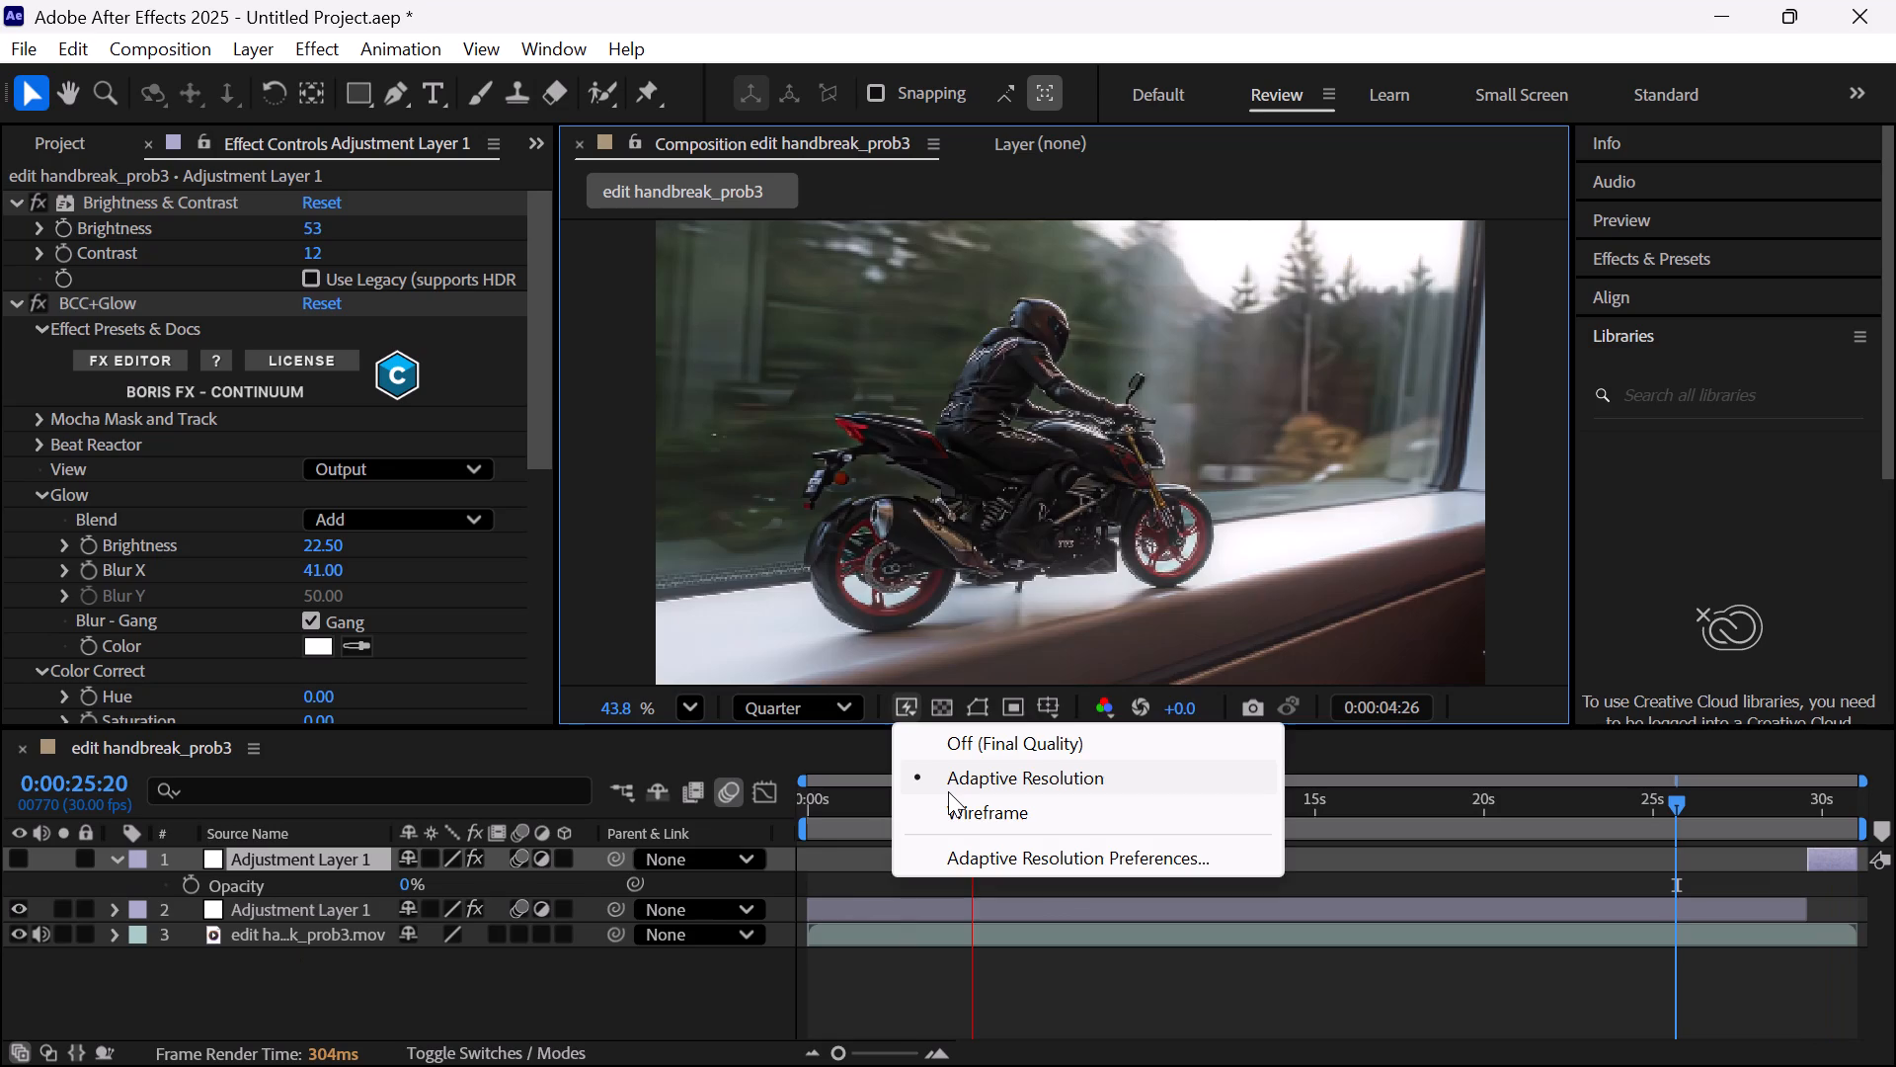
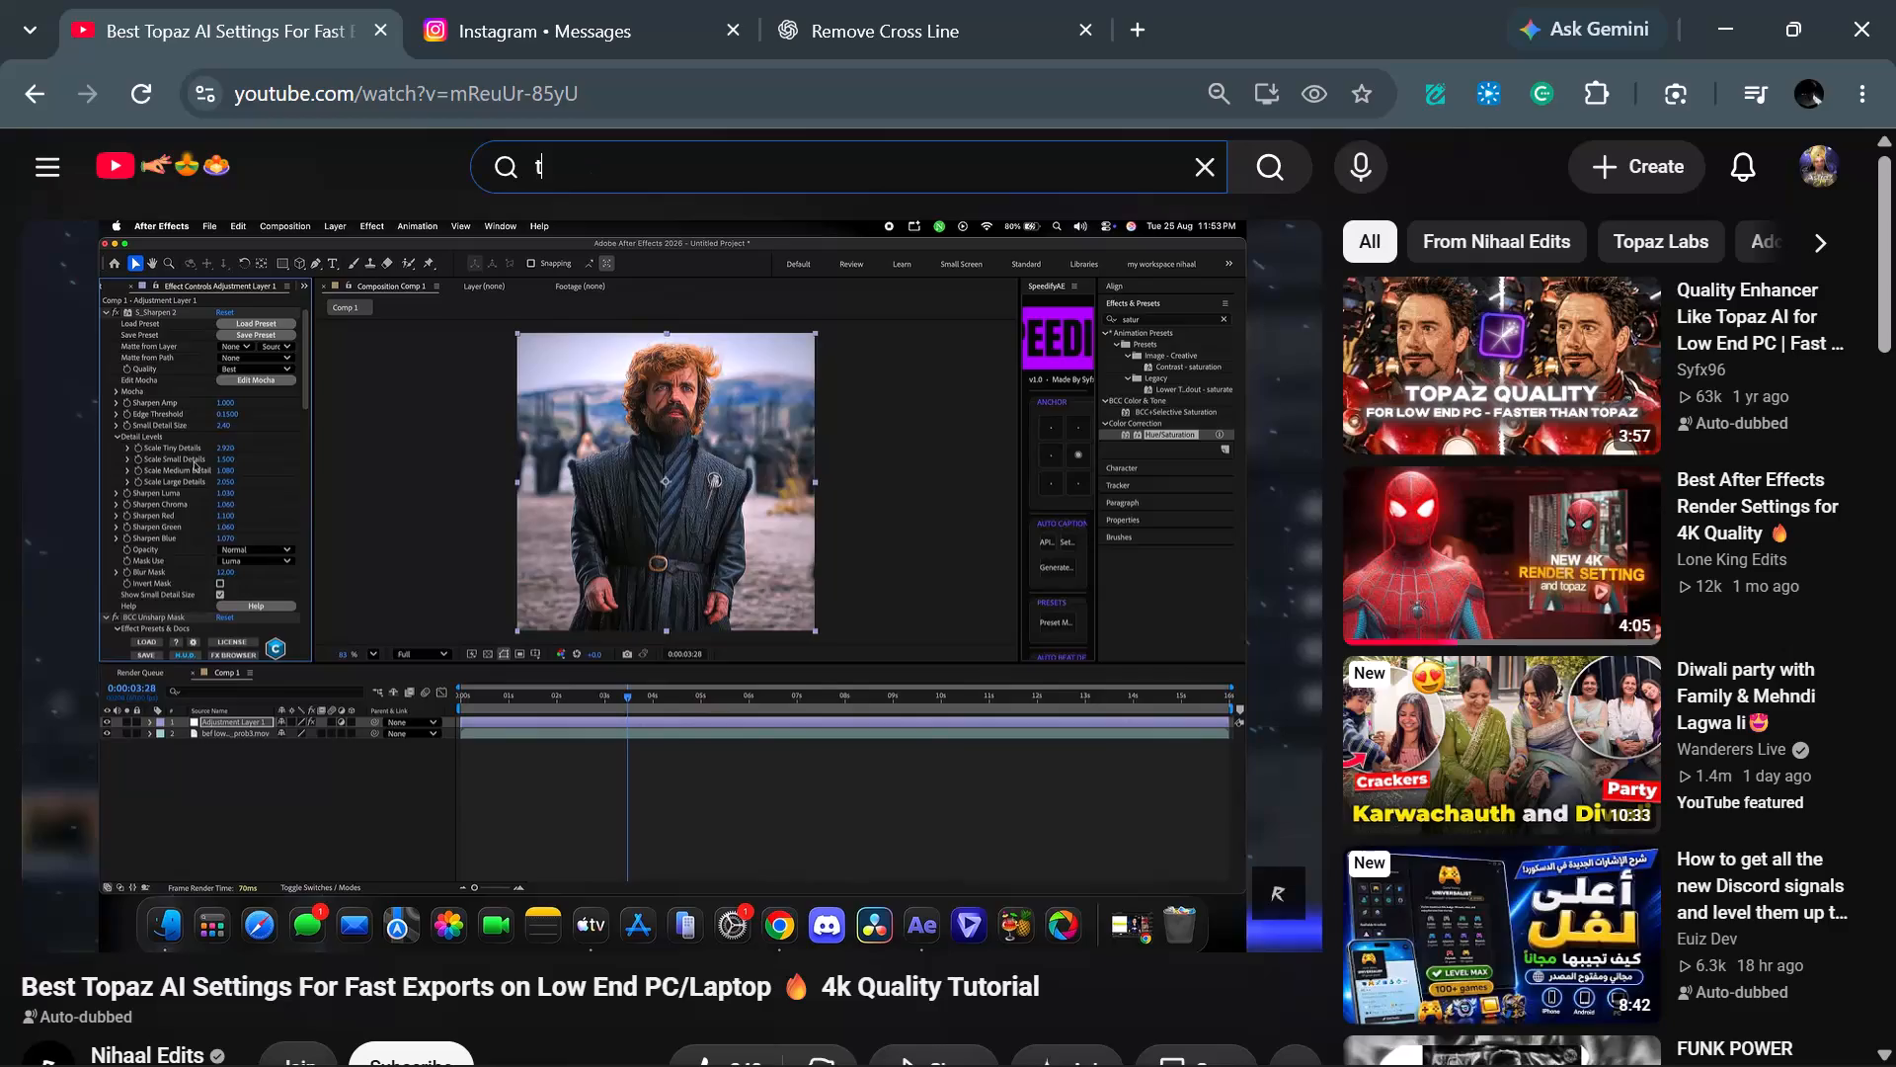
Search YouTube for "text animation after effects outro".
{"action": "type", "text": "ext"}
{"action": "key", "text": "space"}
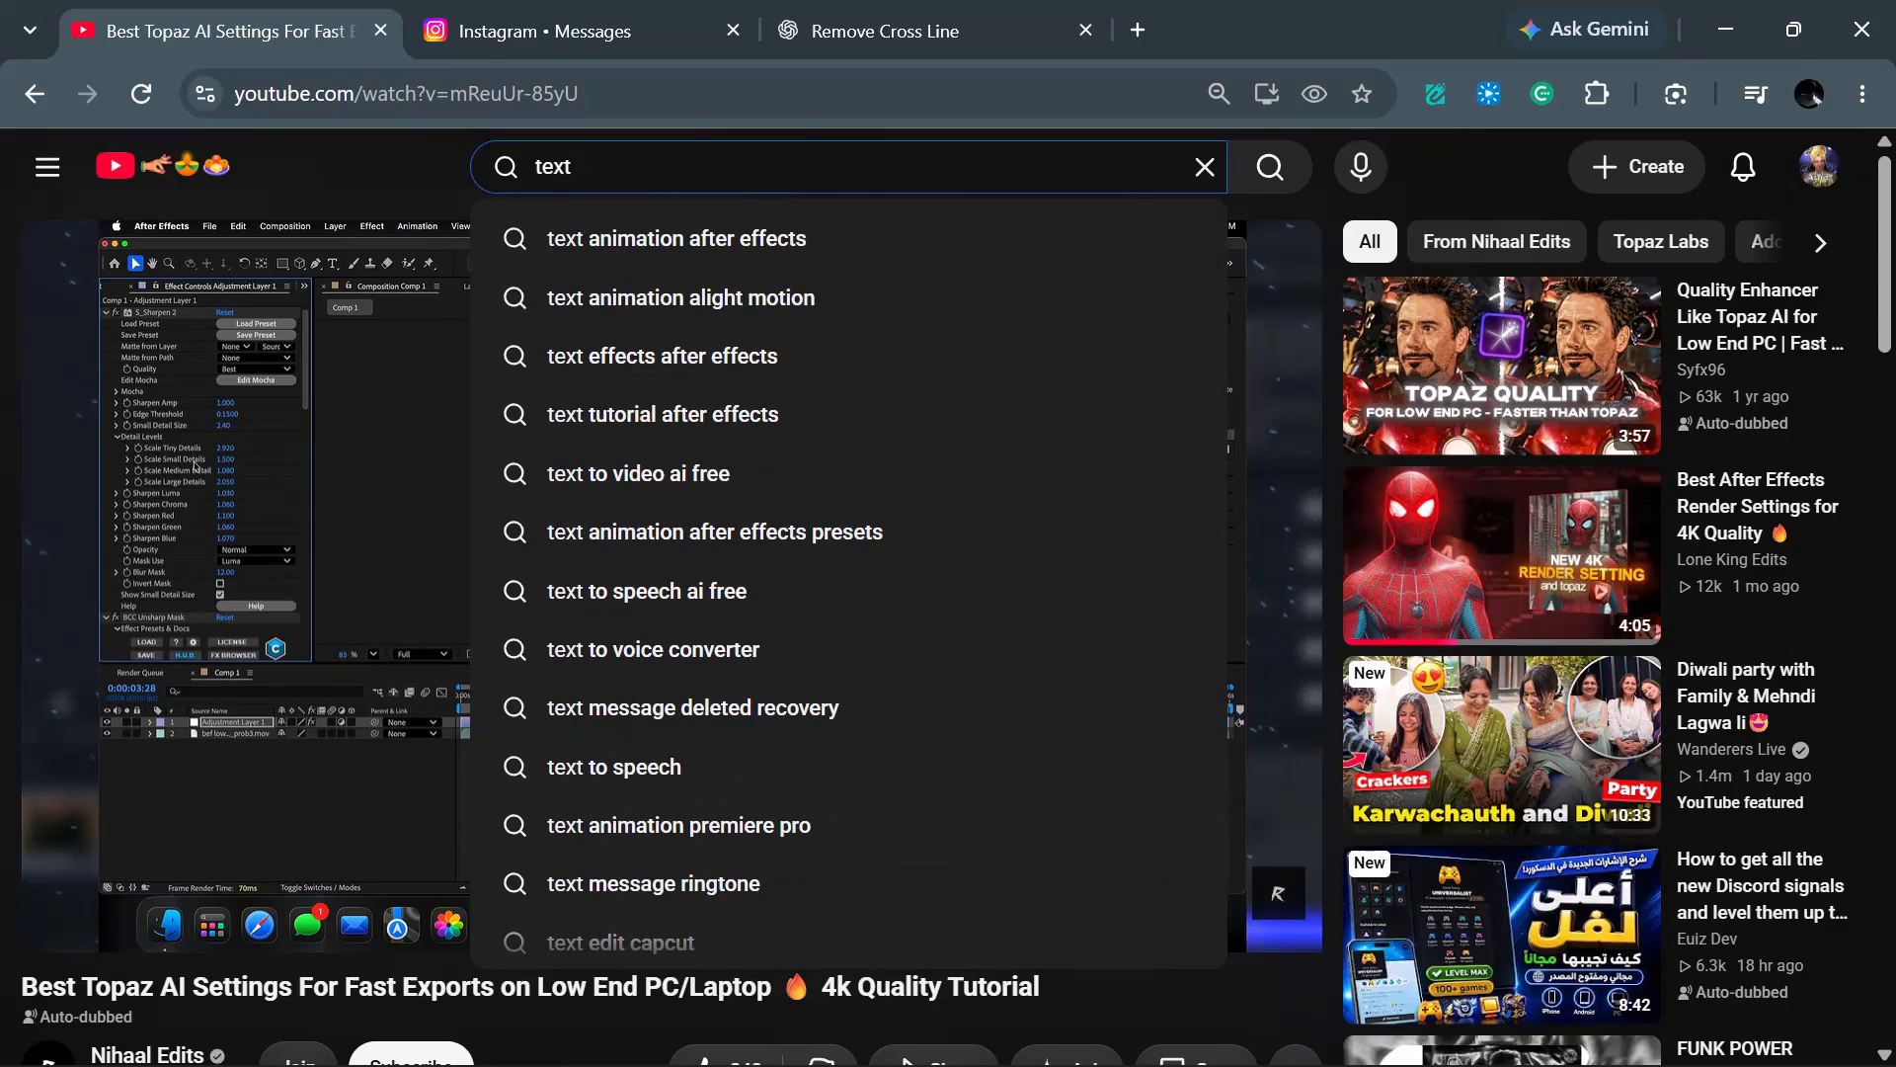
{"action": "key", "text": "Down"}
{"action": "key", "text": "space"}
{"action": "type", "text": "outro"}
{"action": "key", "text": "Return"}
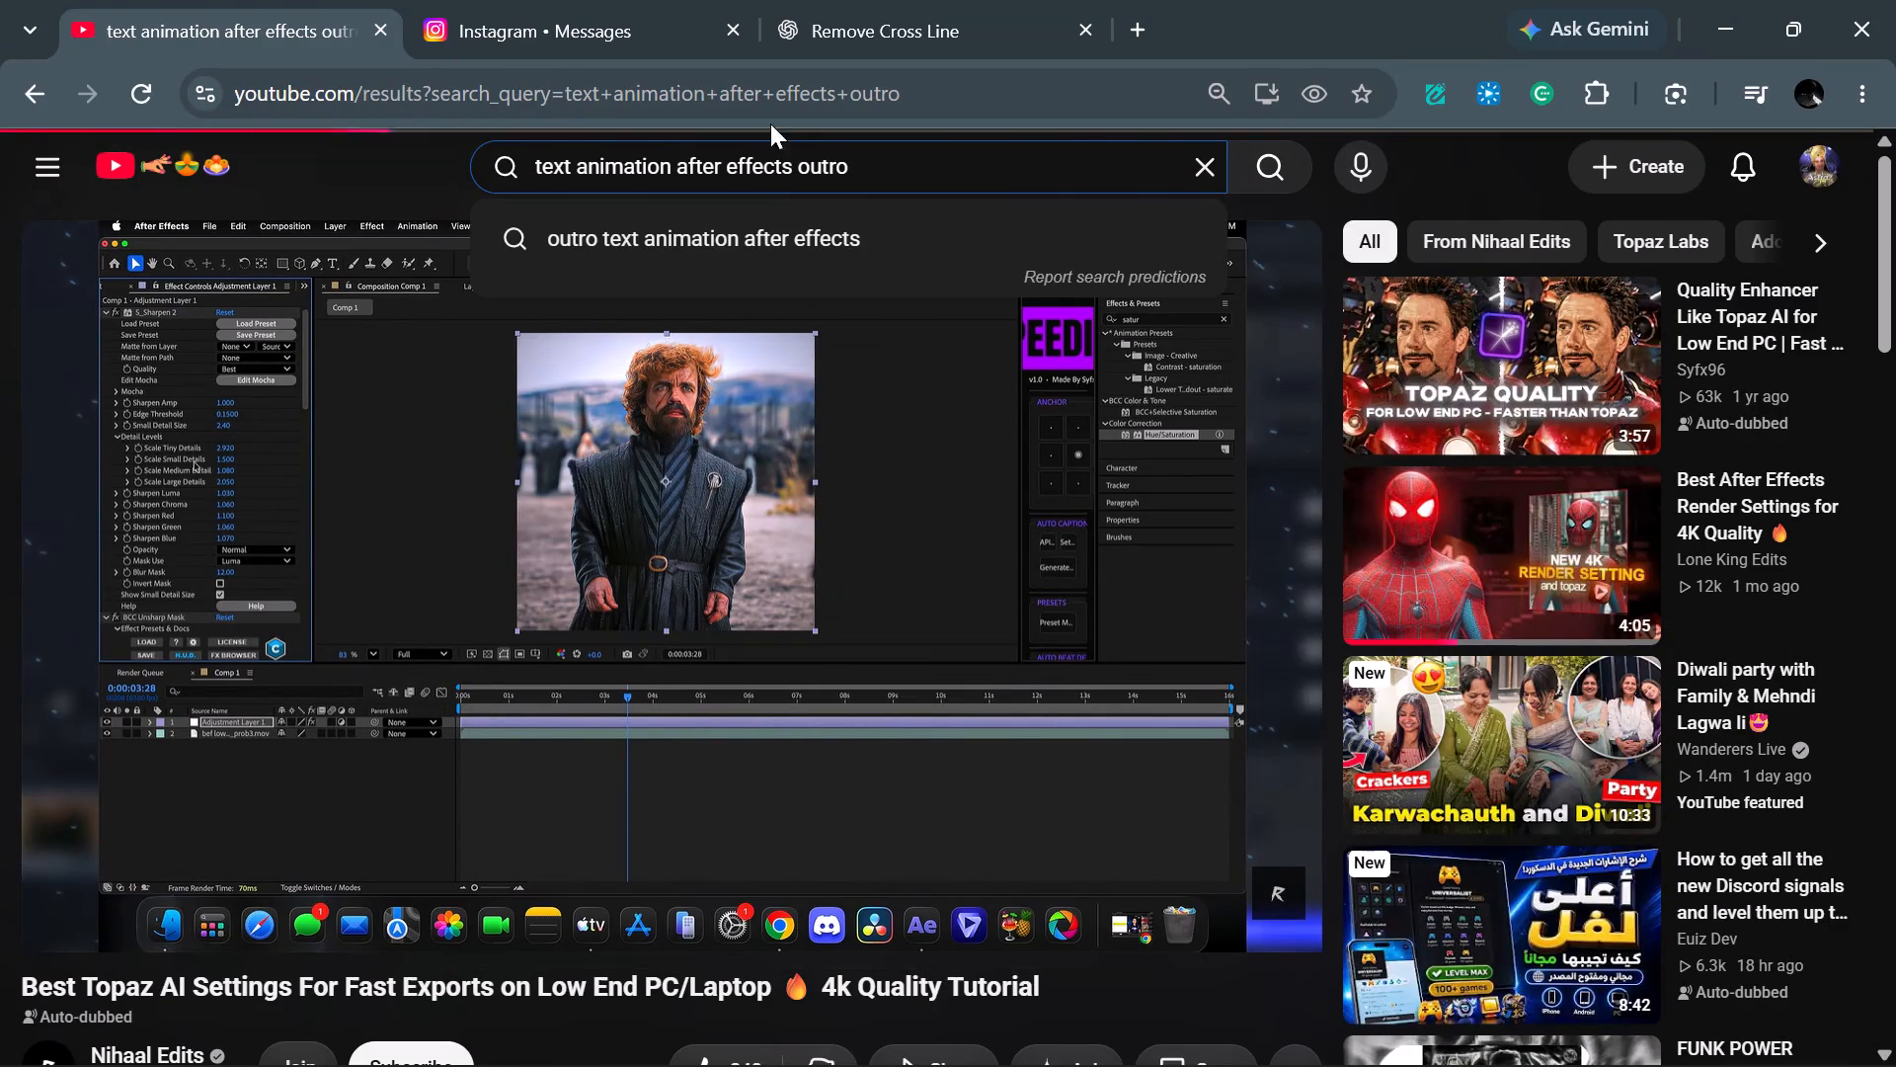
Return to After Effects, move to 0:00:30:04 over the red title and set the end segment of Adjustment Layer 1 to 100% opacity.
{"action": "left_click", "coordinate": [1728, 0]}
{"action": "key", "text": "space"}
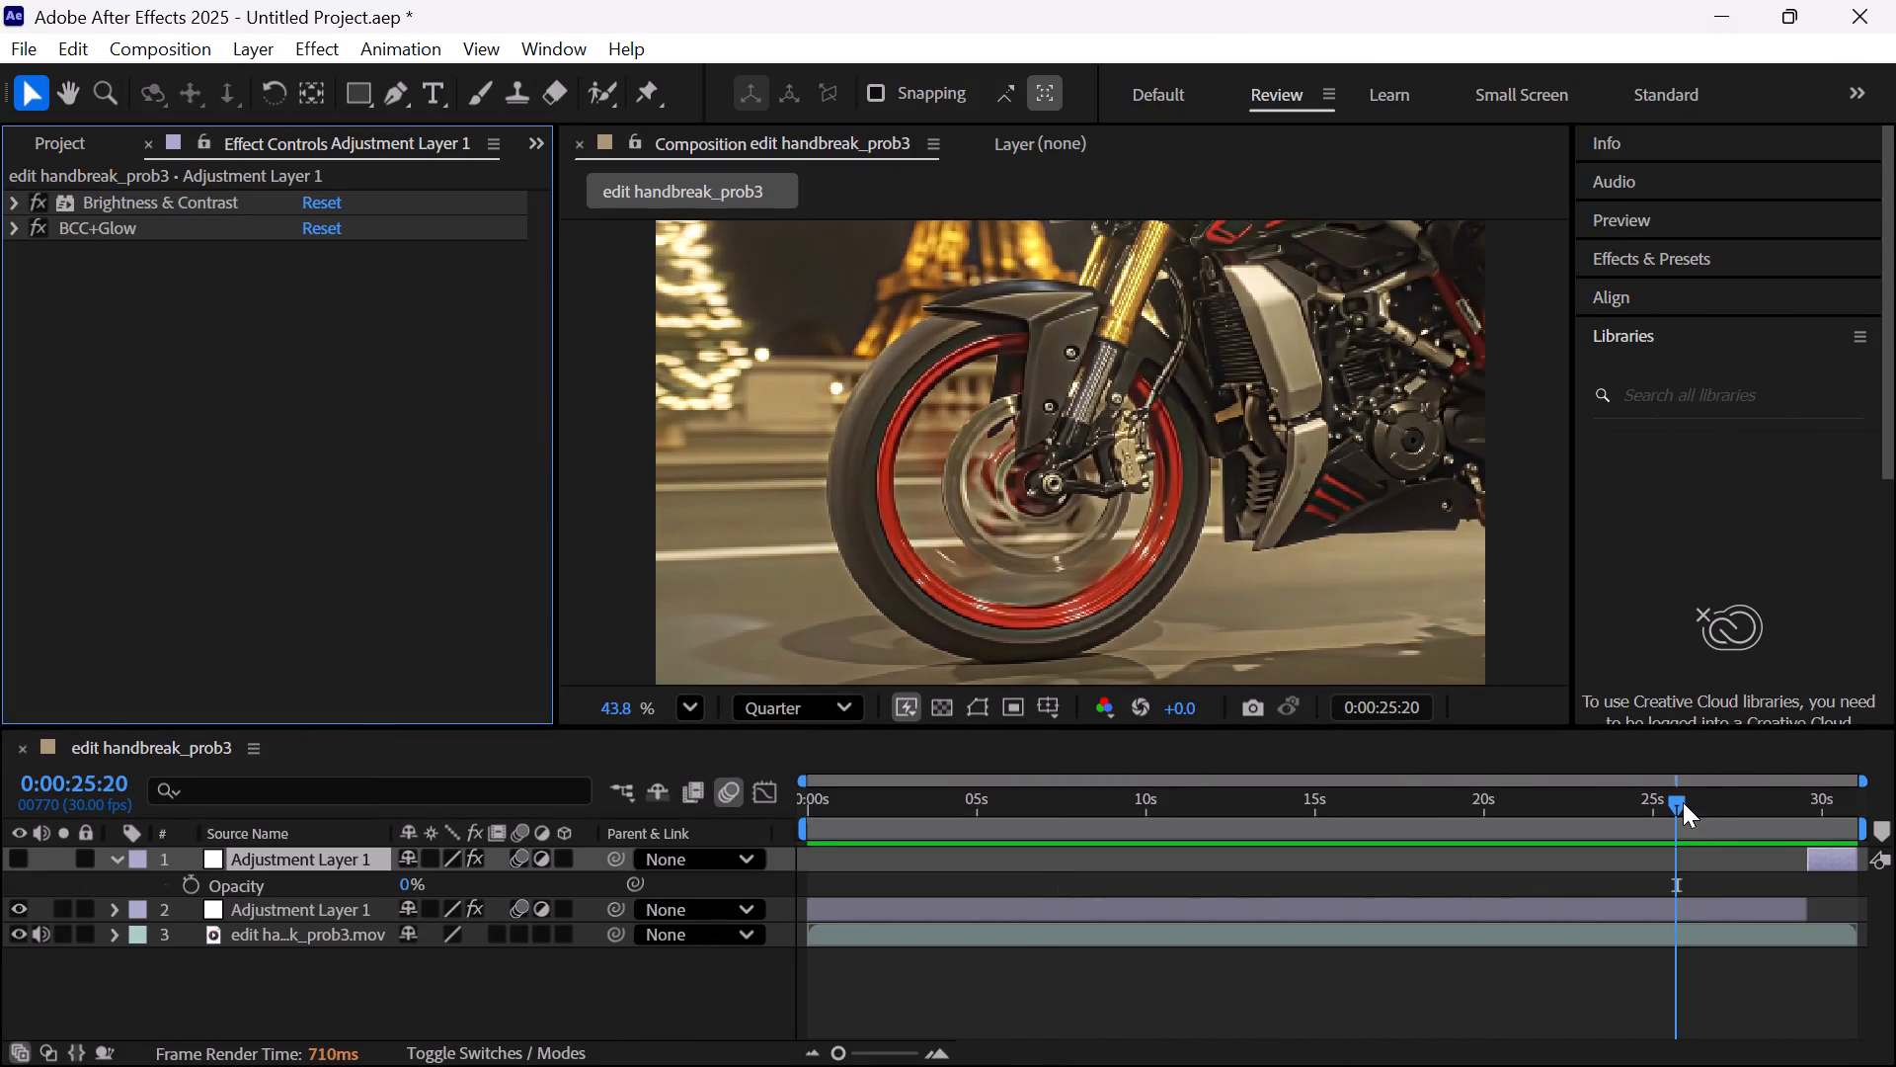
{"action": "left_click_drag", "start_coordinate": [1677, 794], "coordinate": [1777, 805]}
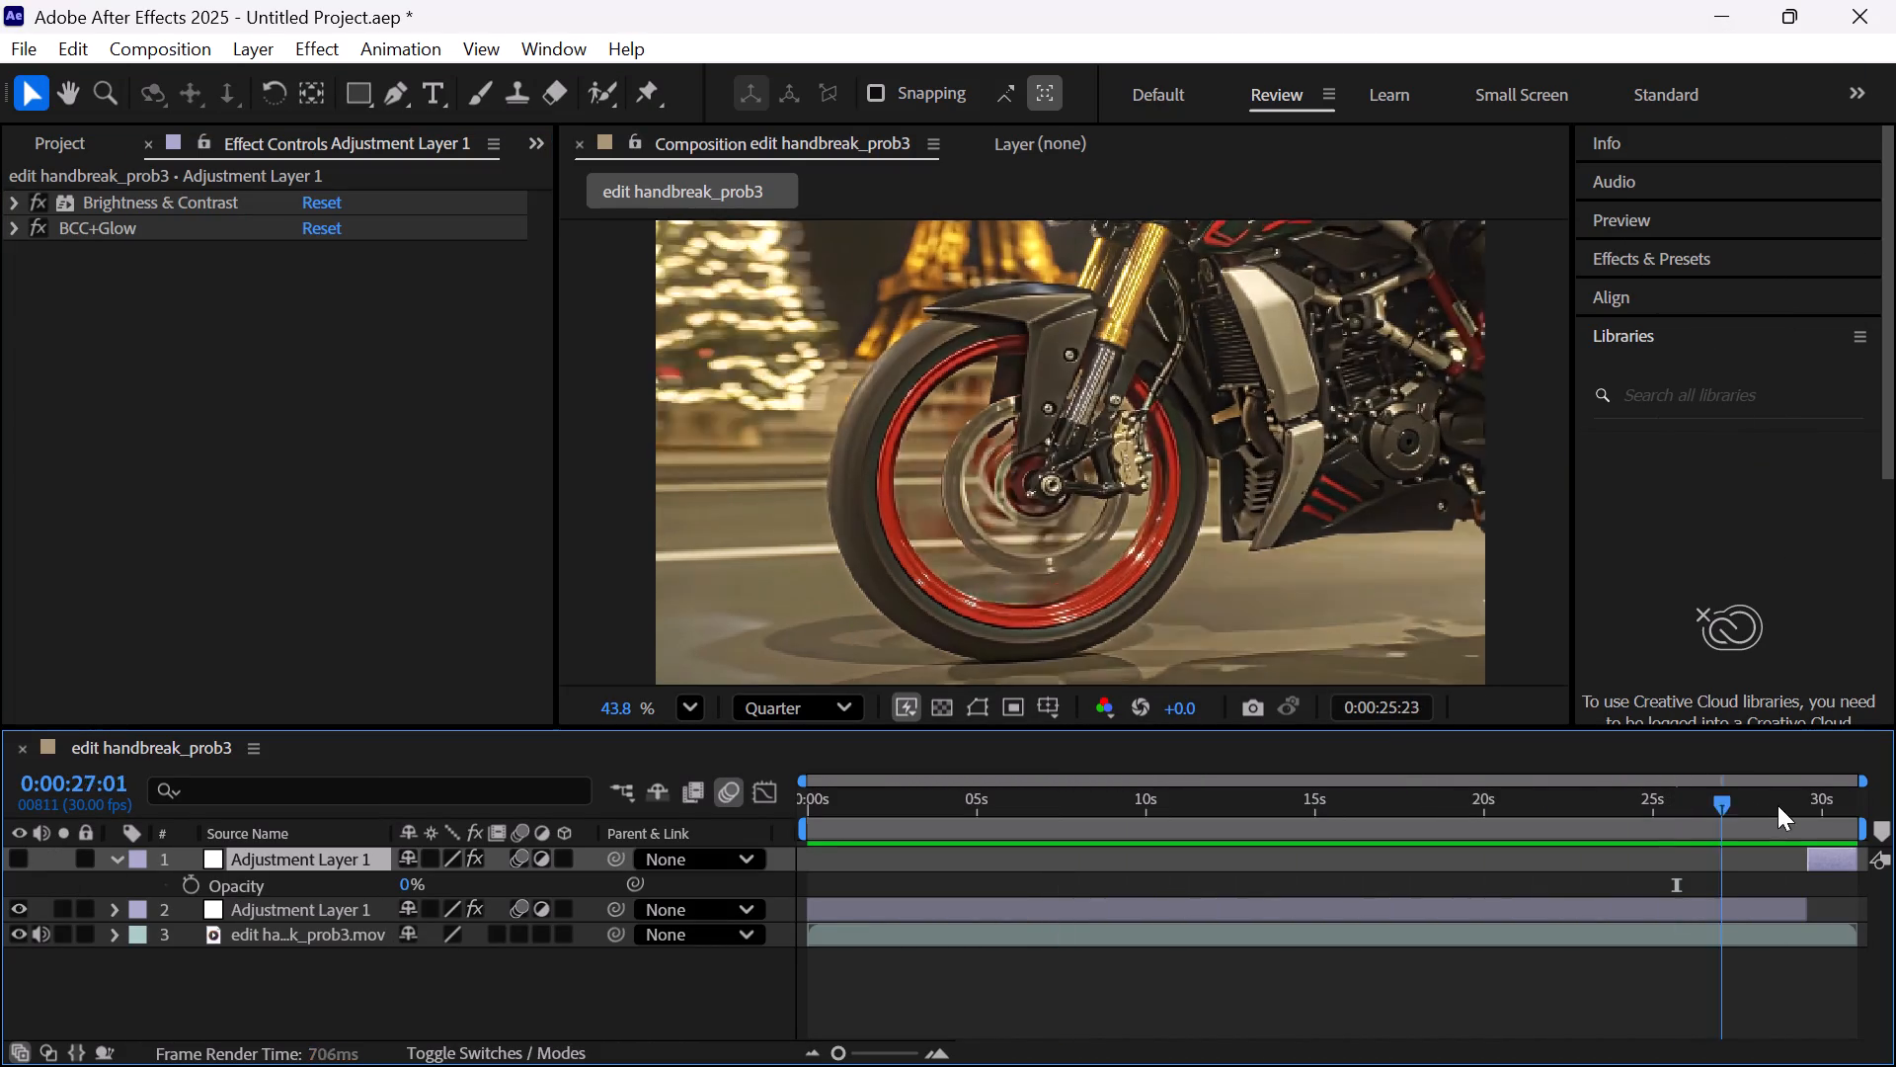
{"action": "left_click_drag", "start_coordinate": [1777, 805], "coordinate": [1828, 804]}
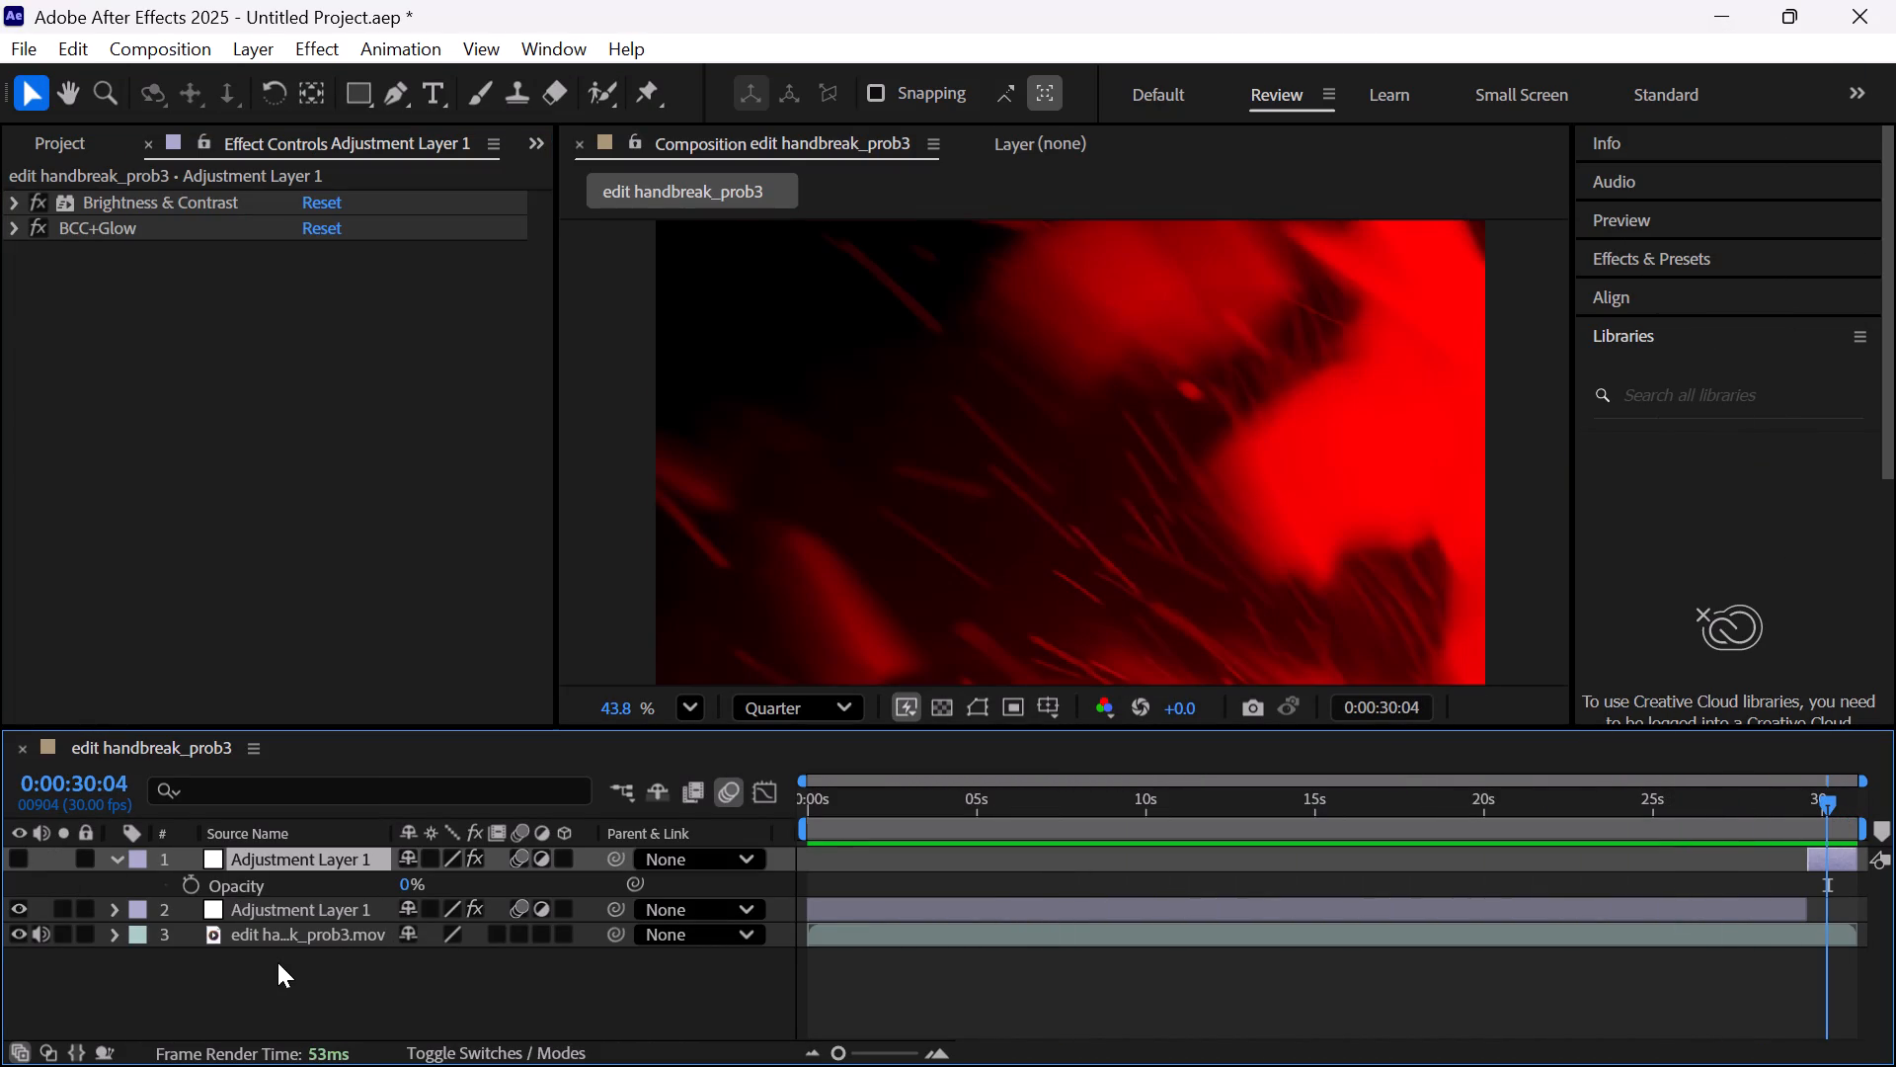
{"action": "left_click_drag", "start_coordinate": [411, 887], "coordinate": [475, 888]}
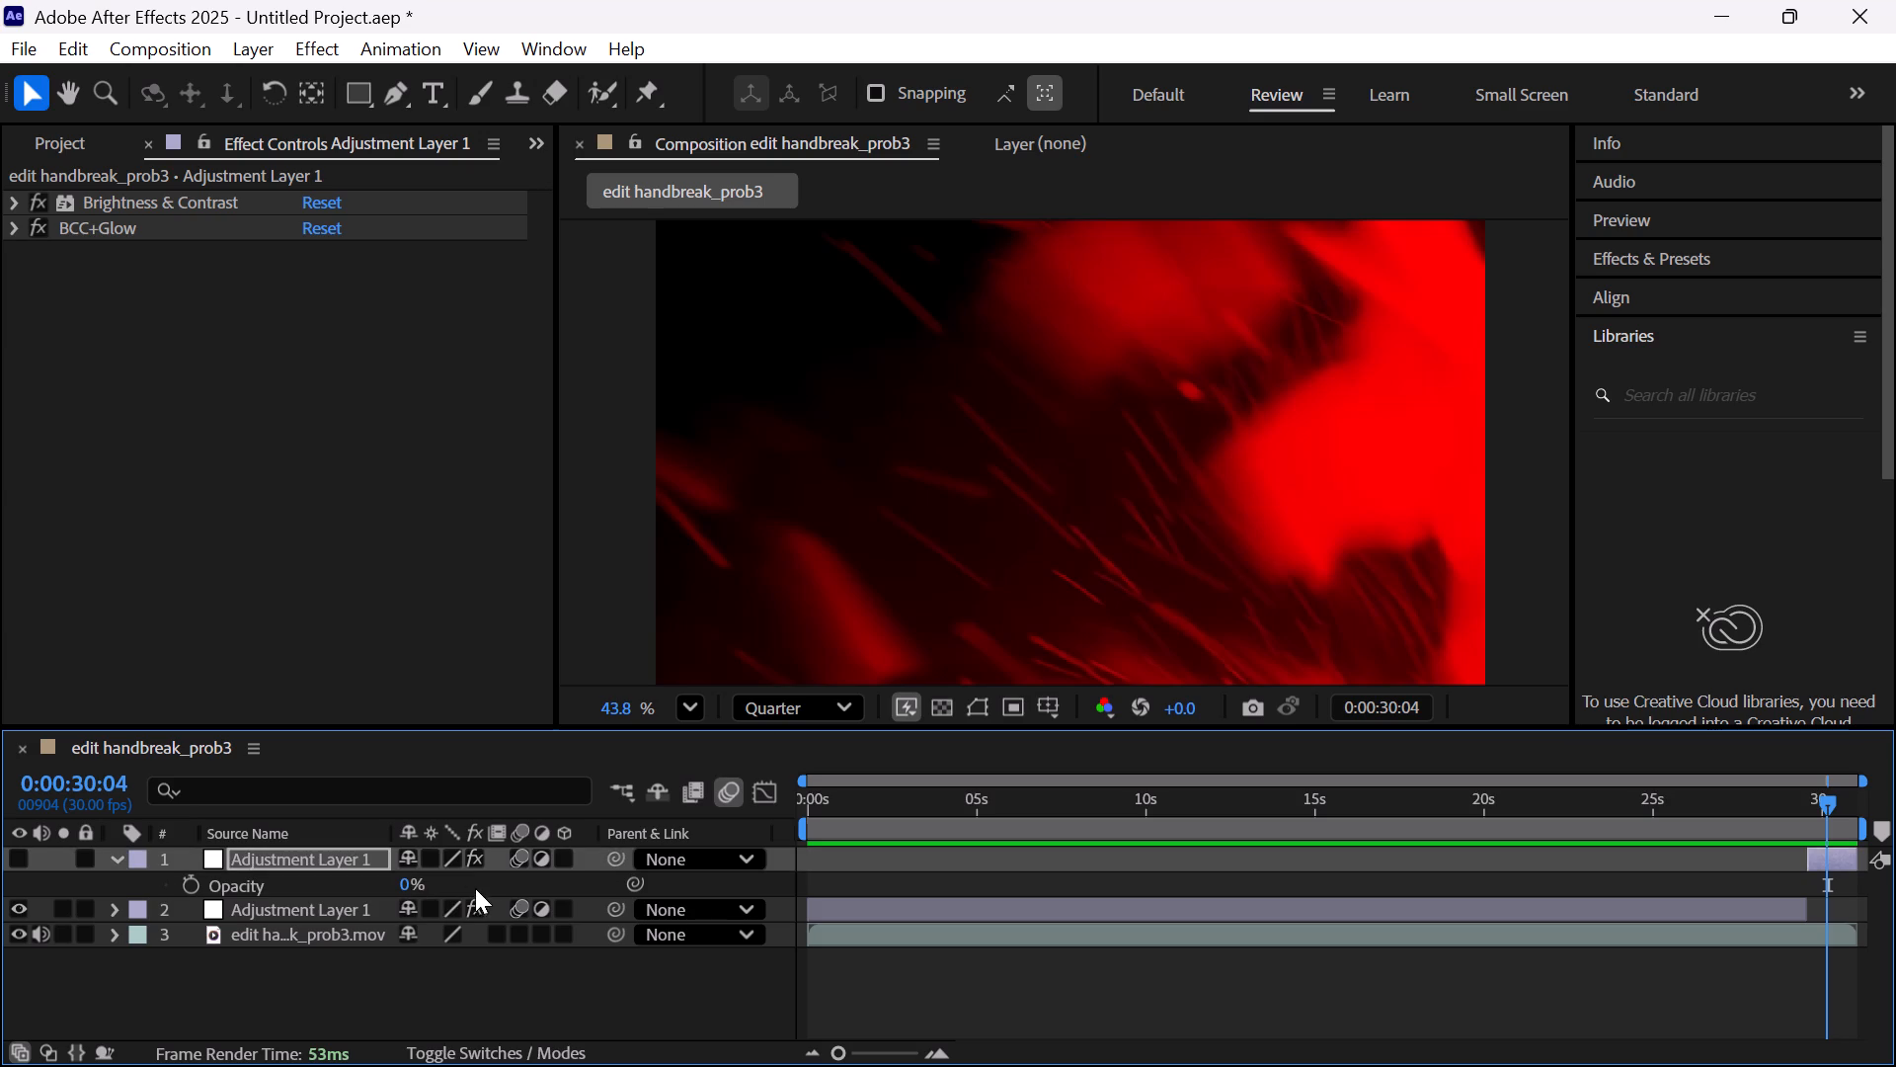
{"action": "left_click_drag", "start_coordinate": [475, 888], "coordinate": [403, 874]}
{"action": "left_click_drag", "start_coordinate": [403, 885], "coordinate": [461, 886]}
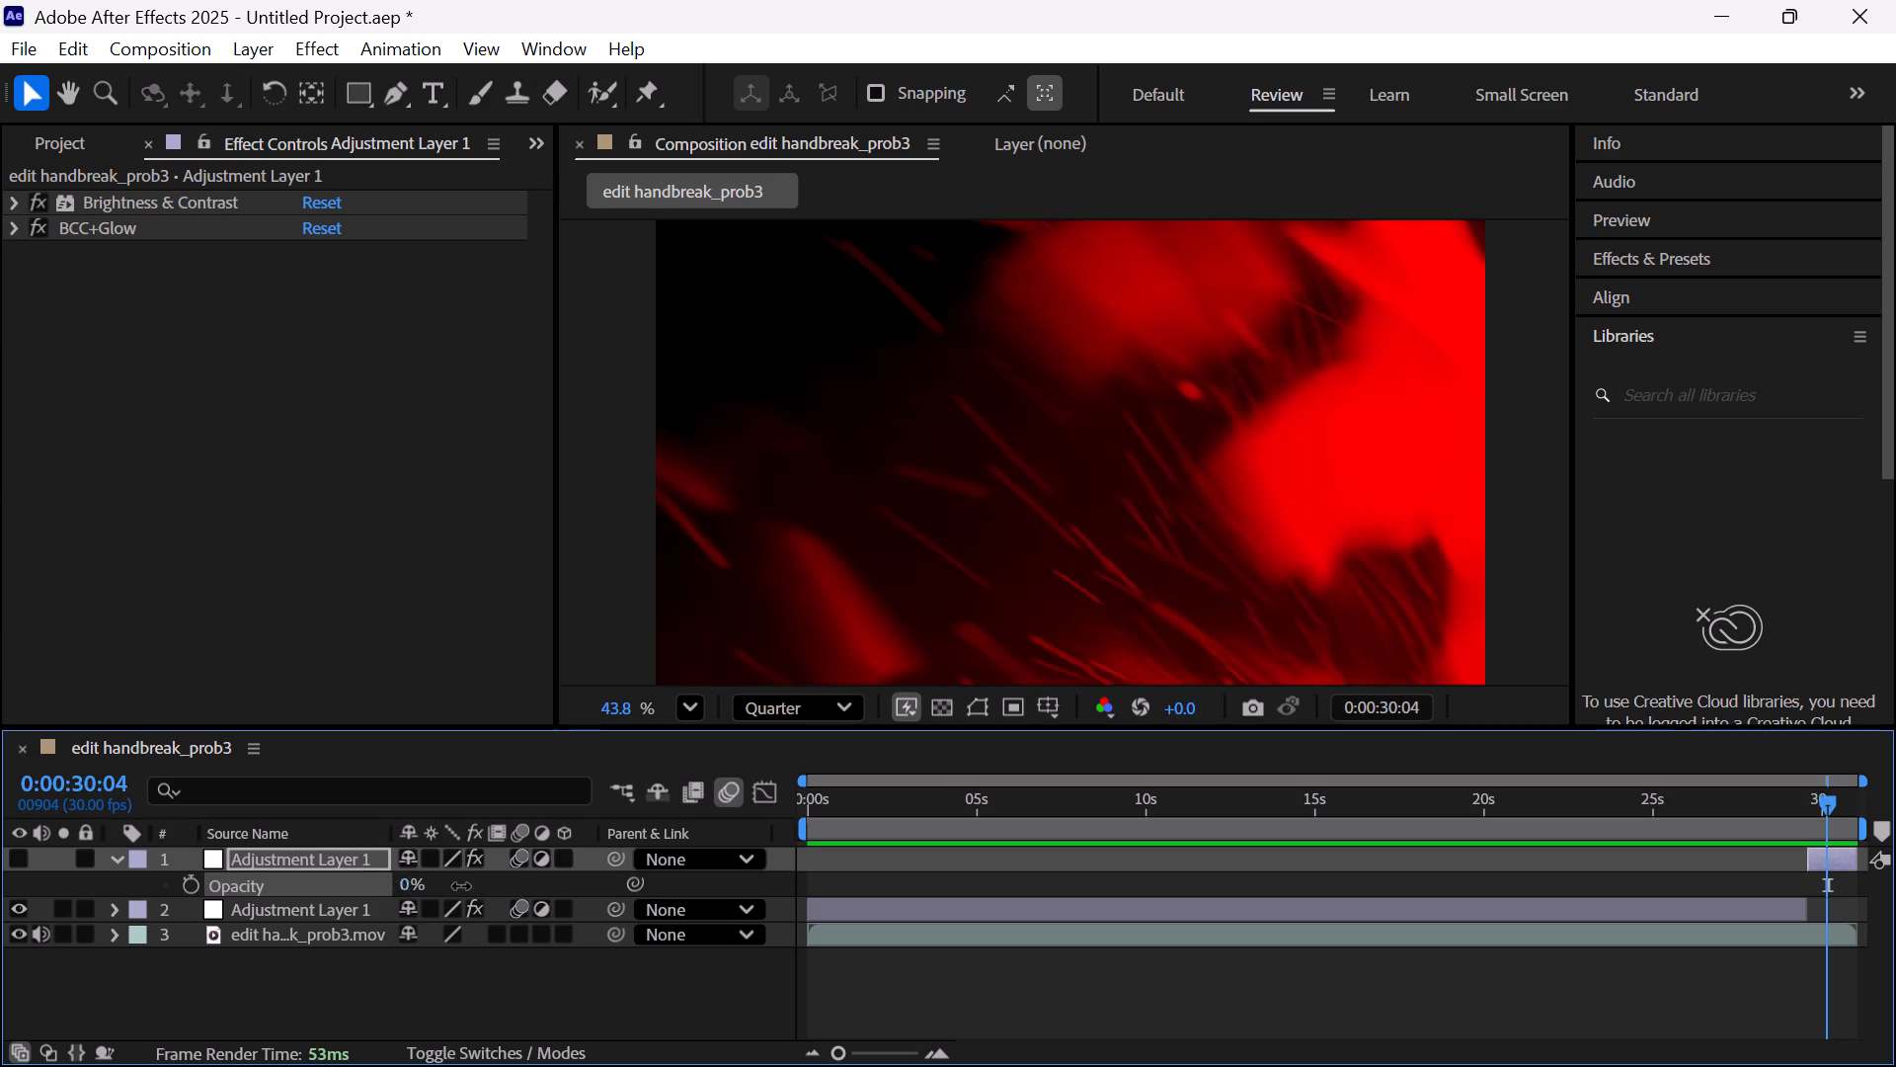
{"action": "left_click_drag", "start_coordinate": [461, 886], "coordinate": [737, 888]}
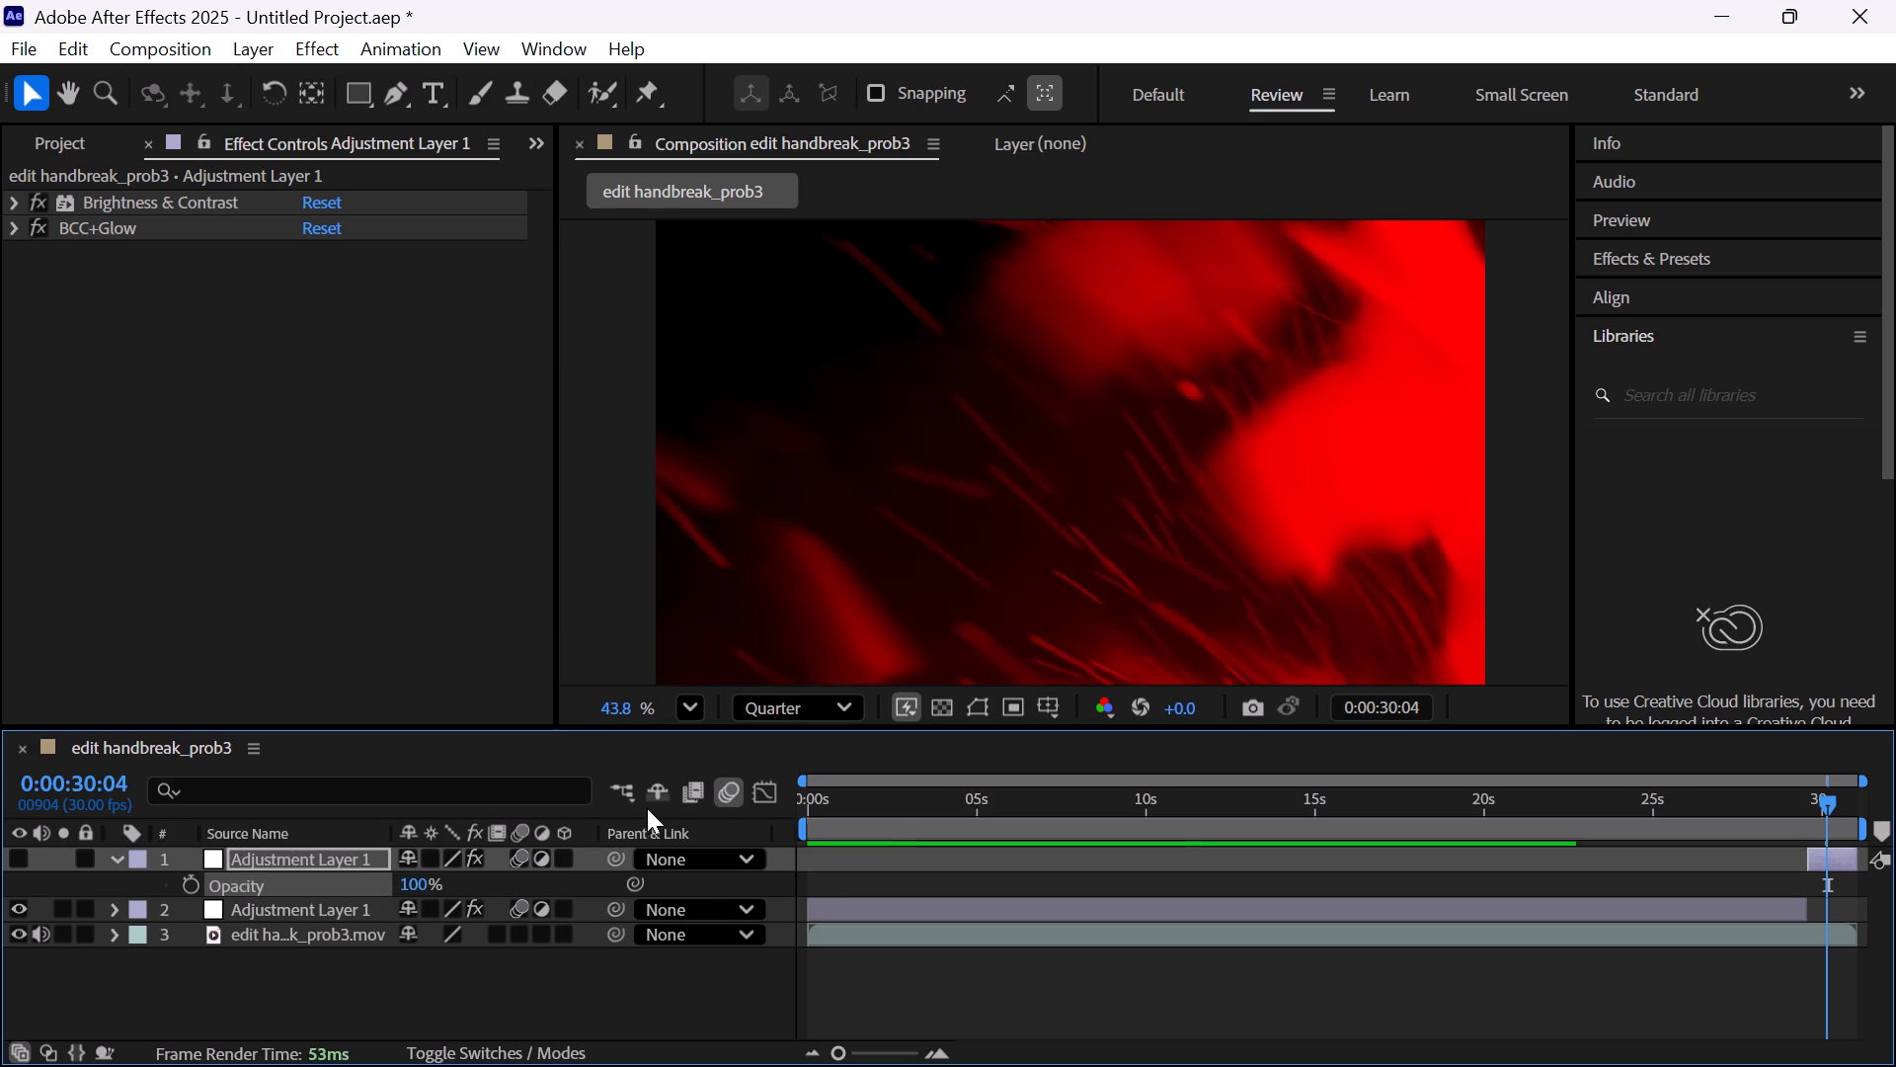
Apply the Random Opacity preset to the end segment of Adjustment Layer 1 and set its Travel Time to 0.1.
{"action": "key", "text": "ctrl+space"}
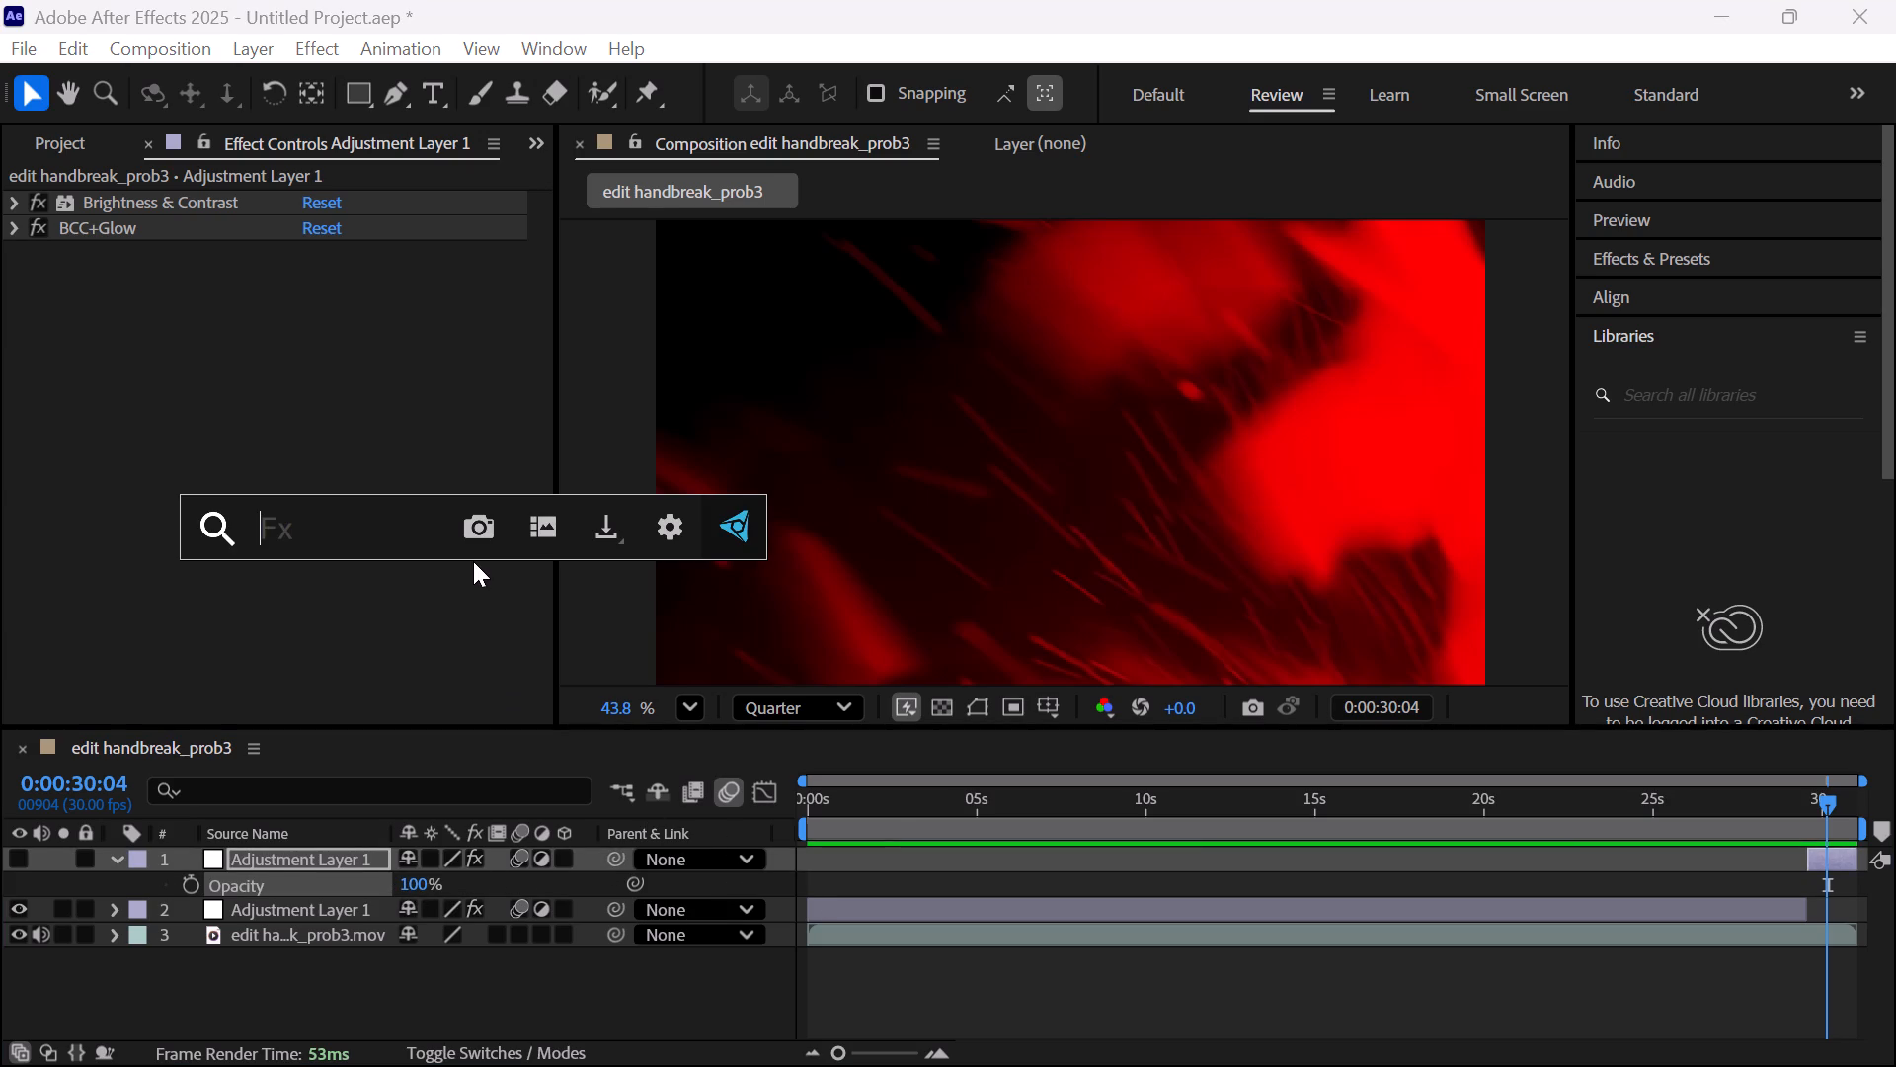
{"action": "type", "text": "op"}
{"action": "key", "text": "a"}
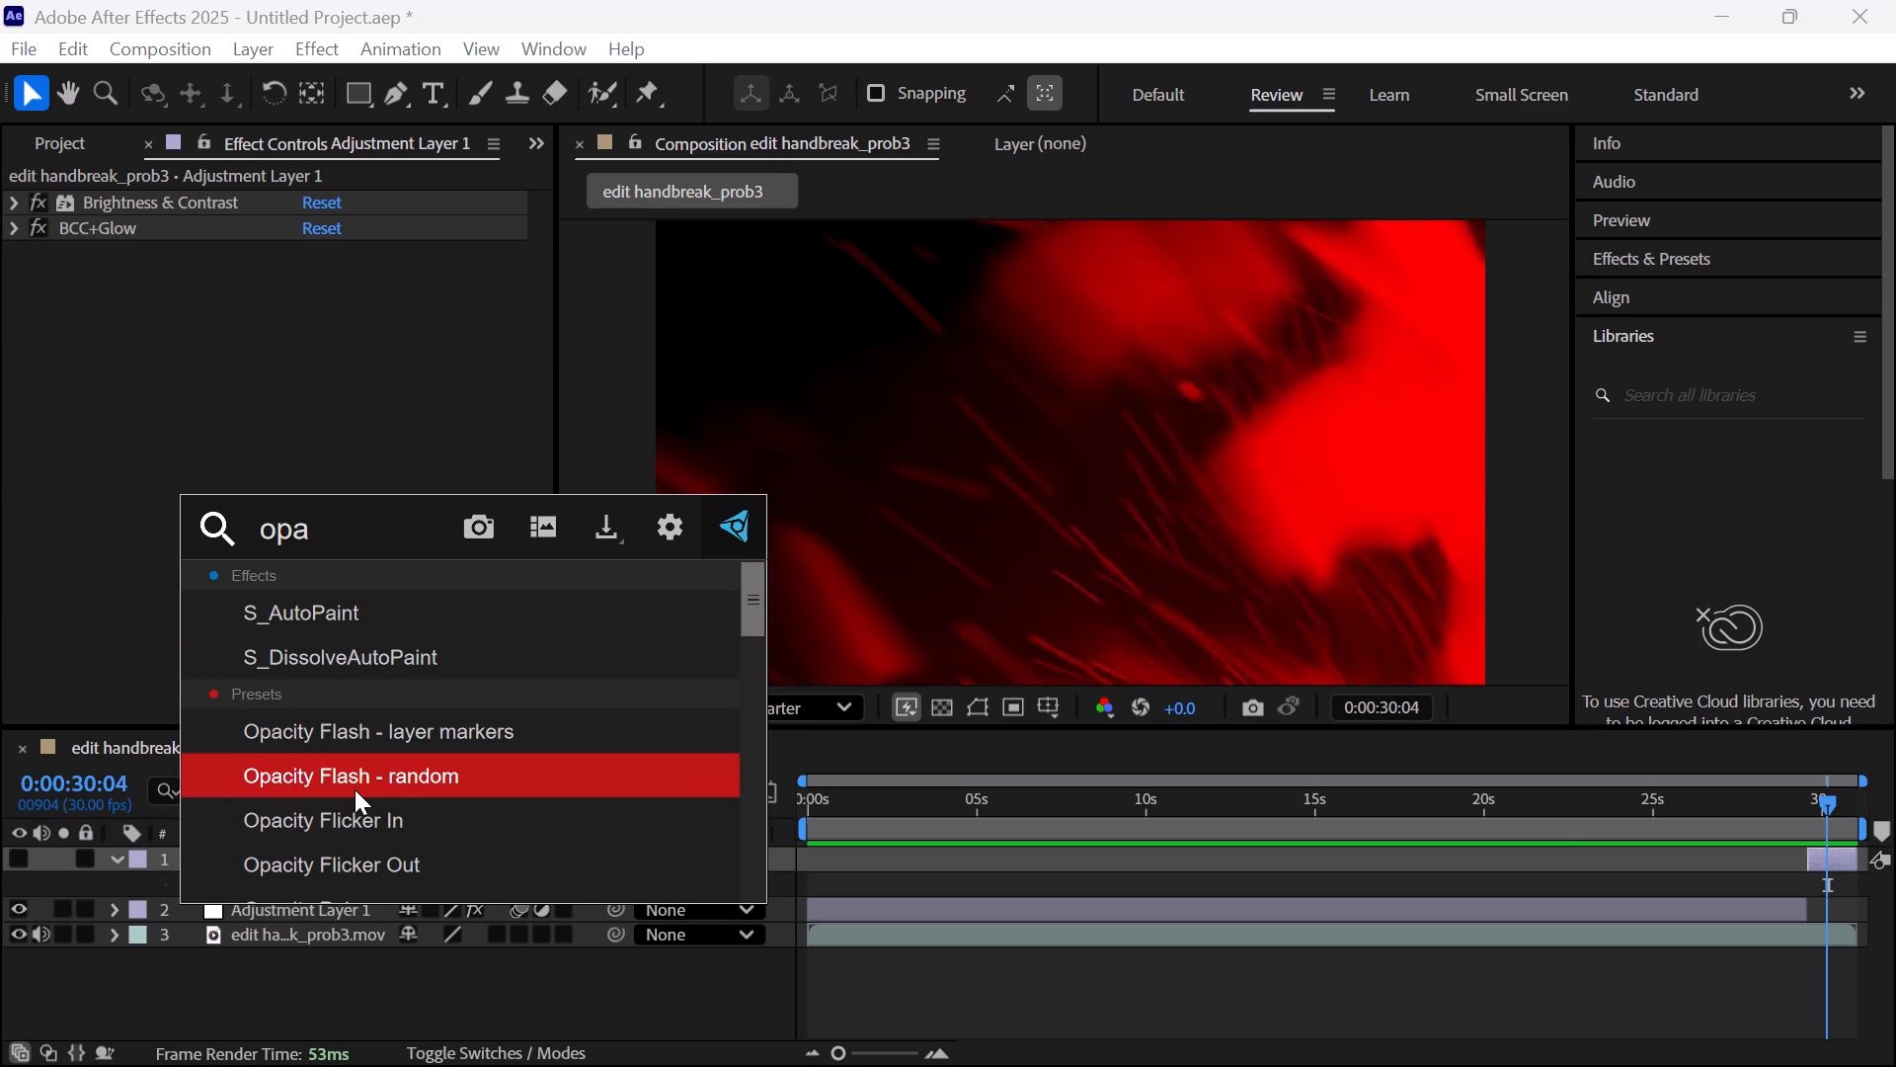
{"action": "scroll", "coordinate": [355, 789], "scroll_direction": "down", "scroll_amount": 2}
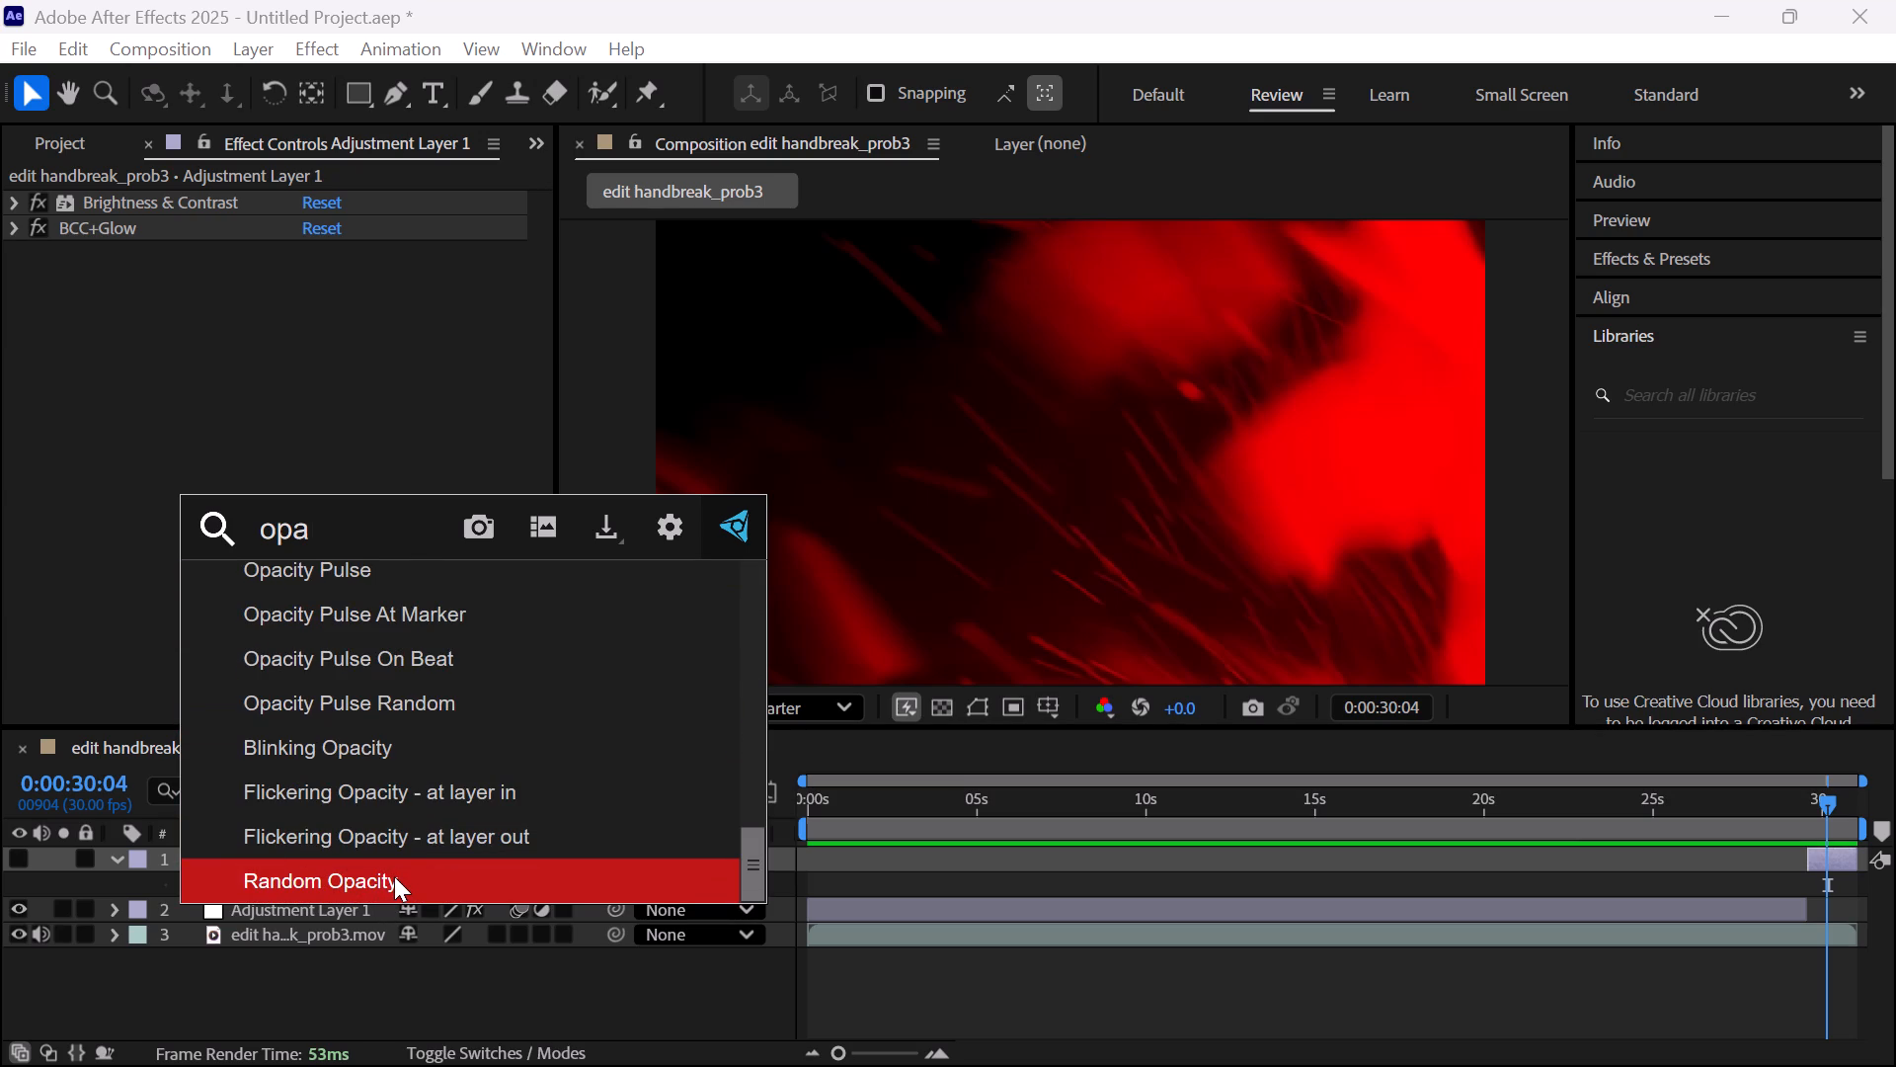
{"action": "left_click", "coordinate": [394, 876]}
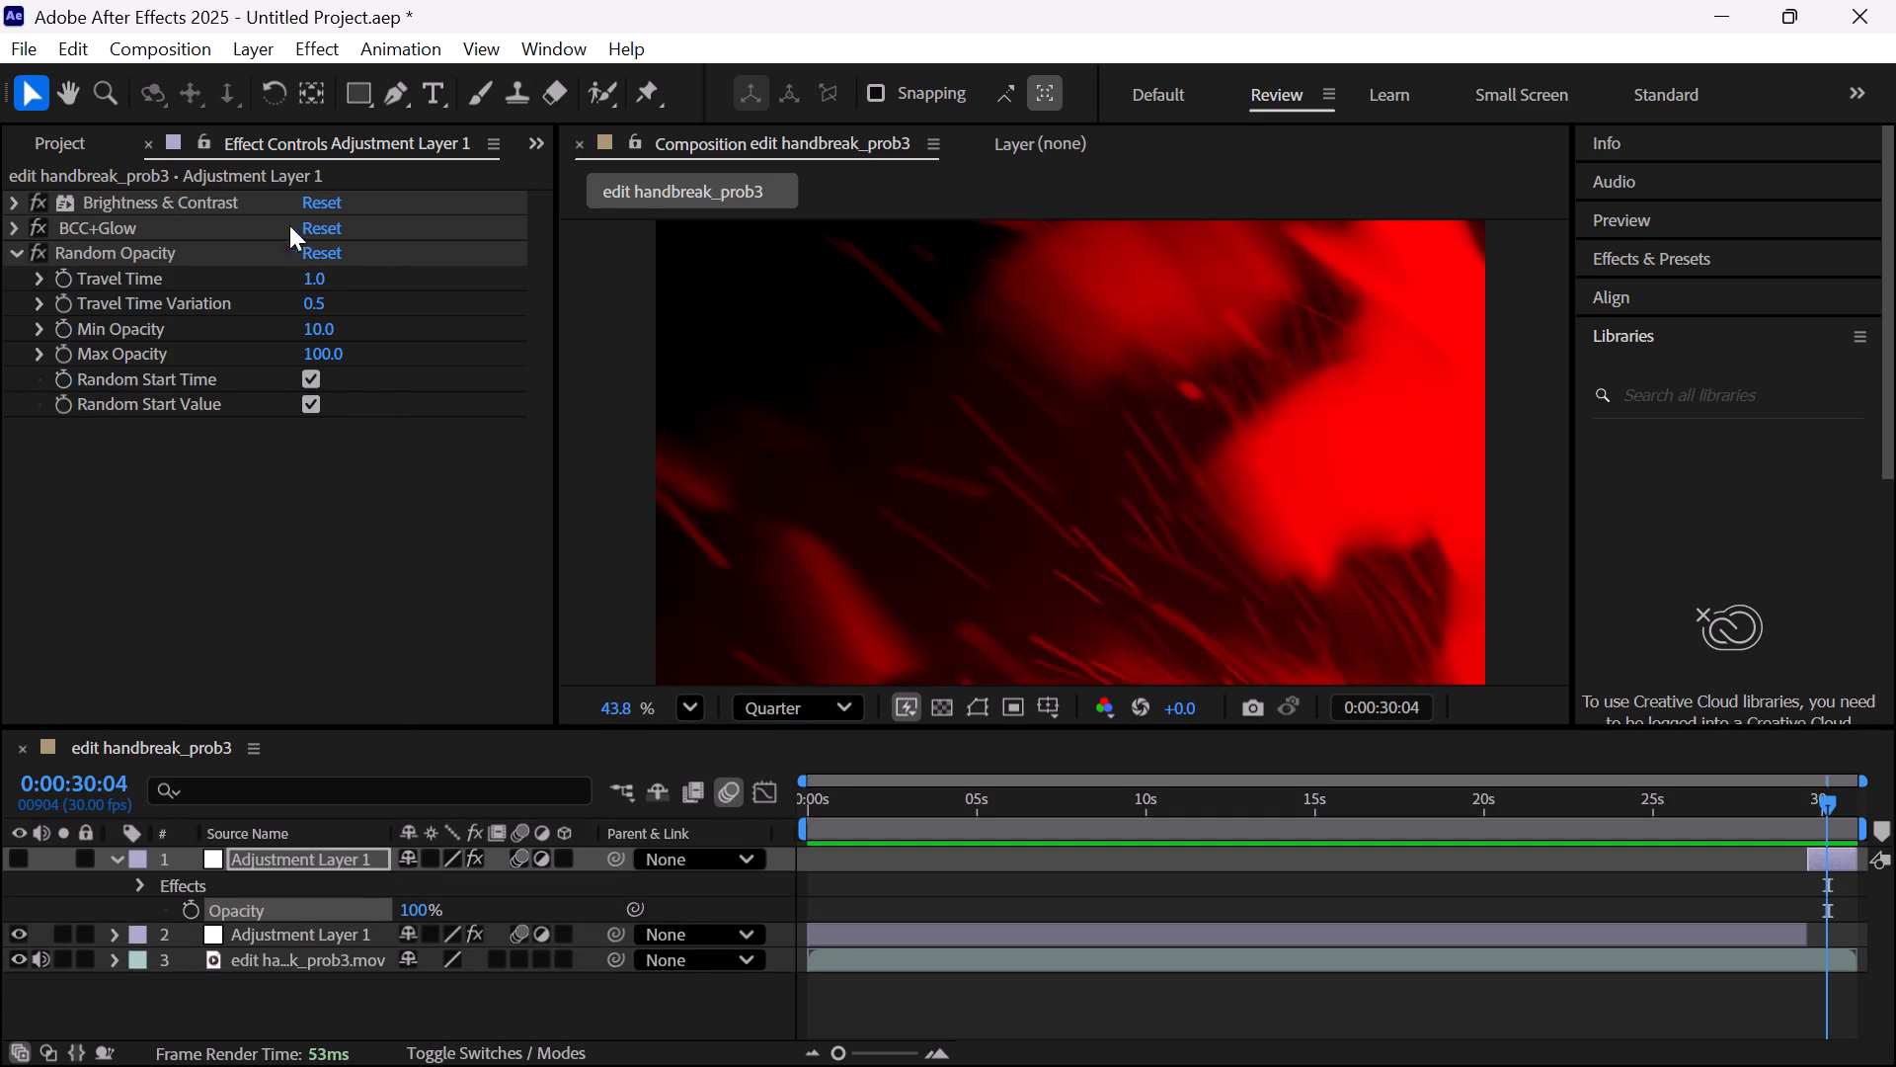
{"action": "left_click_drag", "start_coordinate": [315, 273], "coordinate": [0, 266]}
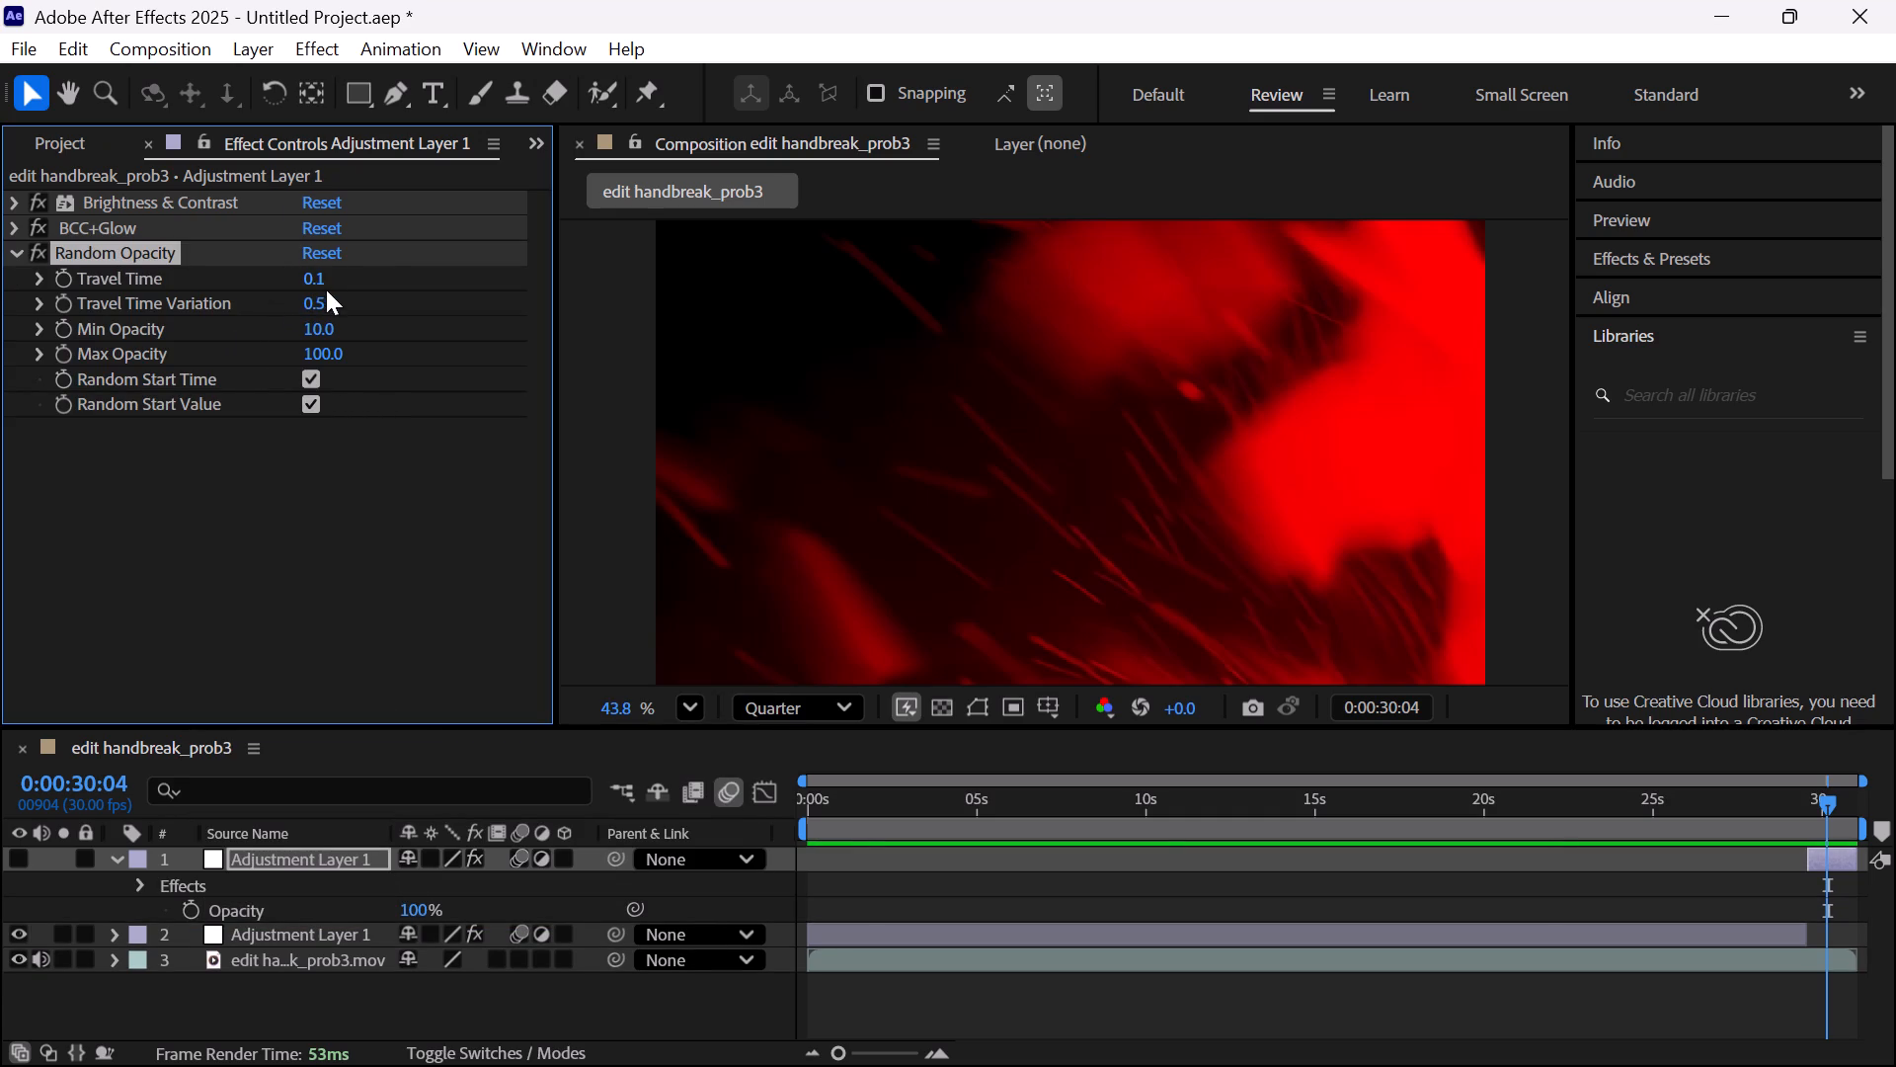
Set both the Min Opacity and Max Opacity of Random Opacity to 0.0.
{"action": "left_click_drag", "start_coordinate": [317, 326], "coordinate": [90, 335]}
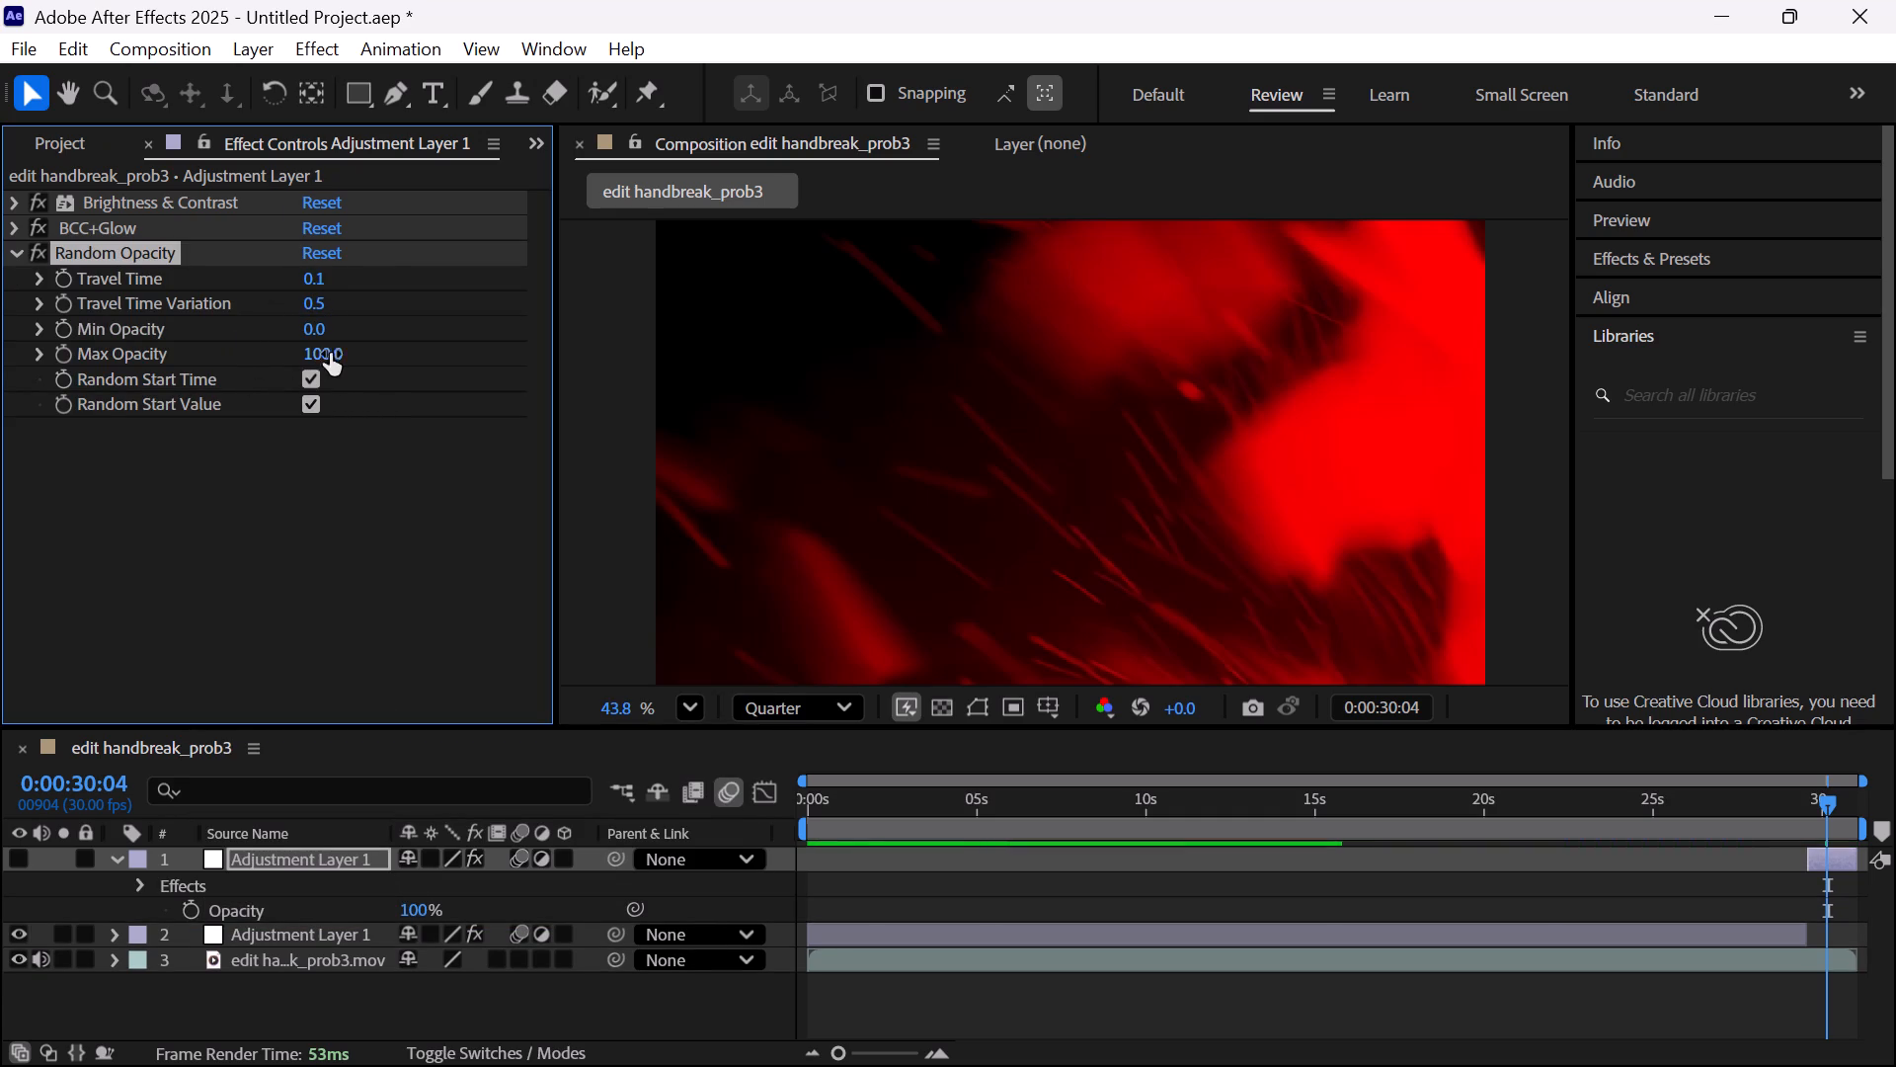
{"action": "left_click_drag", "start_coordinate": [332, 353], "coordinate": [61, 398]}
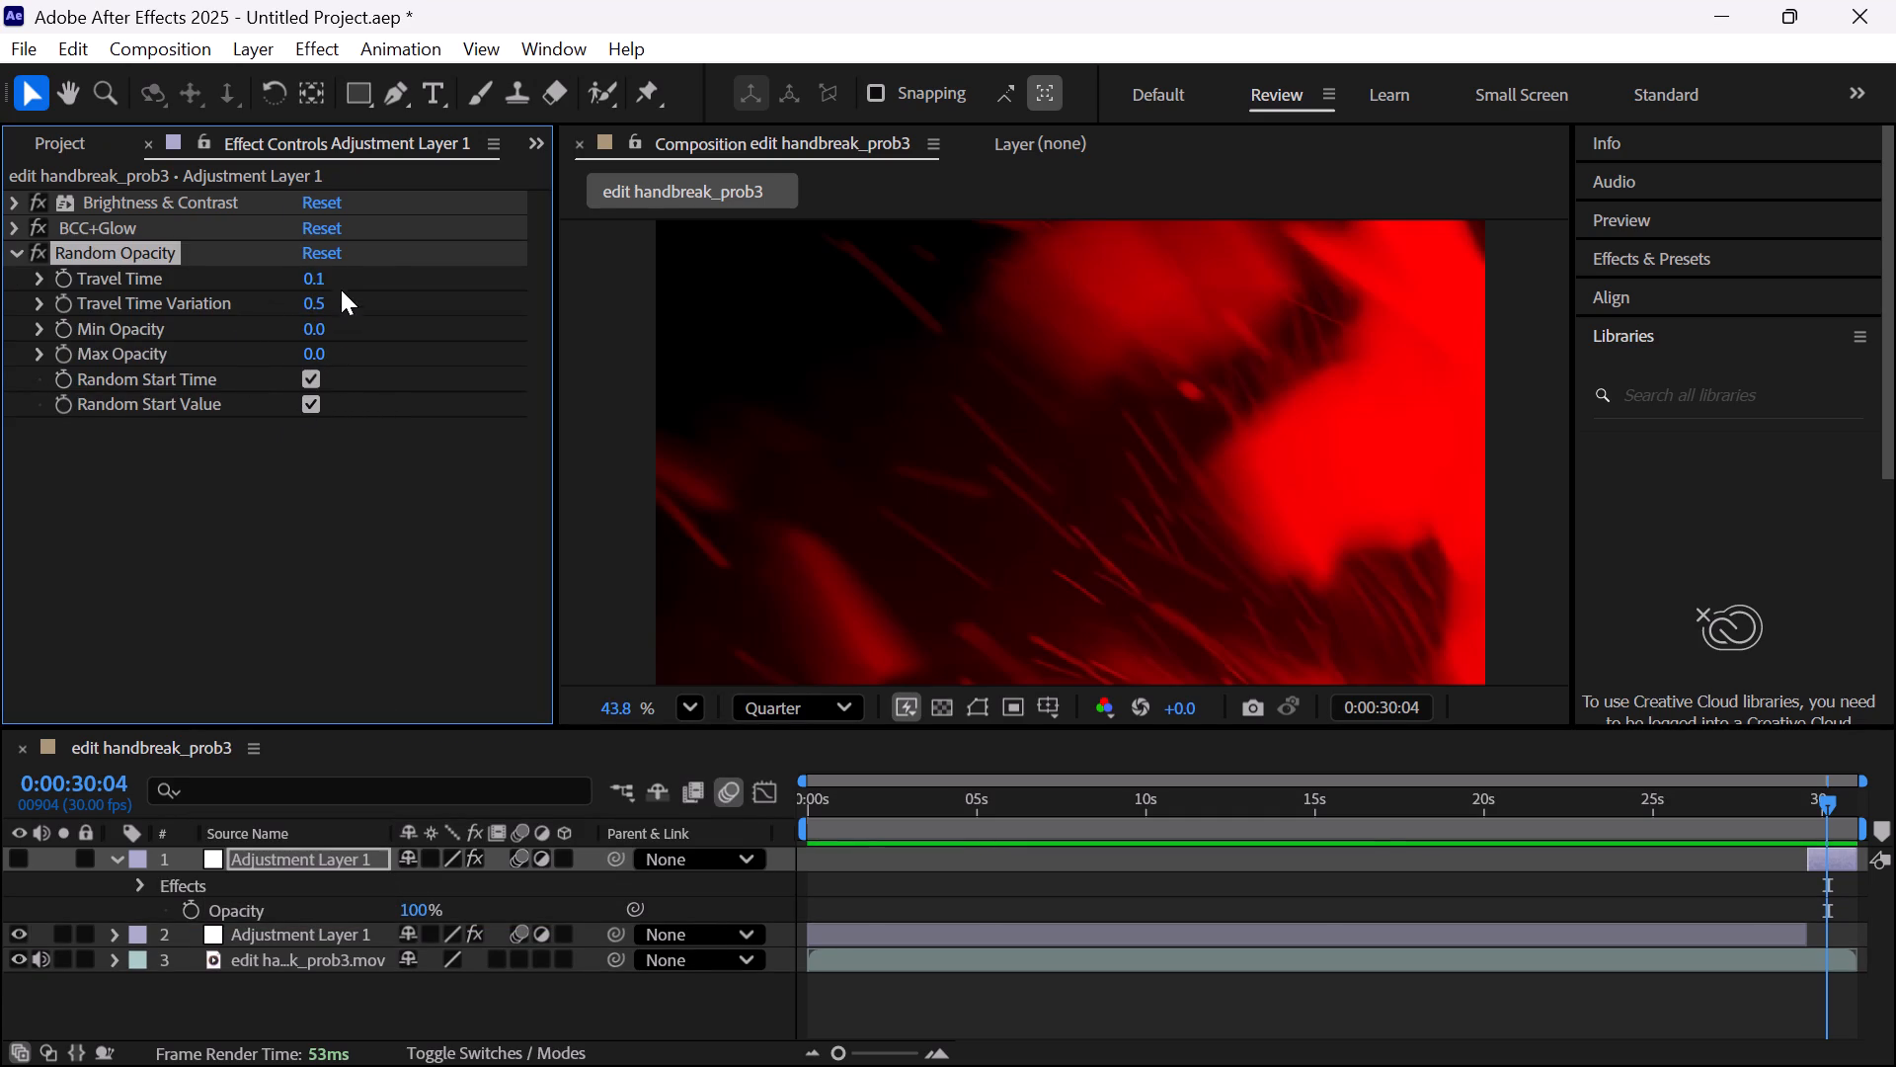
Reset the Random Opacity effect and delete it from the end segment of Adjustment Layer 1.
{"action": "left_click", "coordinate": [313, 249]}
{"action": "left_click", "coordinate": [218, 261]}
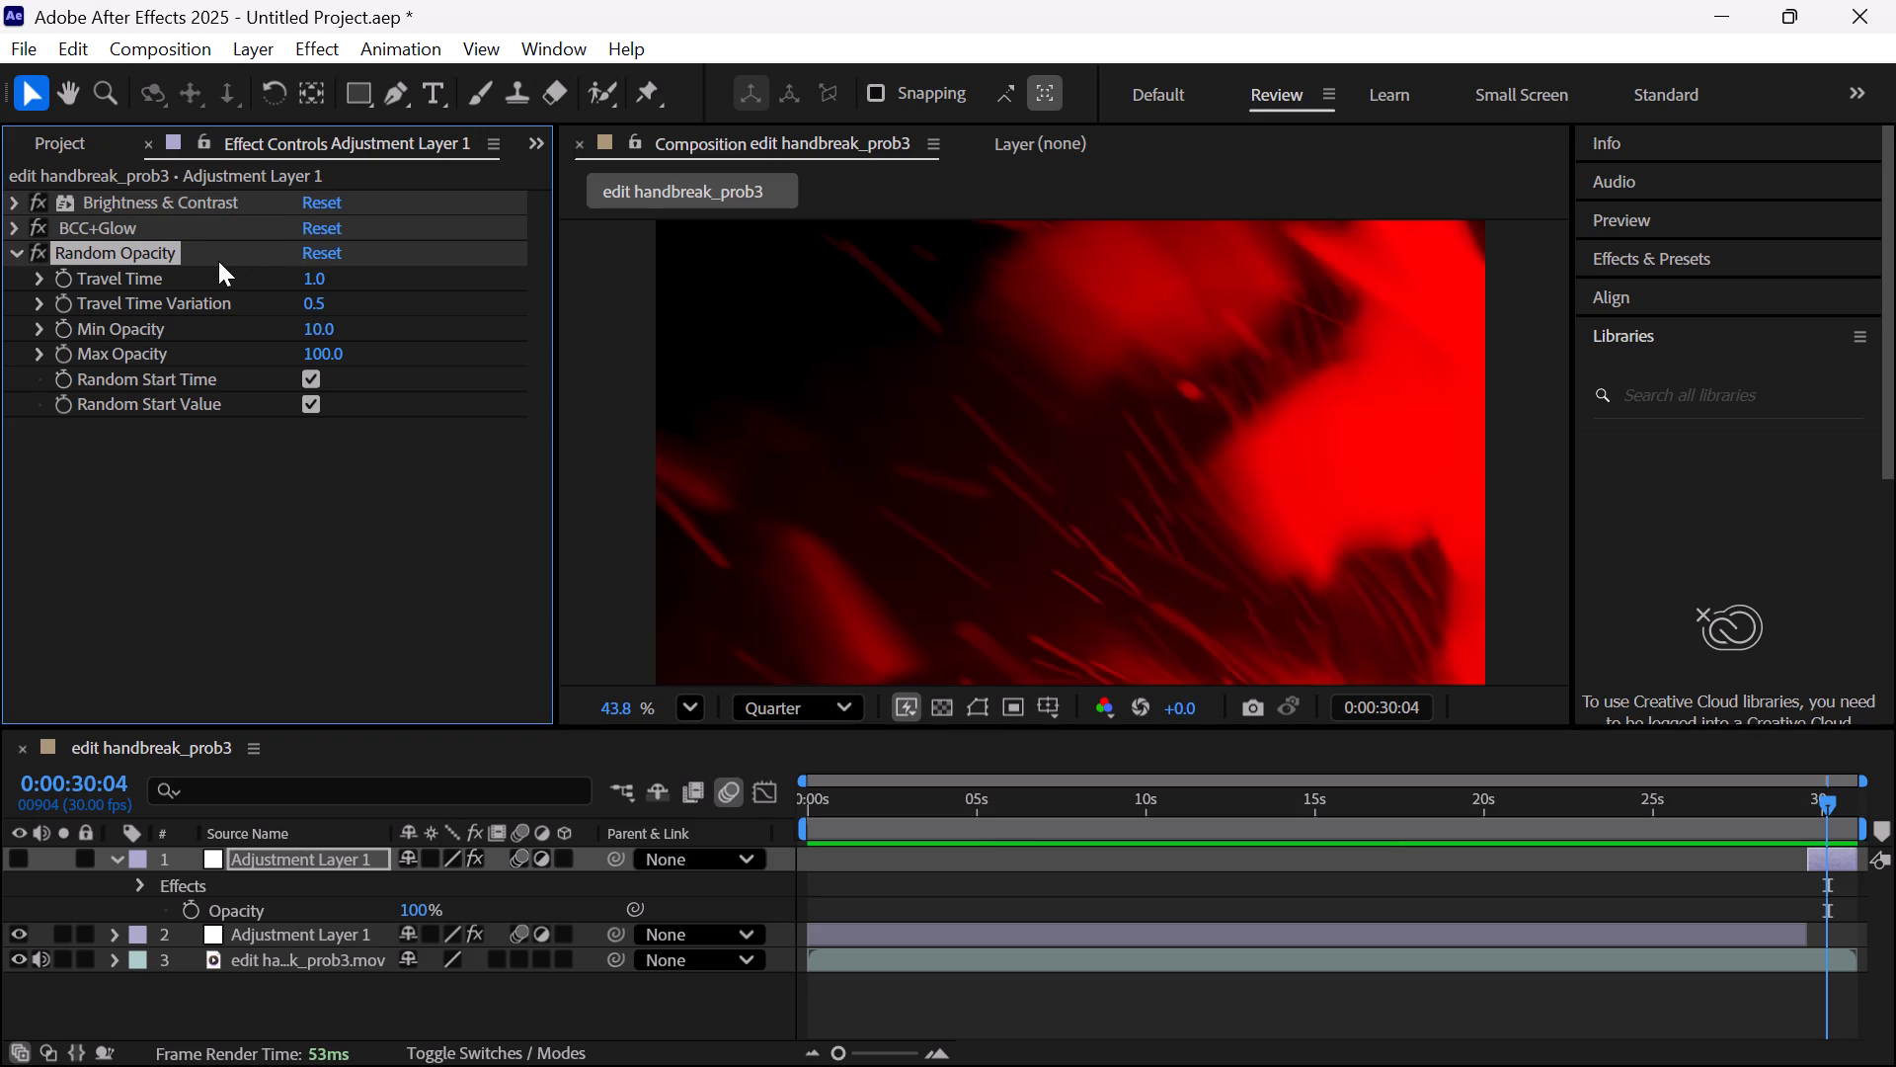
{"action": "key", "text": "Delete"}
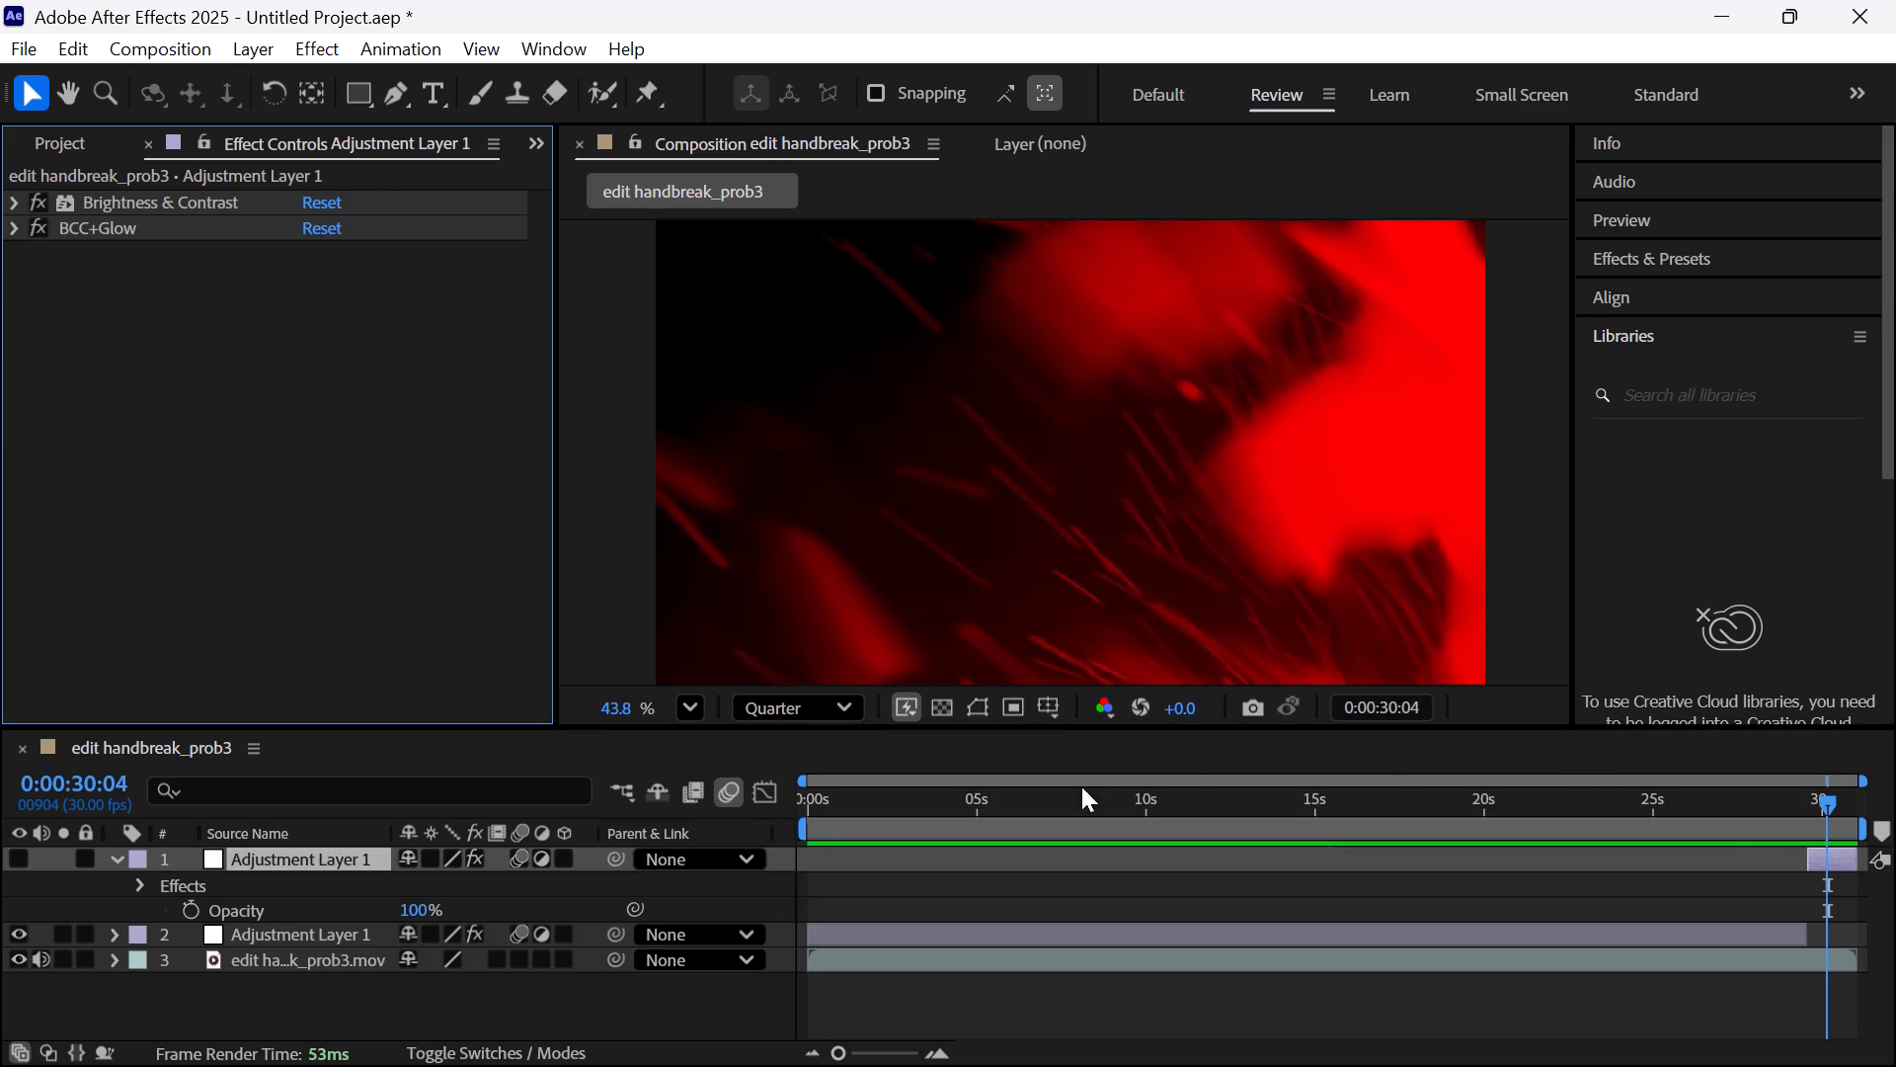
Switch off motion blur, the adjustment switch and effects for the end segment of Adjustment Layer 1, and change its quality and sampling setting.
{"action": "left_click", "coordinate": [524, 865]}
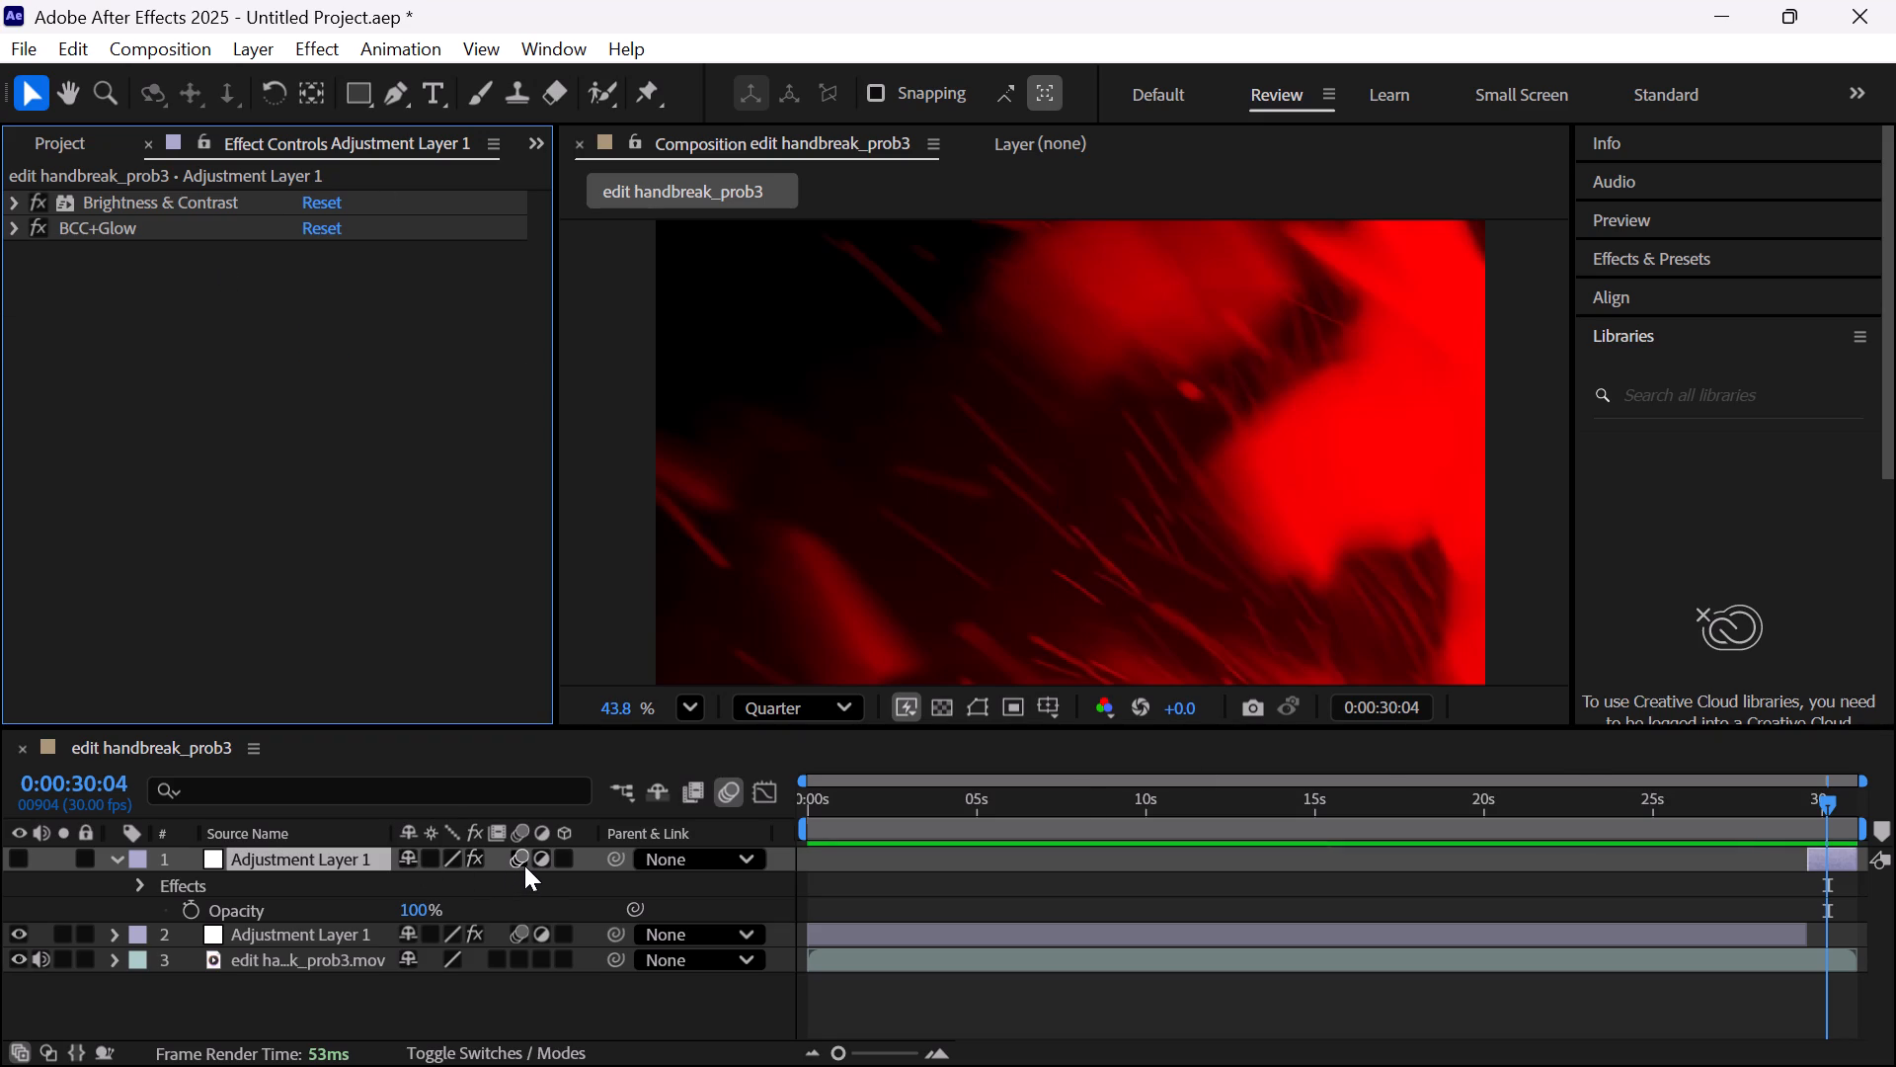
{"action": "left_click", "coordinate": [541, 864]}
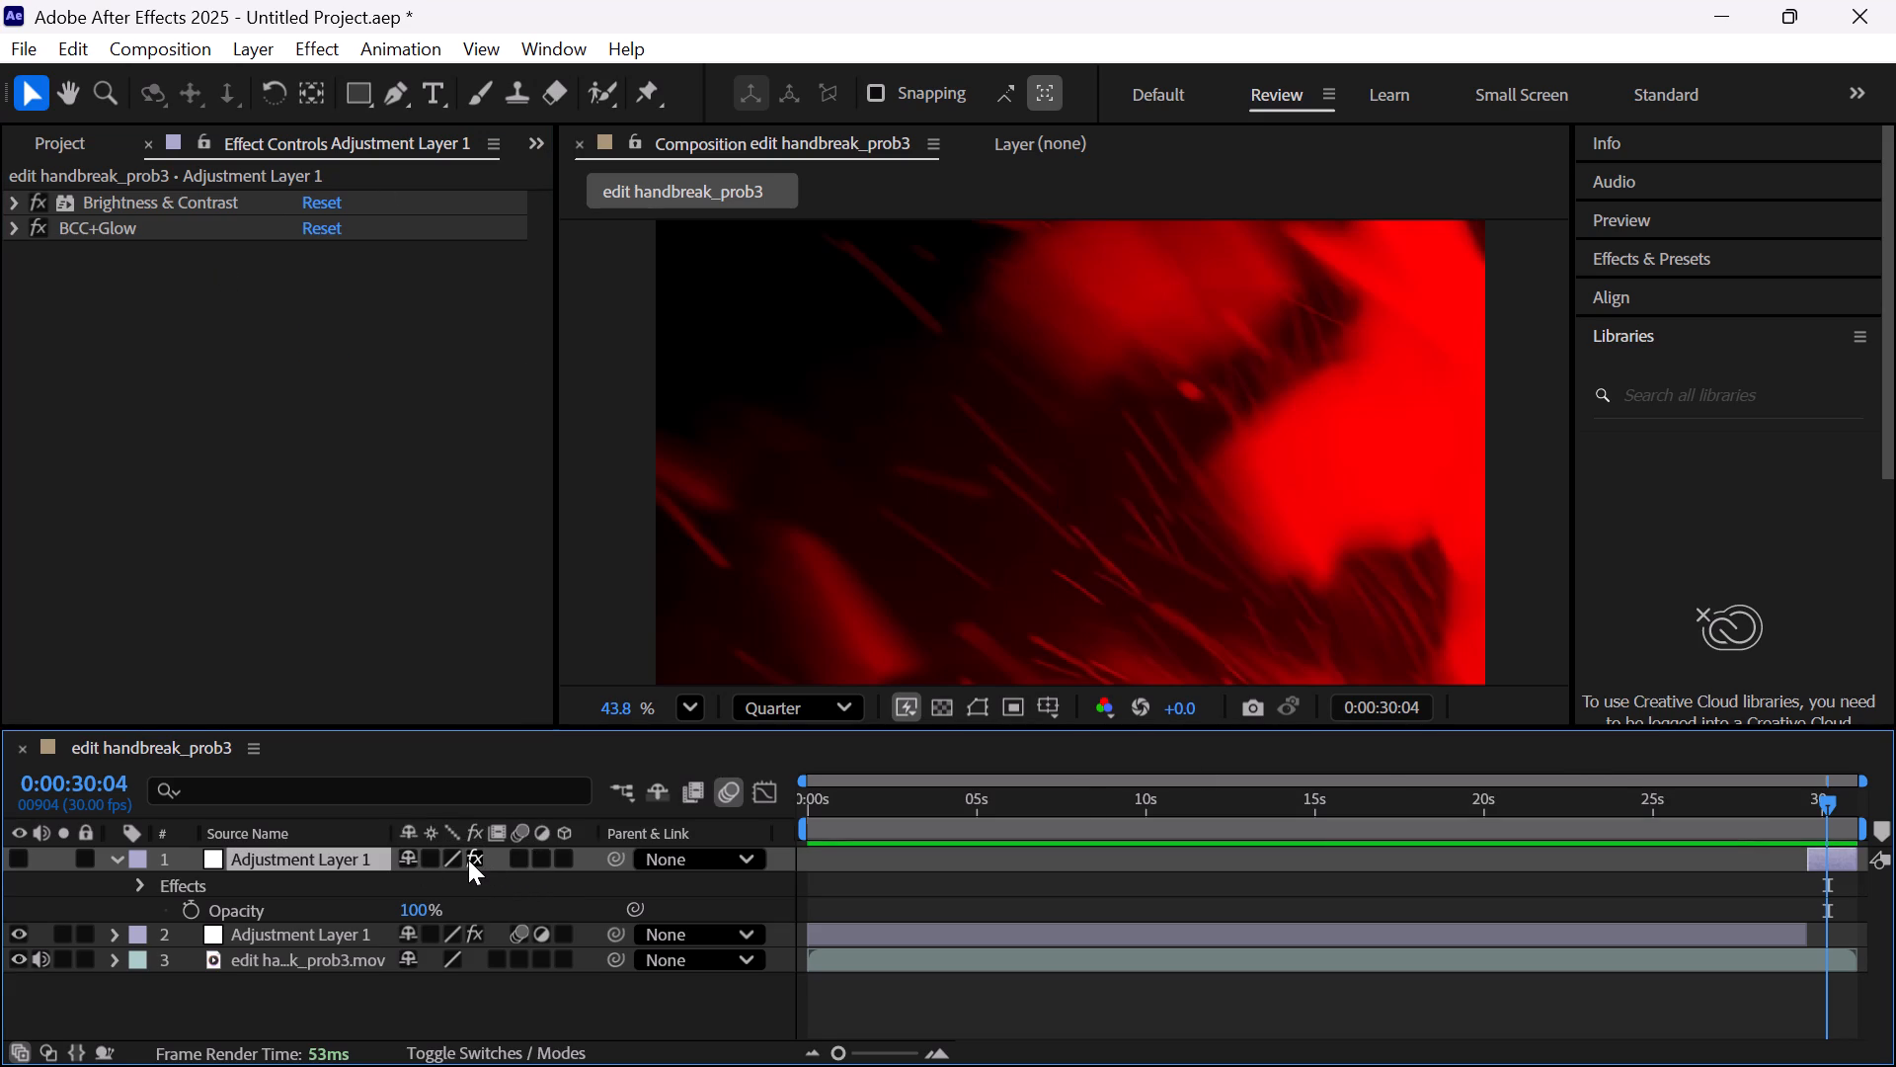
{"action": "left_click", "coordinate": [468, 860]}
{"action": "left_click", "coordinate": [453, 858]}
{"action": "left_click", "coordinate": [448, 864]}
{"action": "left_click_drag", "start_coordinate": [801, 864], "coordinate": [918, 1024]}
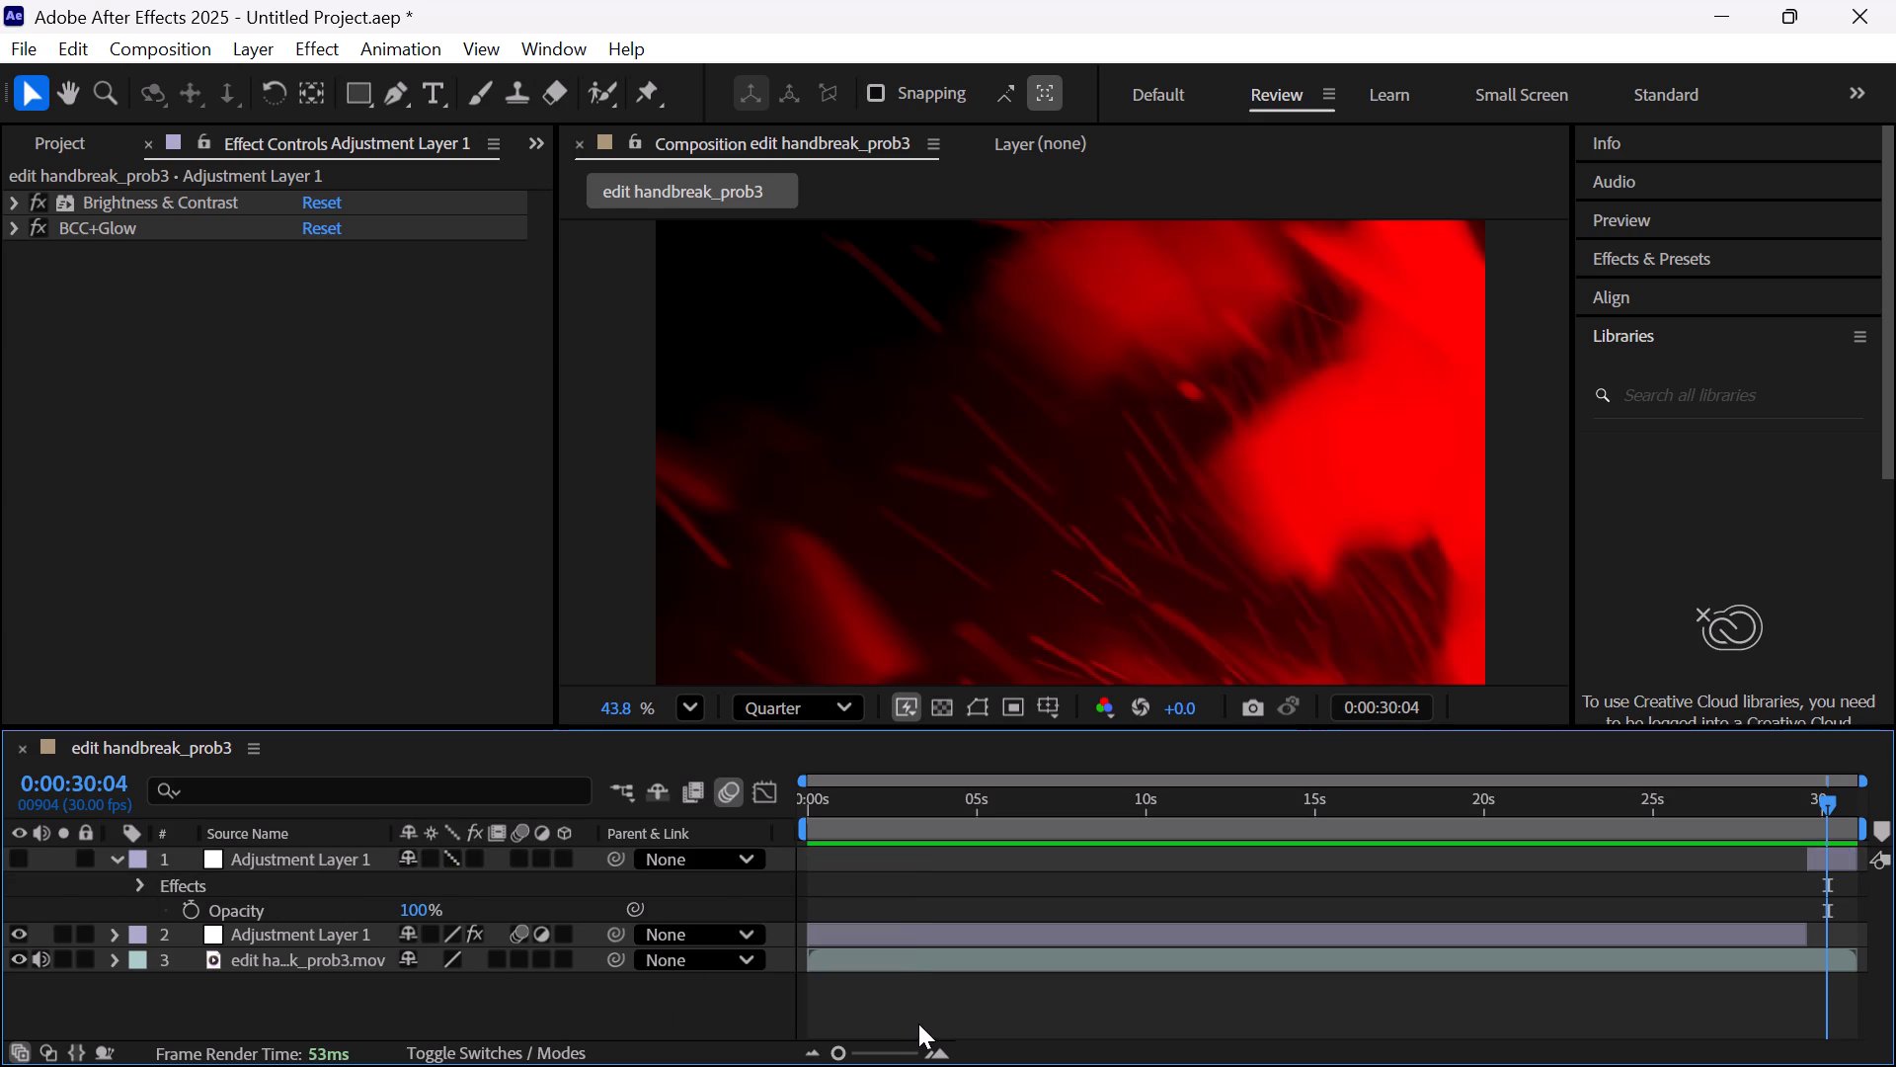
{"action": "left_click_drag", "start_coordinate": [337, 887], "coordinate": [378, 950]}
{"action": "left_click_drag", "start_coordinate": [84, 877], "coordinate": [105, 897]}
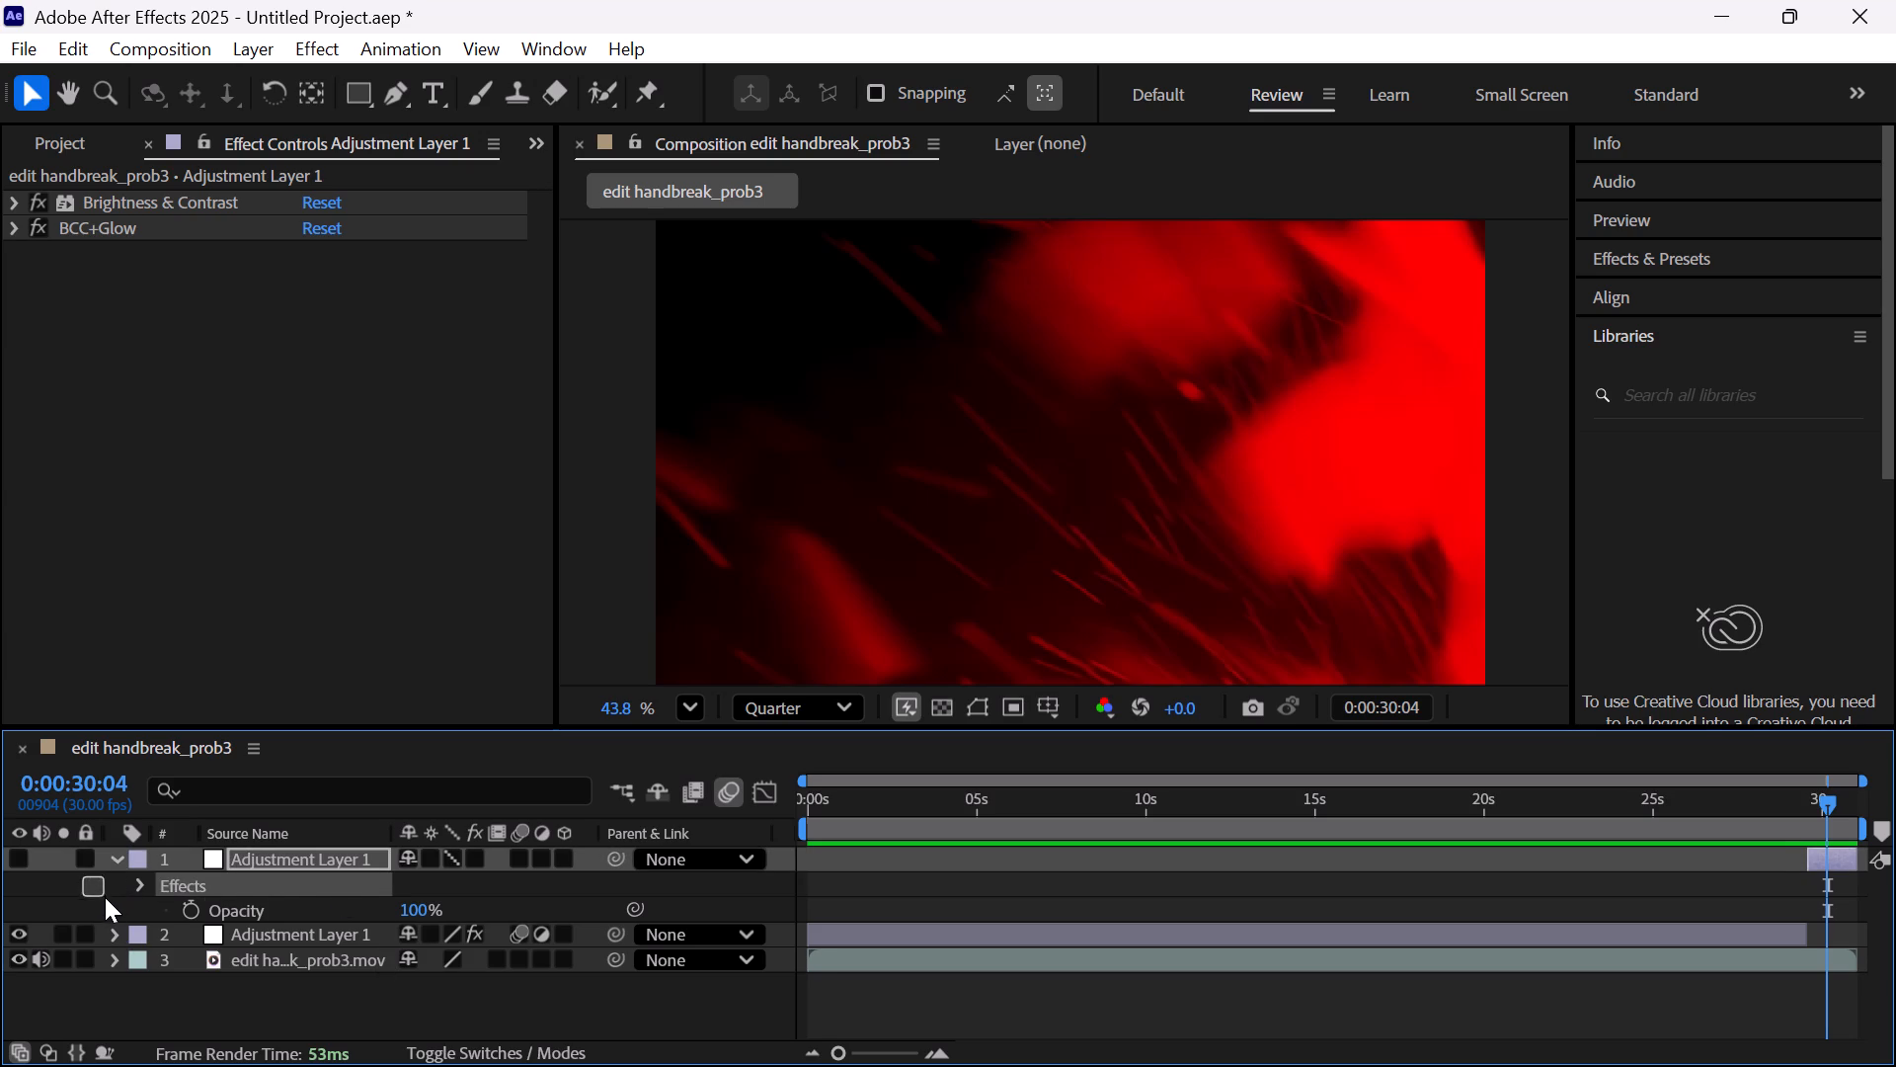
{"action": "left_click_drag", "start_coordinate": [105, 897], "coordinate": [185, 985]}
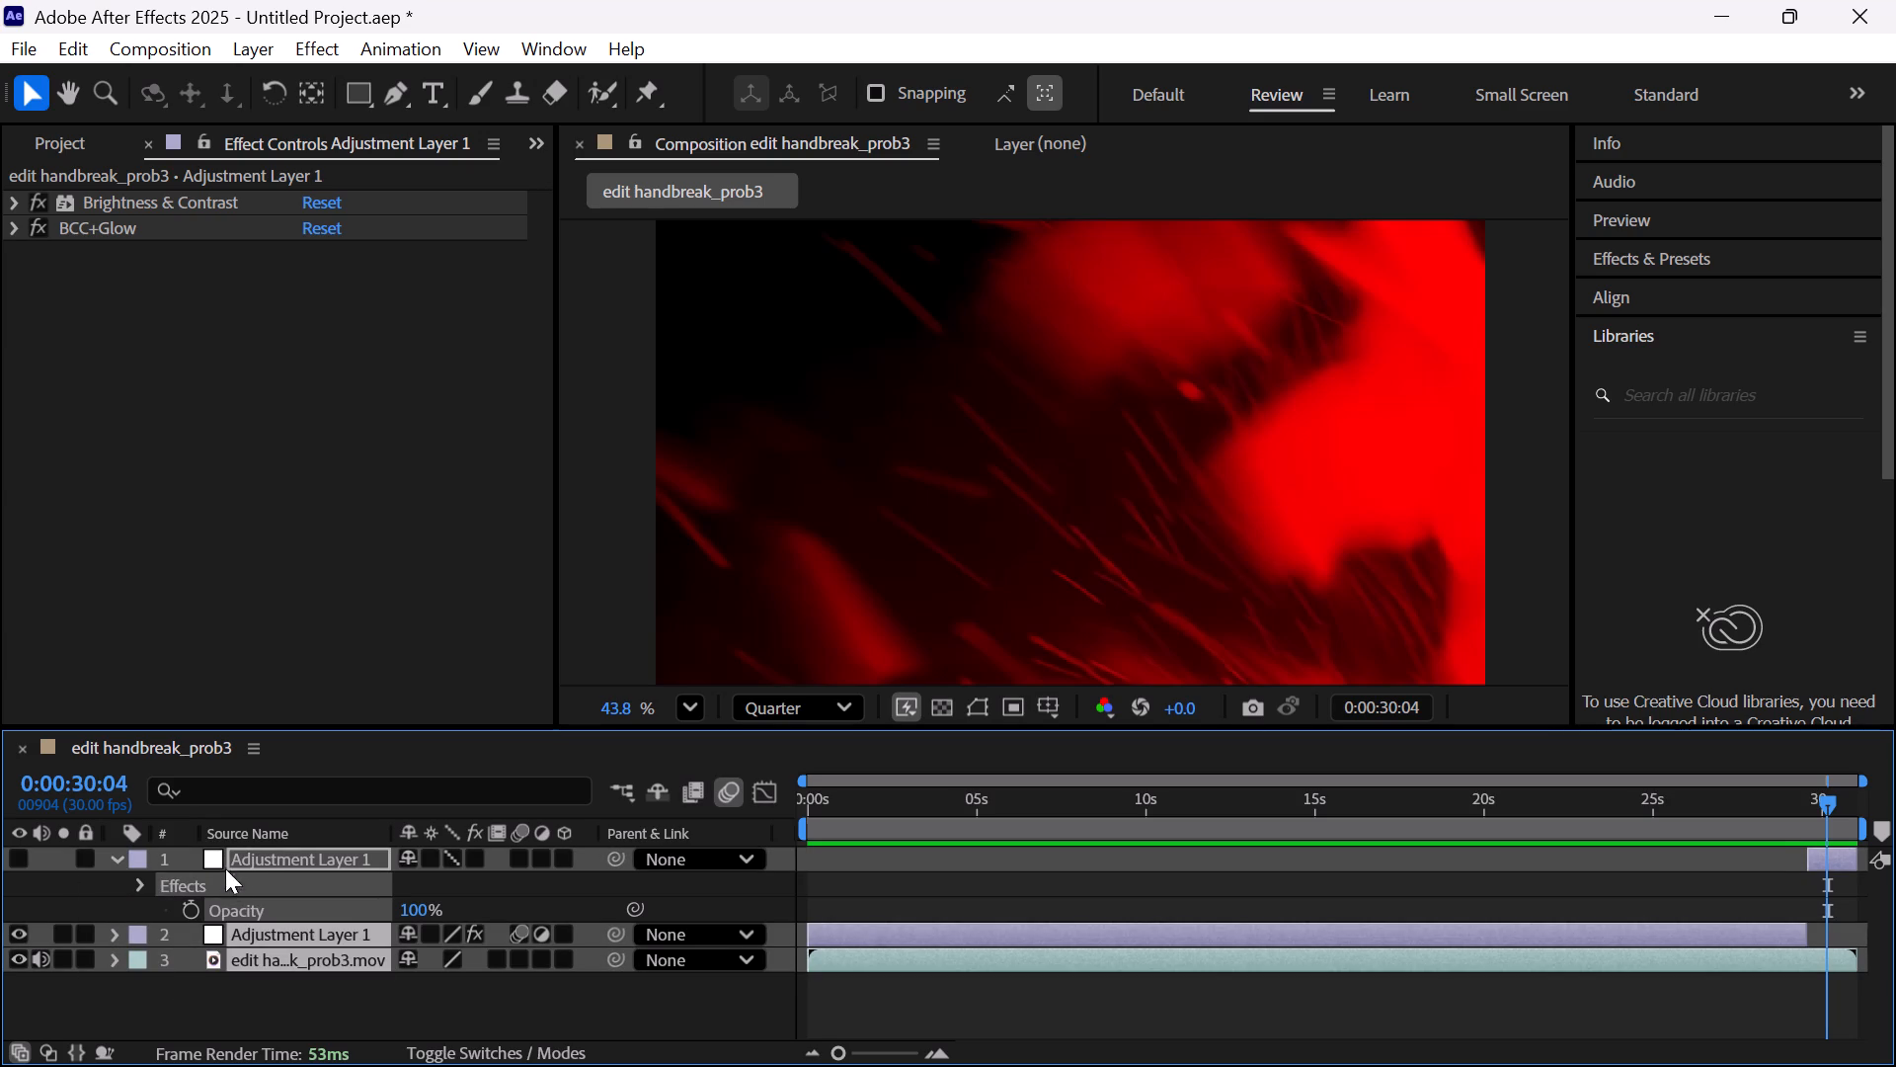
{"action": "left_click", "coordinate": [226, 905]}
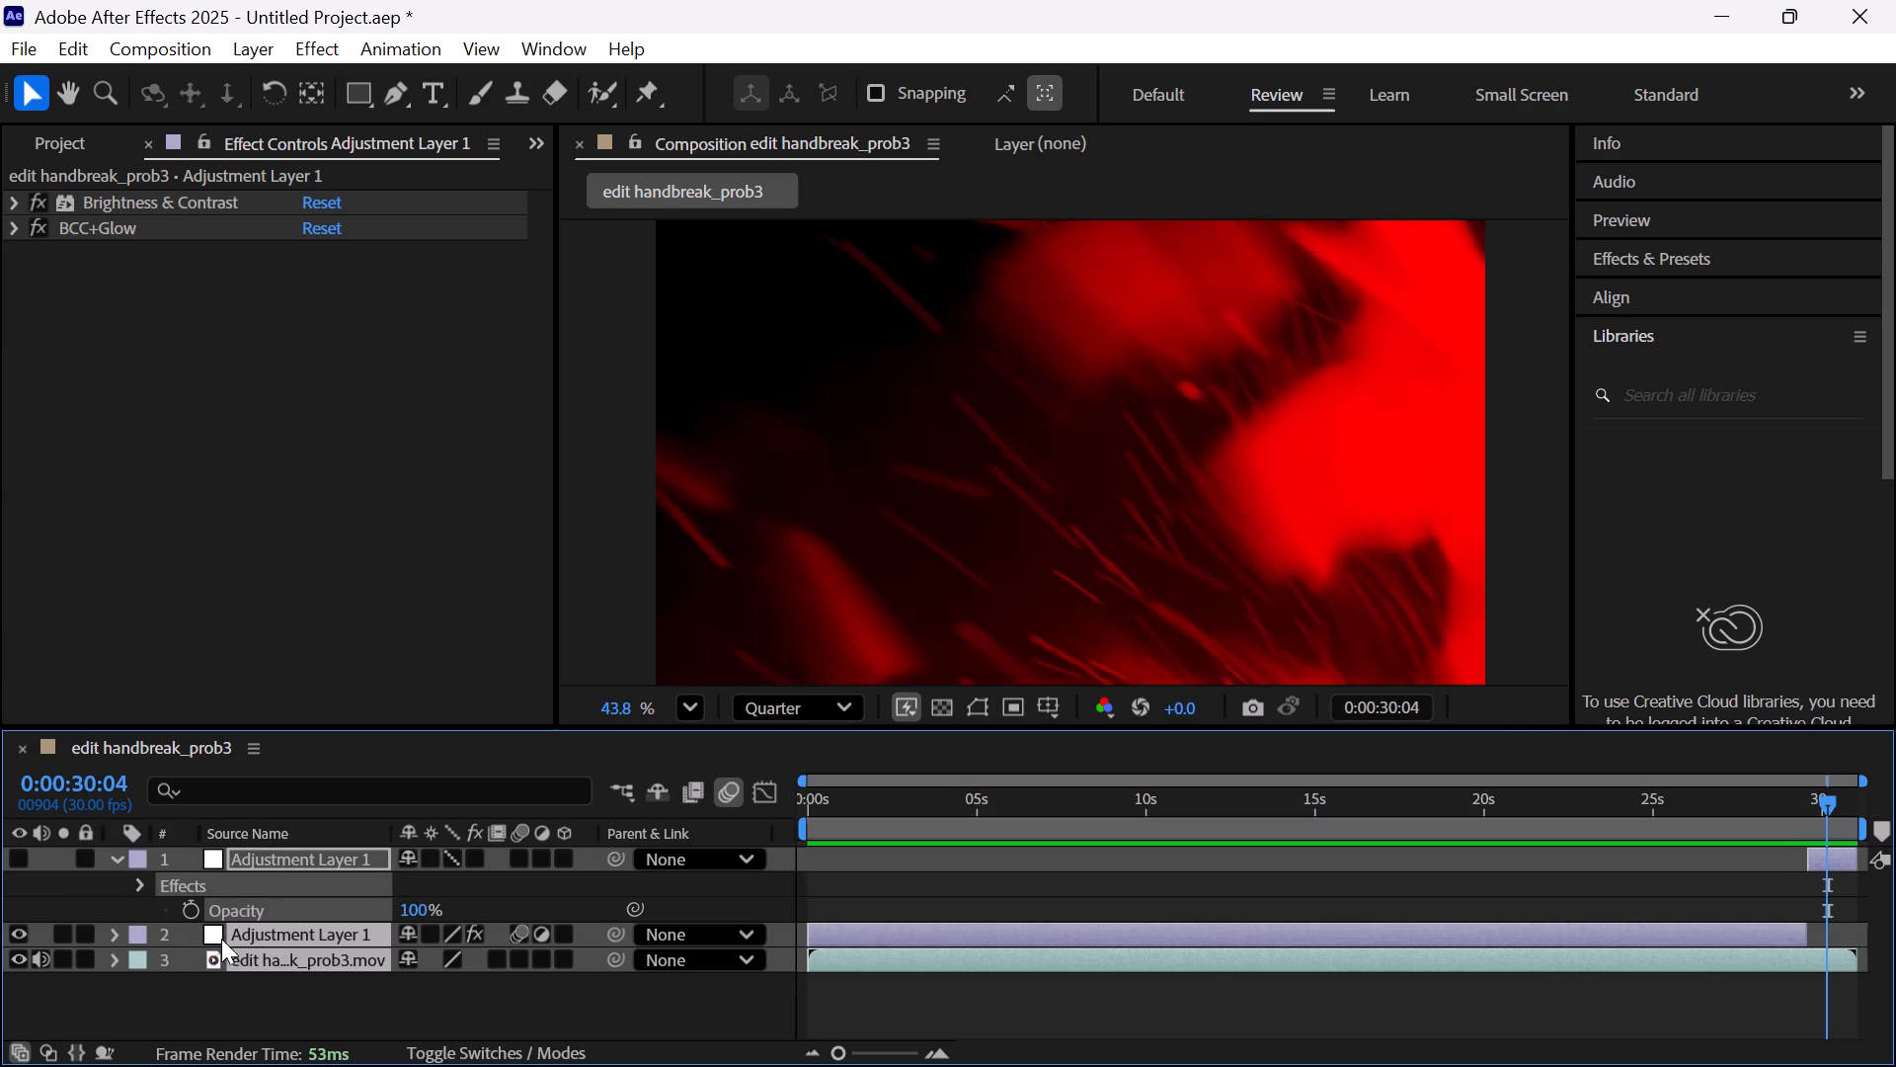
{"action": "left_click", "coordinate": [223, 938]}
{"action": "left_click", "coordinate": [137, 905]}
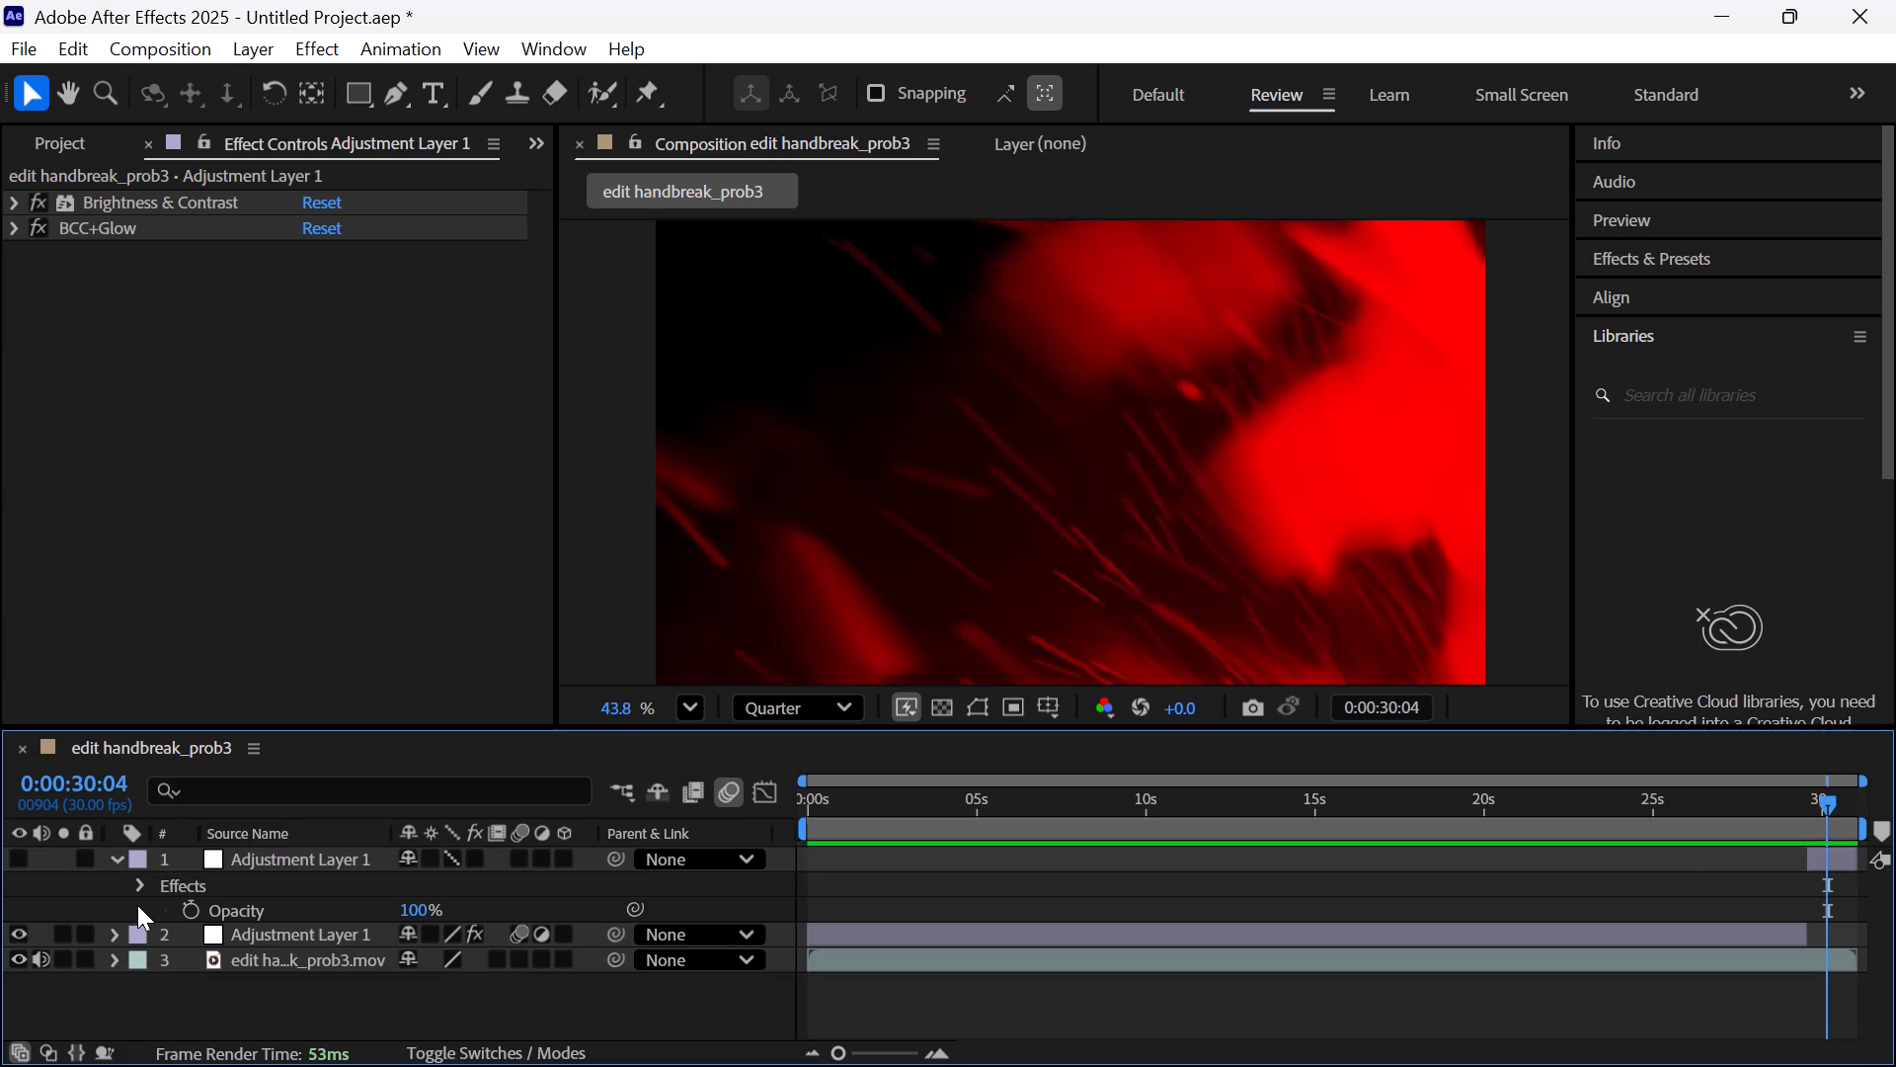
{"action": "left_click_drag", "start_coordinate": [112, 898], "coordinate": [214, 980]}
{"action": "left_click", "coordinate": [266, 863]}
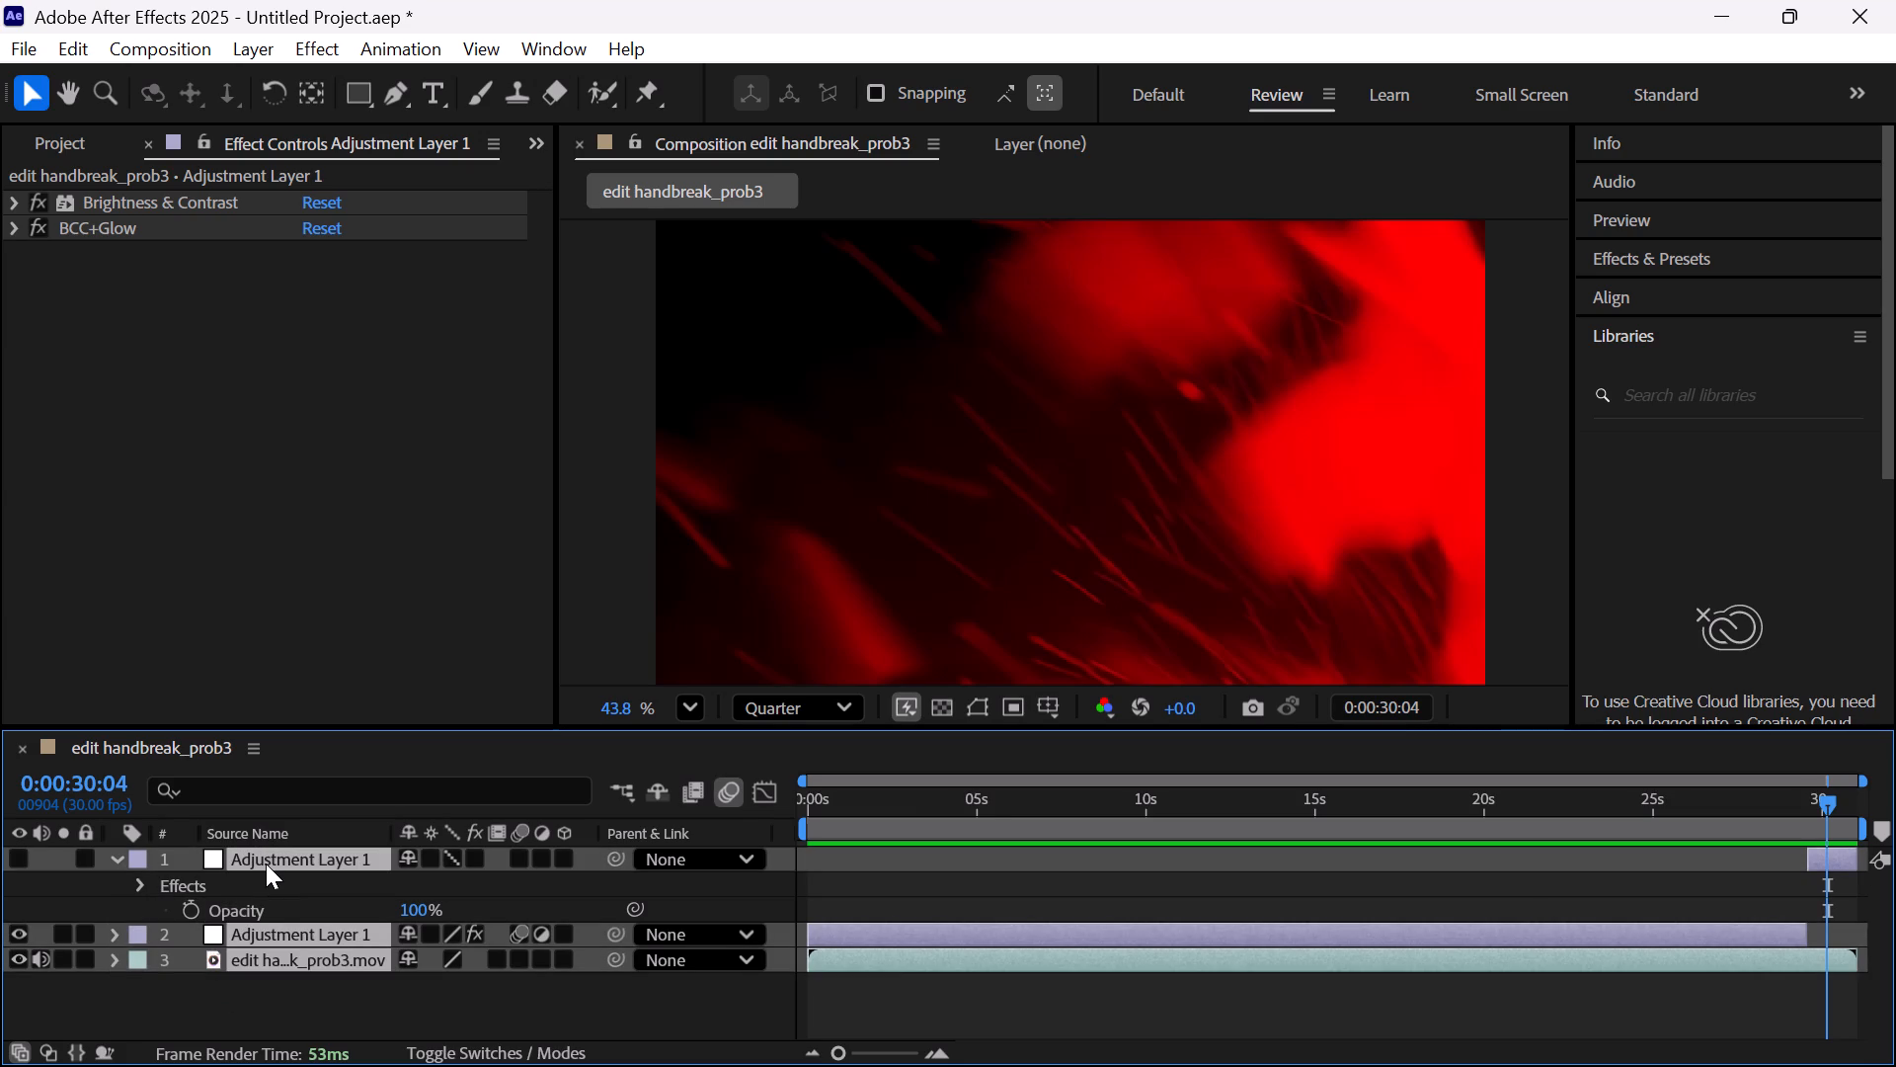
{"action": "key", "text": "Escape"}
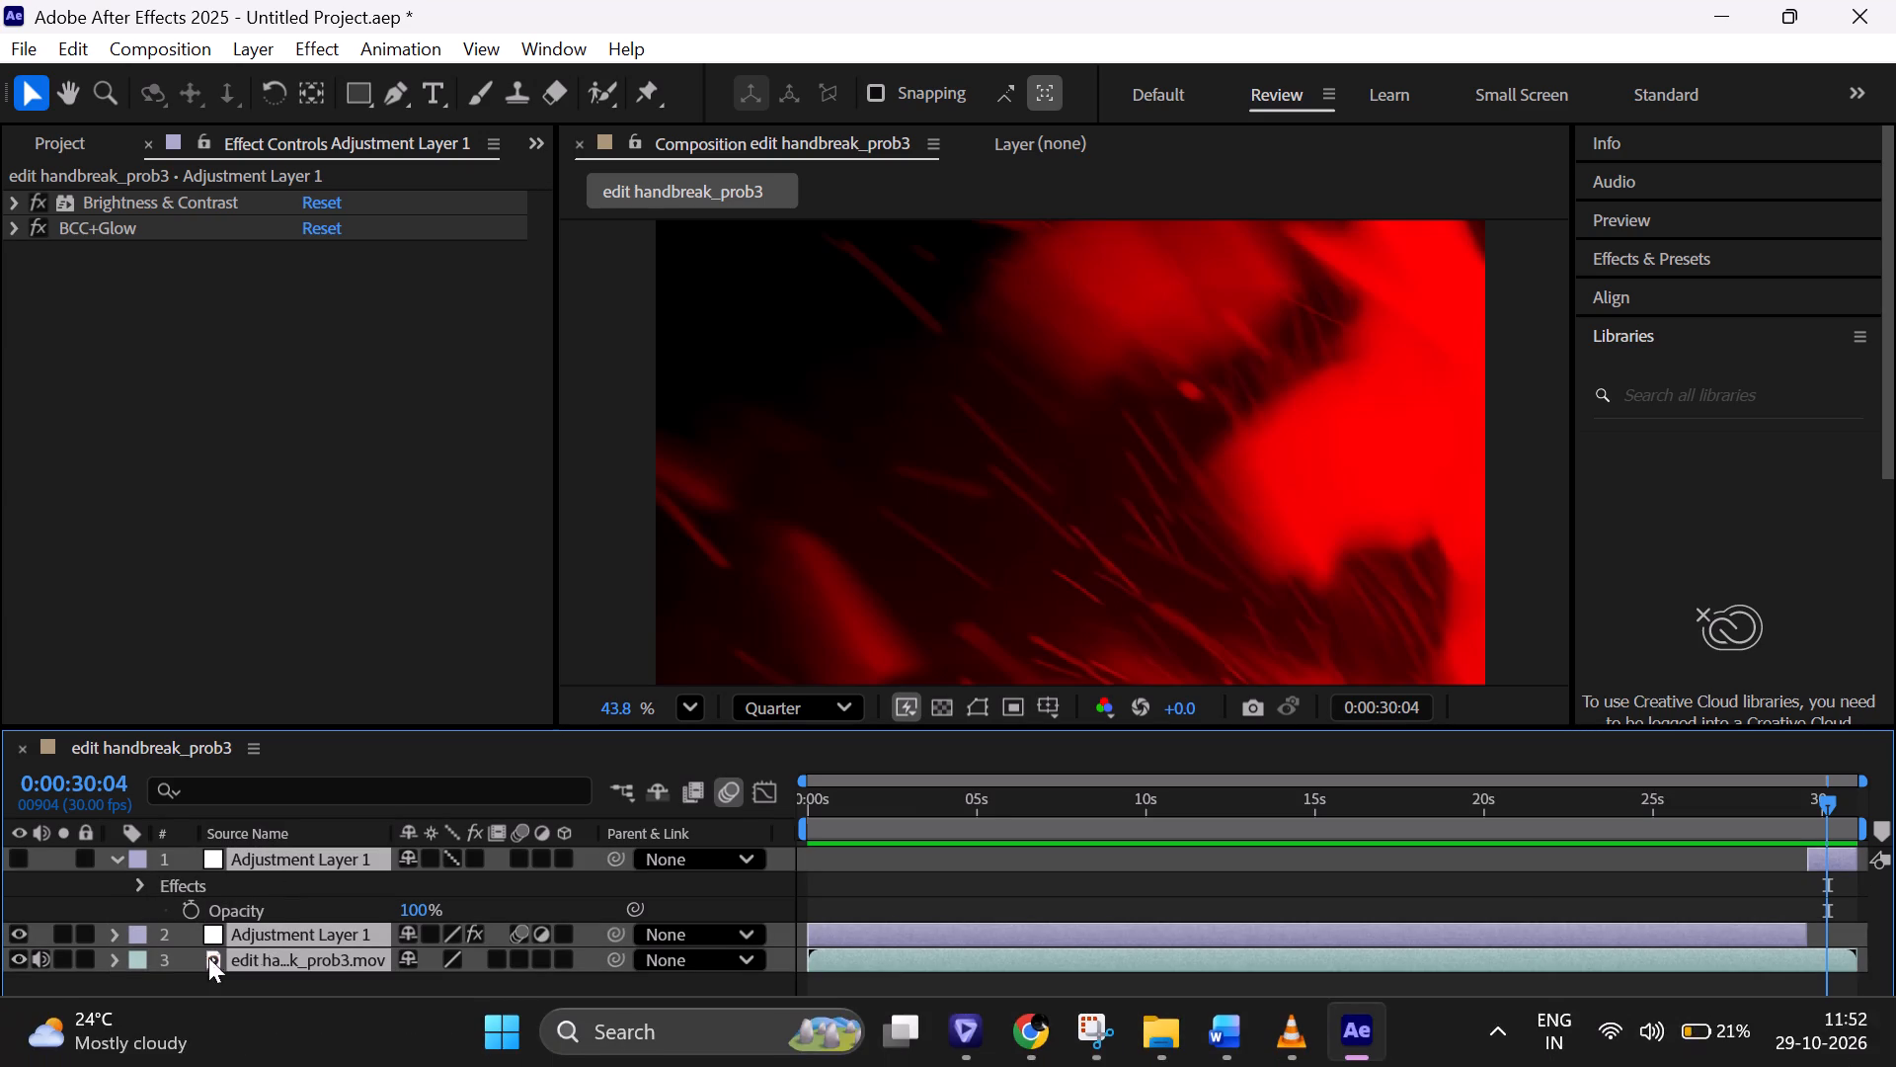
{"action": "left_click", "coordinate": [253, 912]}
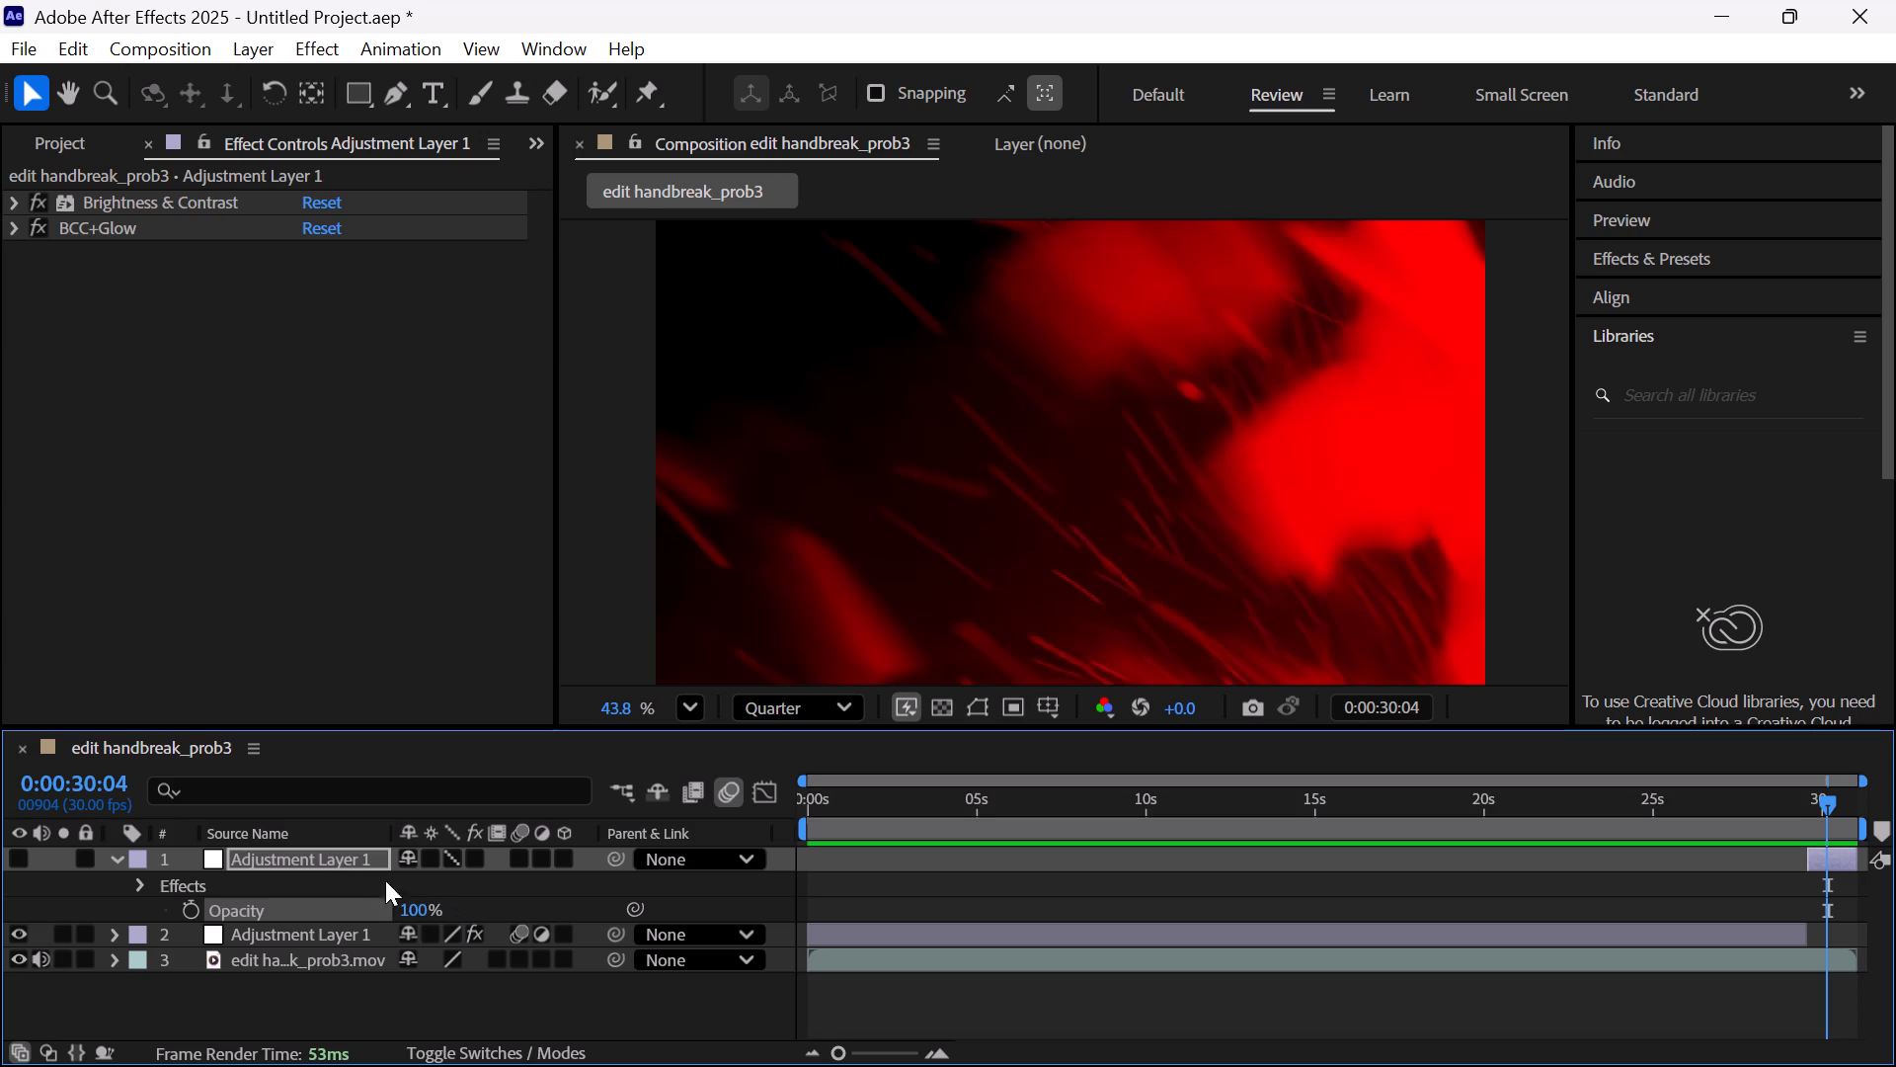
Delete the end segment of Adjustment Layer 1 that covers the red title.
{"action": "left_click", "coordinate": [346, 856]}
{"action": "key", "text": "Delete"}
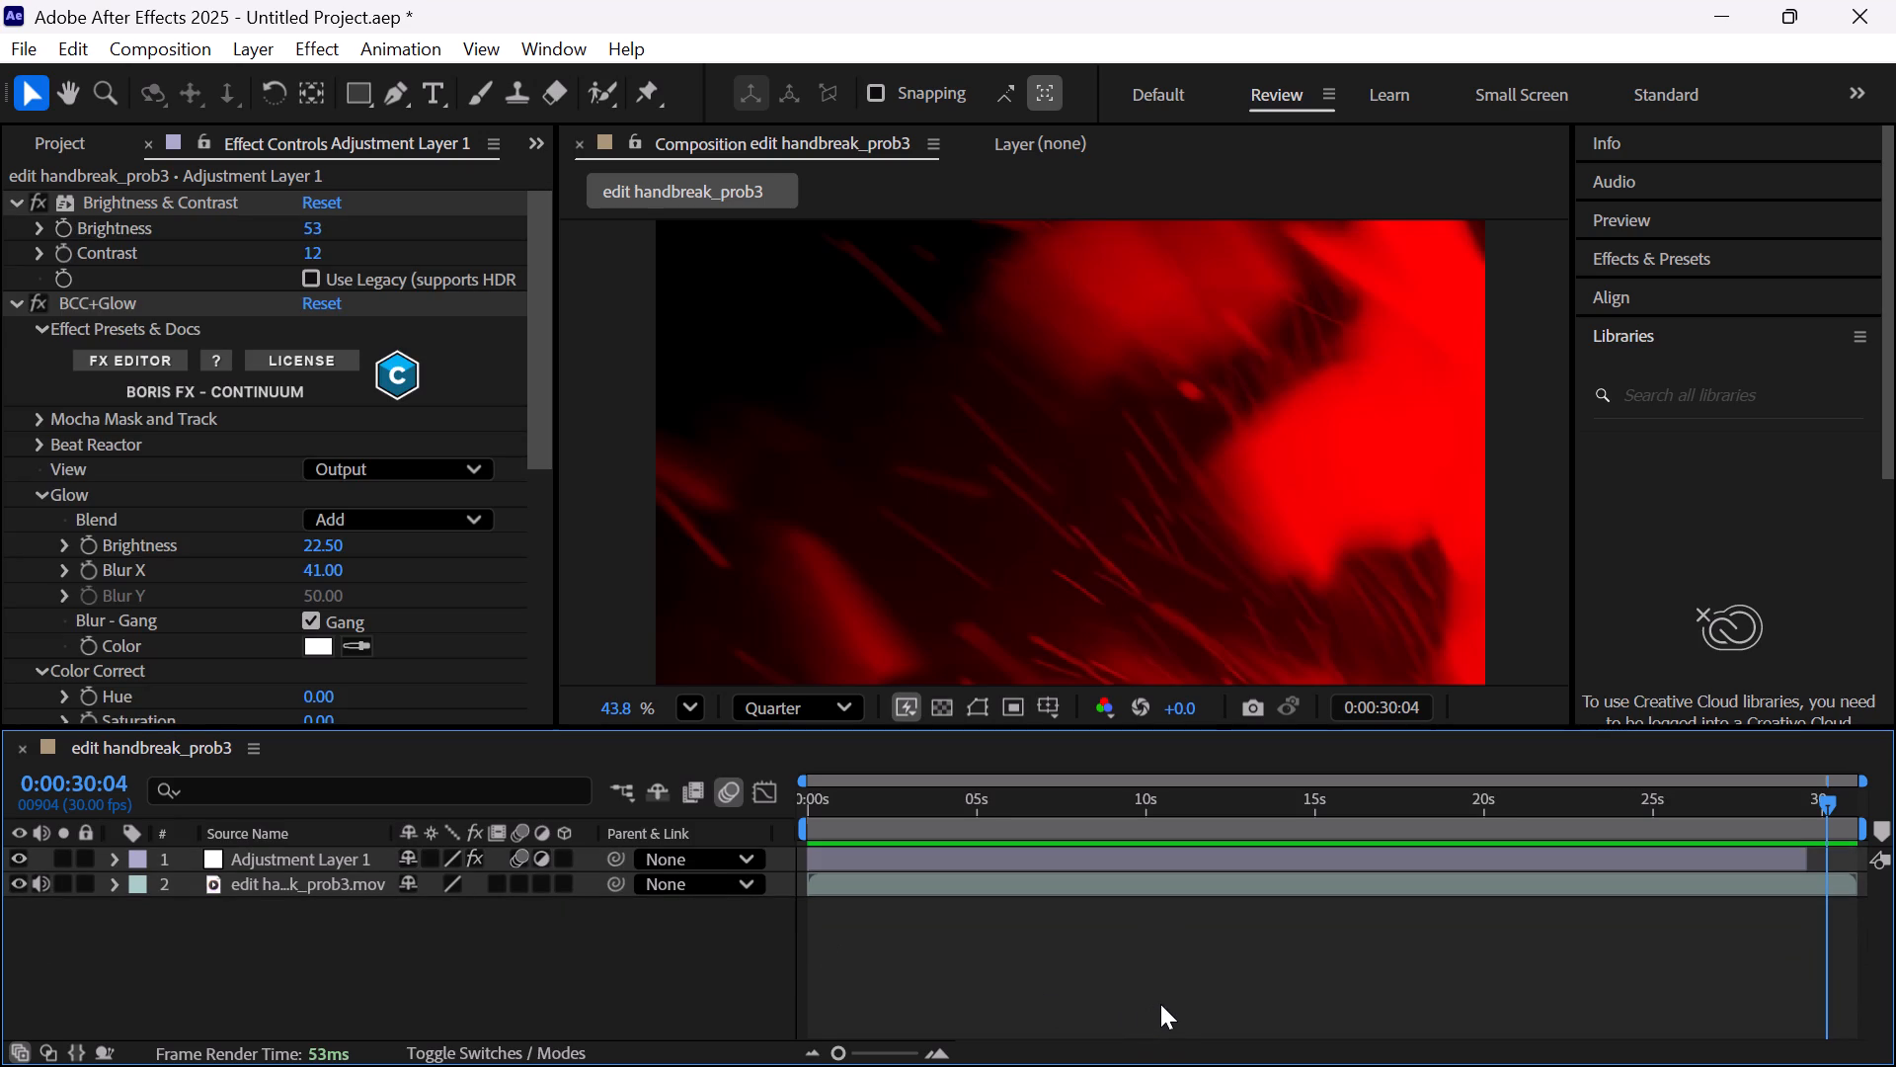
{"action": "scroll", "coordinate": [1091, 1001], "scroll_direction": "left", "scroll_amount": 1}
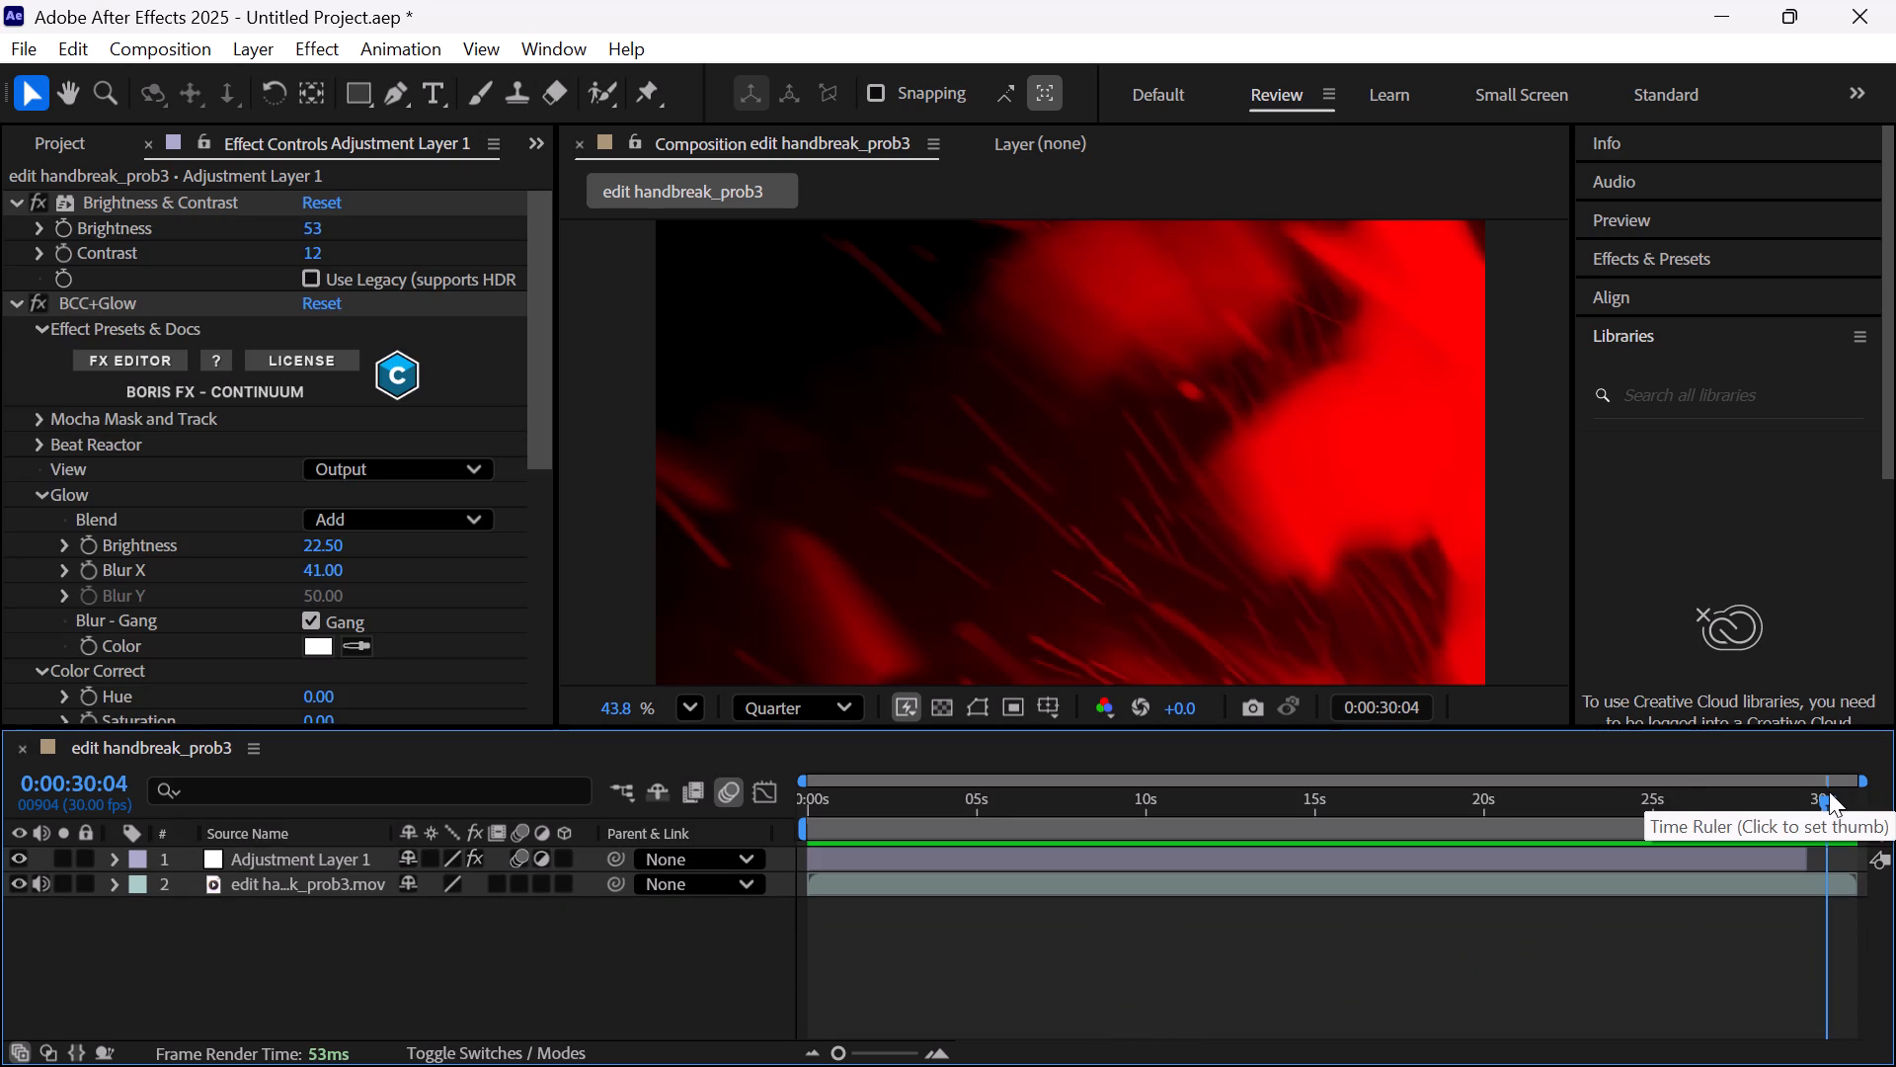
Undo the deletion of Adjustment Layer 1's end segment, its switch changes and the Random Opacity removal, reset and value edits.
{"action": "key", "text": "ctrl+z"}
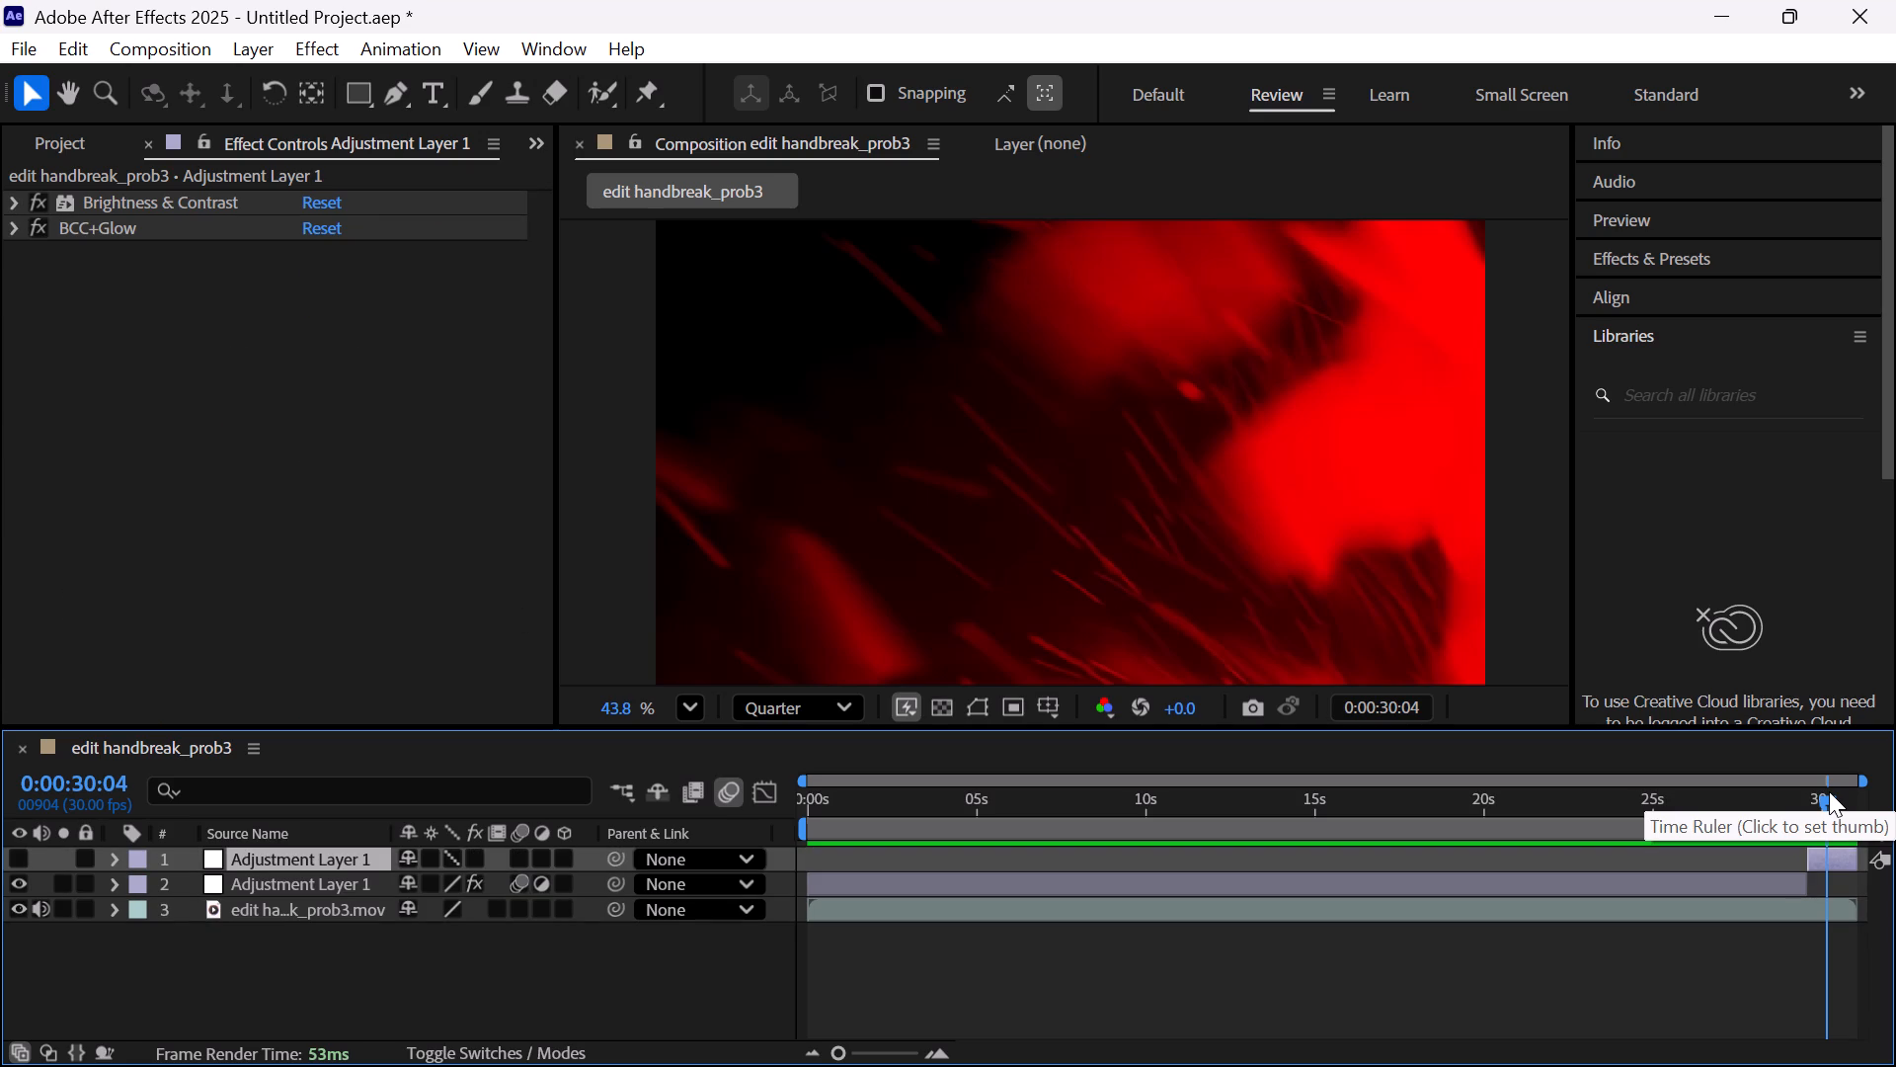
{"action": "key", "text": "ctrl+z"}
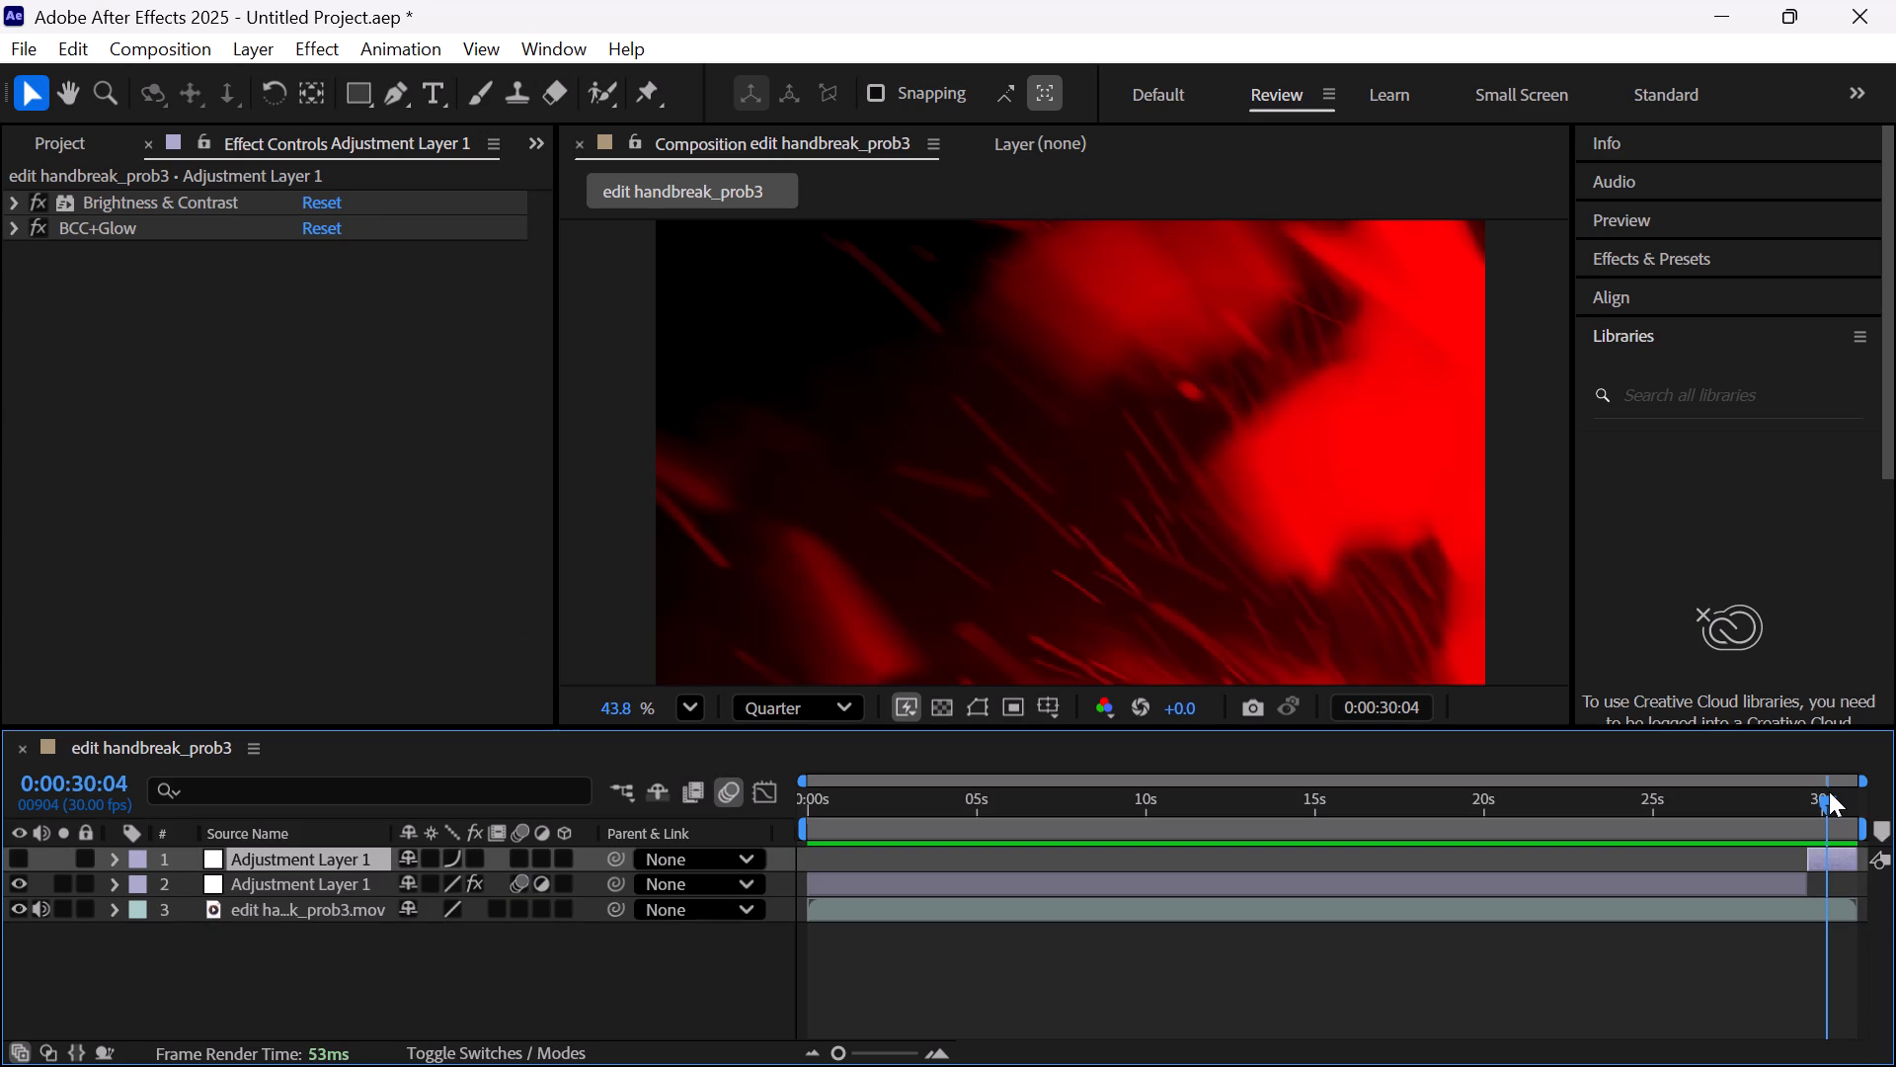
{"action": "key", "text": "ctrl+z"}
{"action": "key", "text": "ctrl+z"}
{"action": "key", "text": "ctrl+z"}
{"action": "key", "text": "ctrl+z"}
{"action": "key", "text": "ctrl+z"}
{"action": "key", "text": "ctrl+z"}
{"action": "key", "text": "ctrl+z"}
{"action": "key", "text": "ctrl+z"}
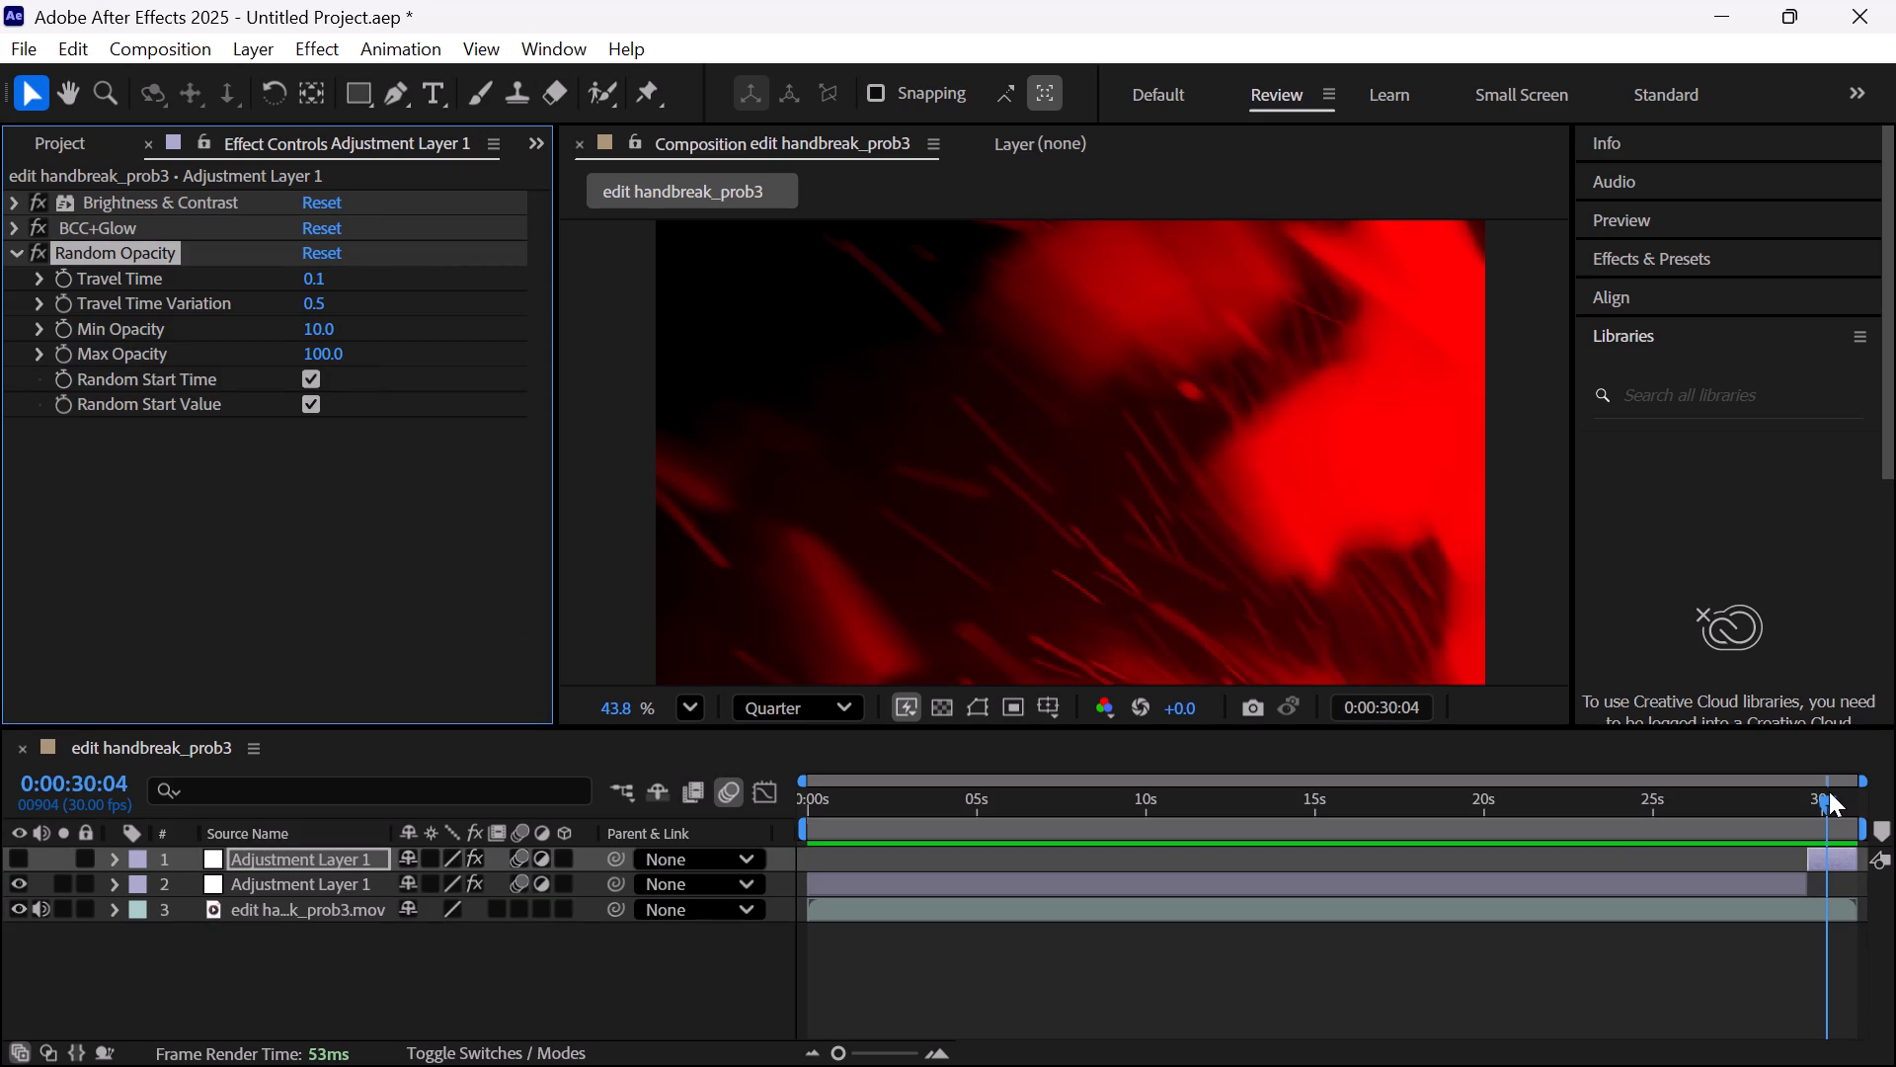
Delete the Random Opacity effect, and remove the end segment of Adjustment Layer 1 over the red title.
{"action": "key", "text": "Delete"}
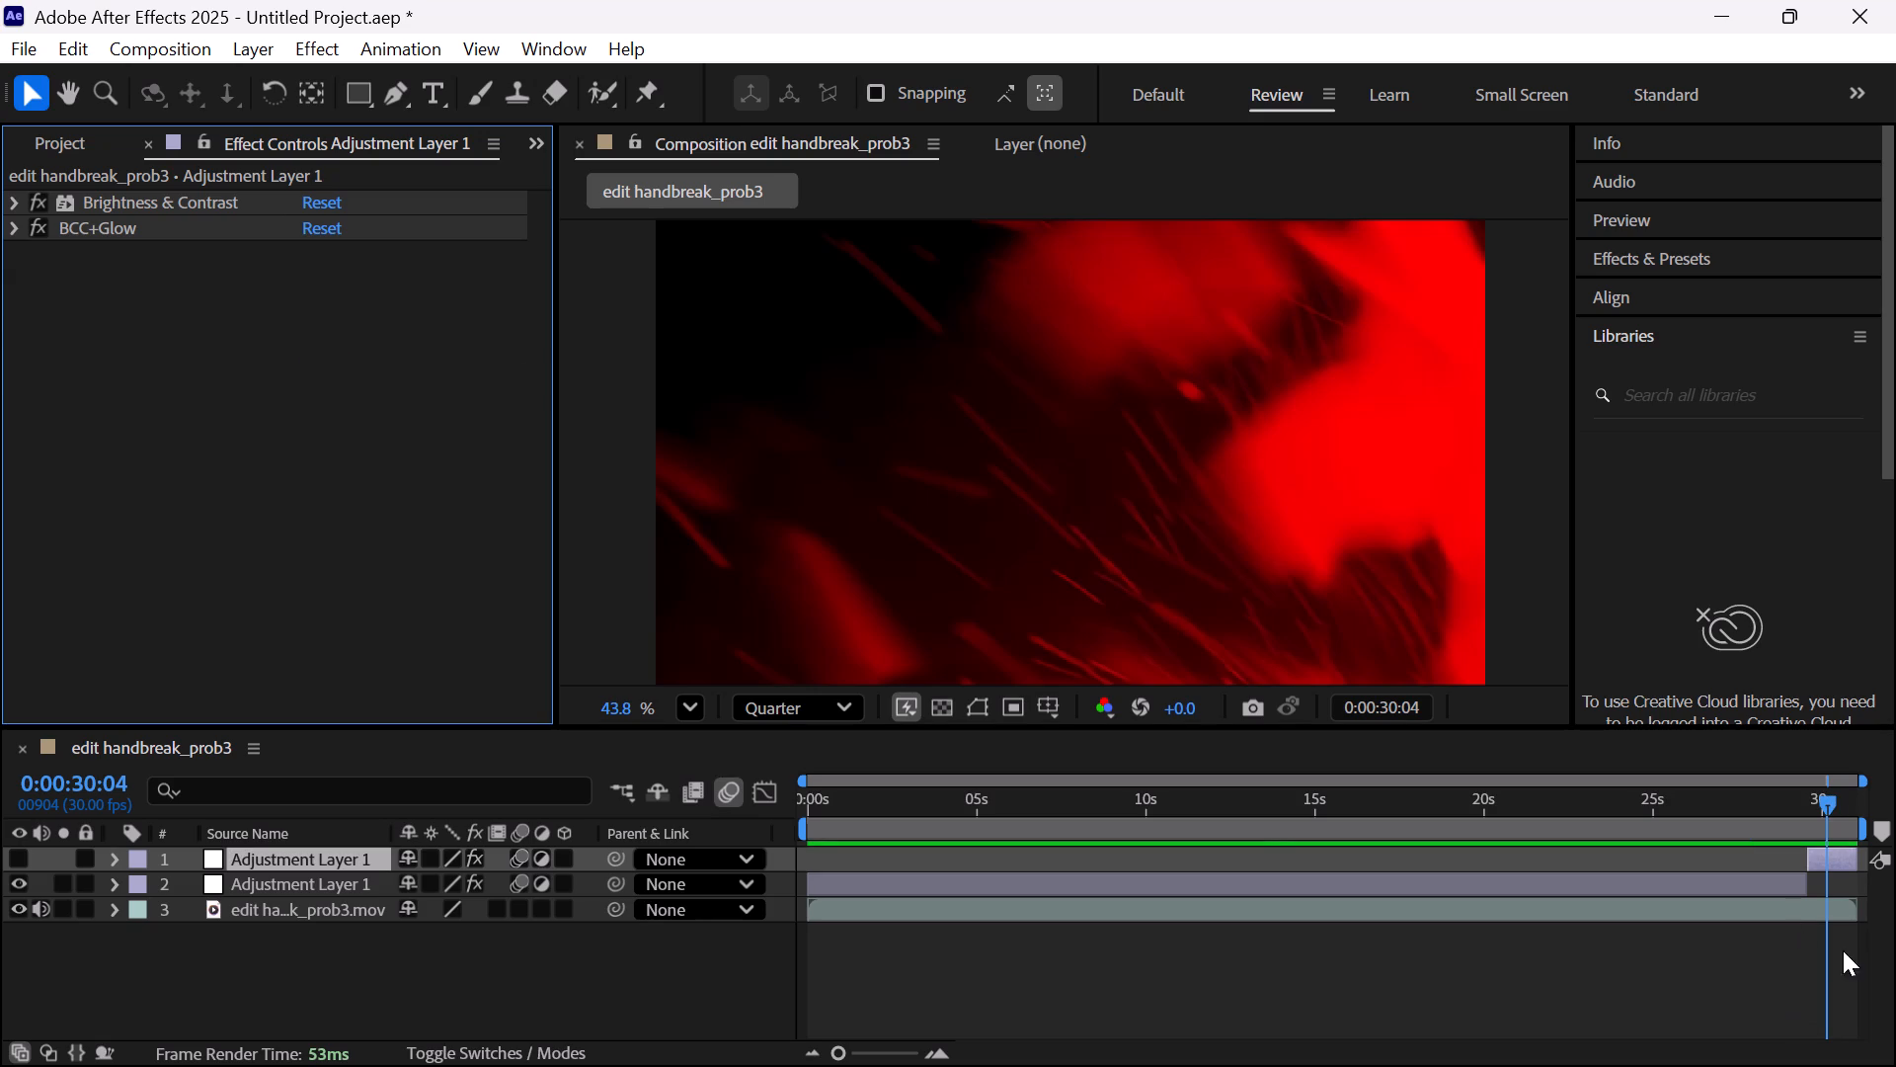
{"action": "left_click", "coordinate": [1832, 858]}
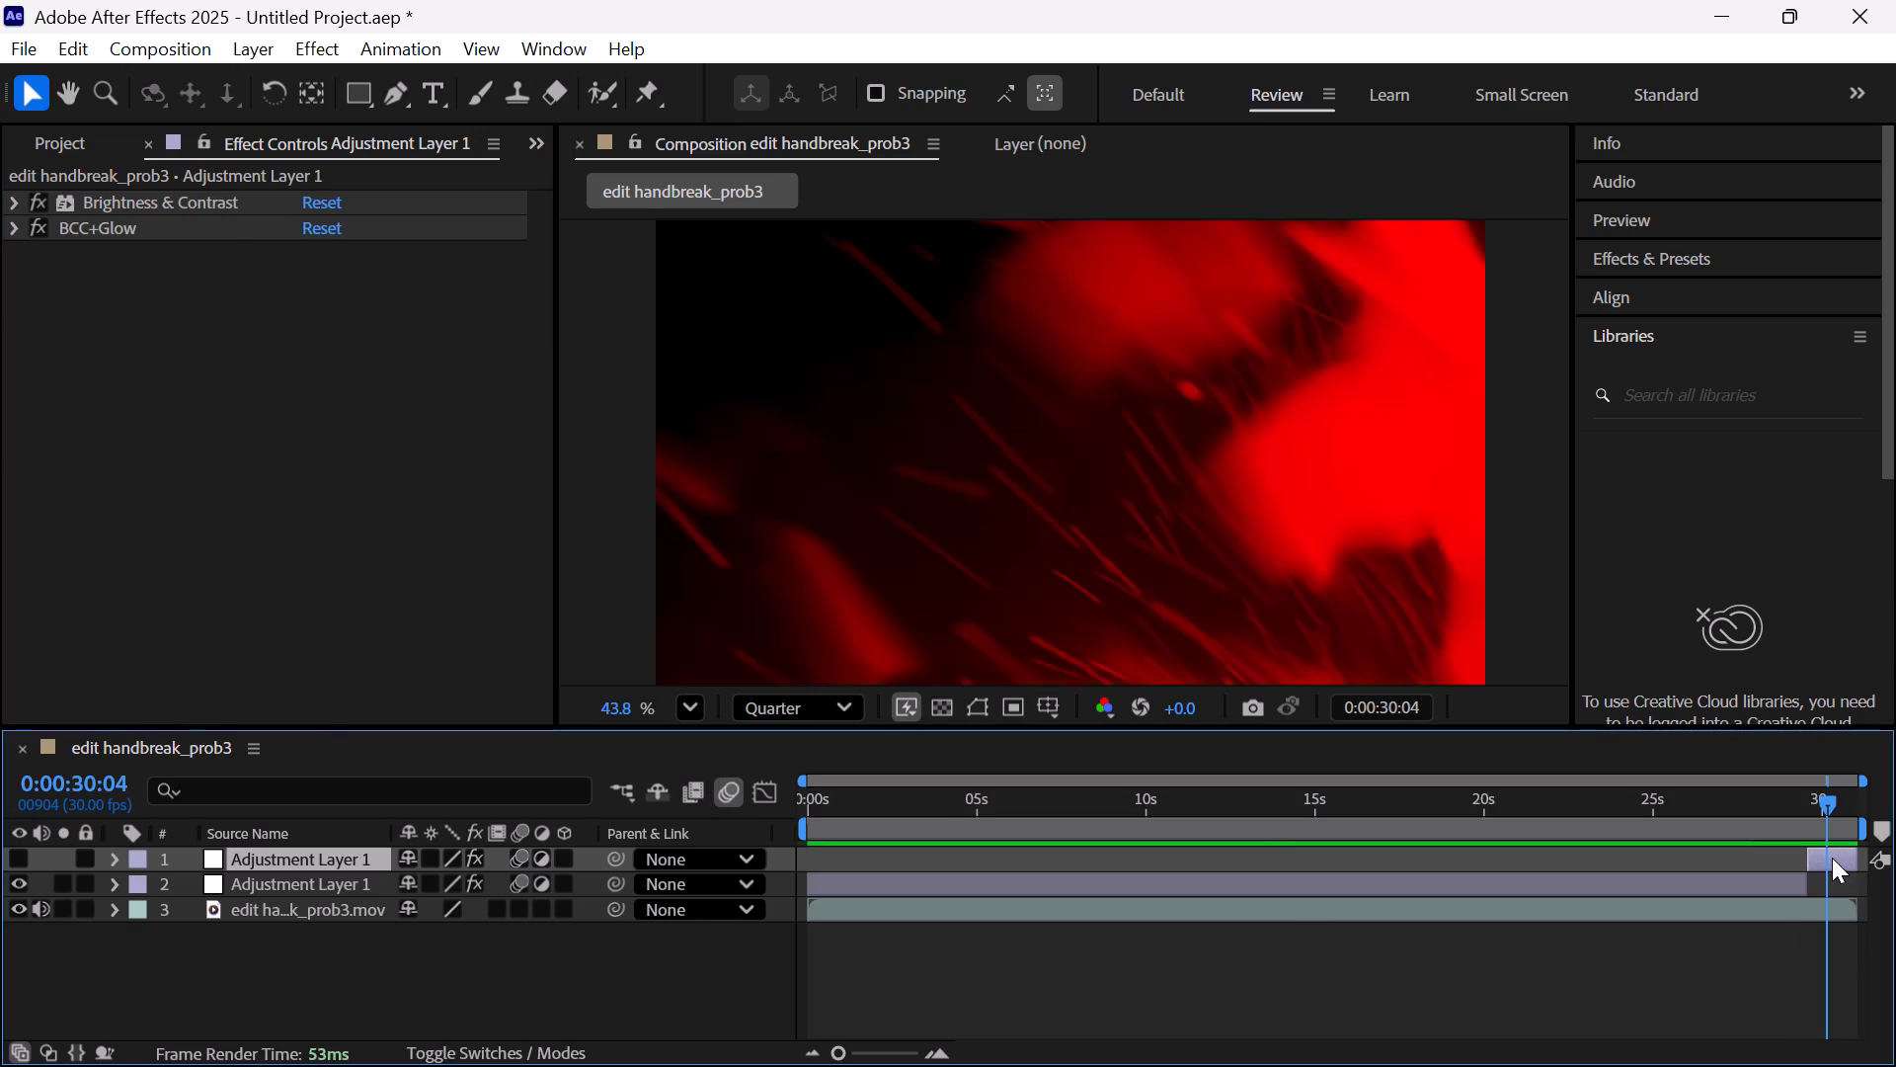
{"action": "key", "text": "Delete"}
Extend the end of the remaining Adjustment Layer 1 to the end of the composition.
{"action": "left_click", "coordinate": [1788, 865]}
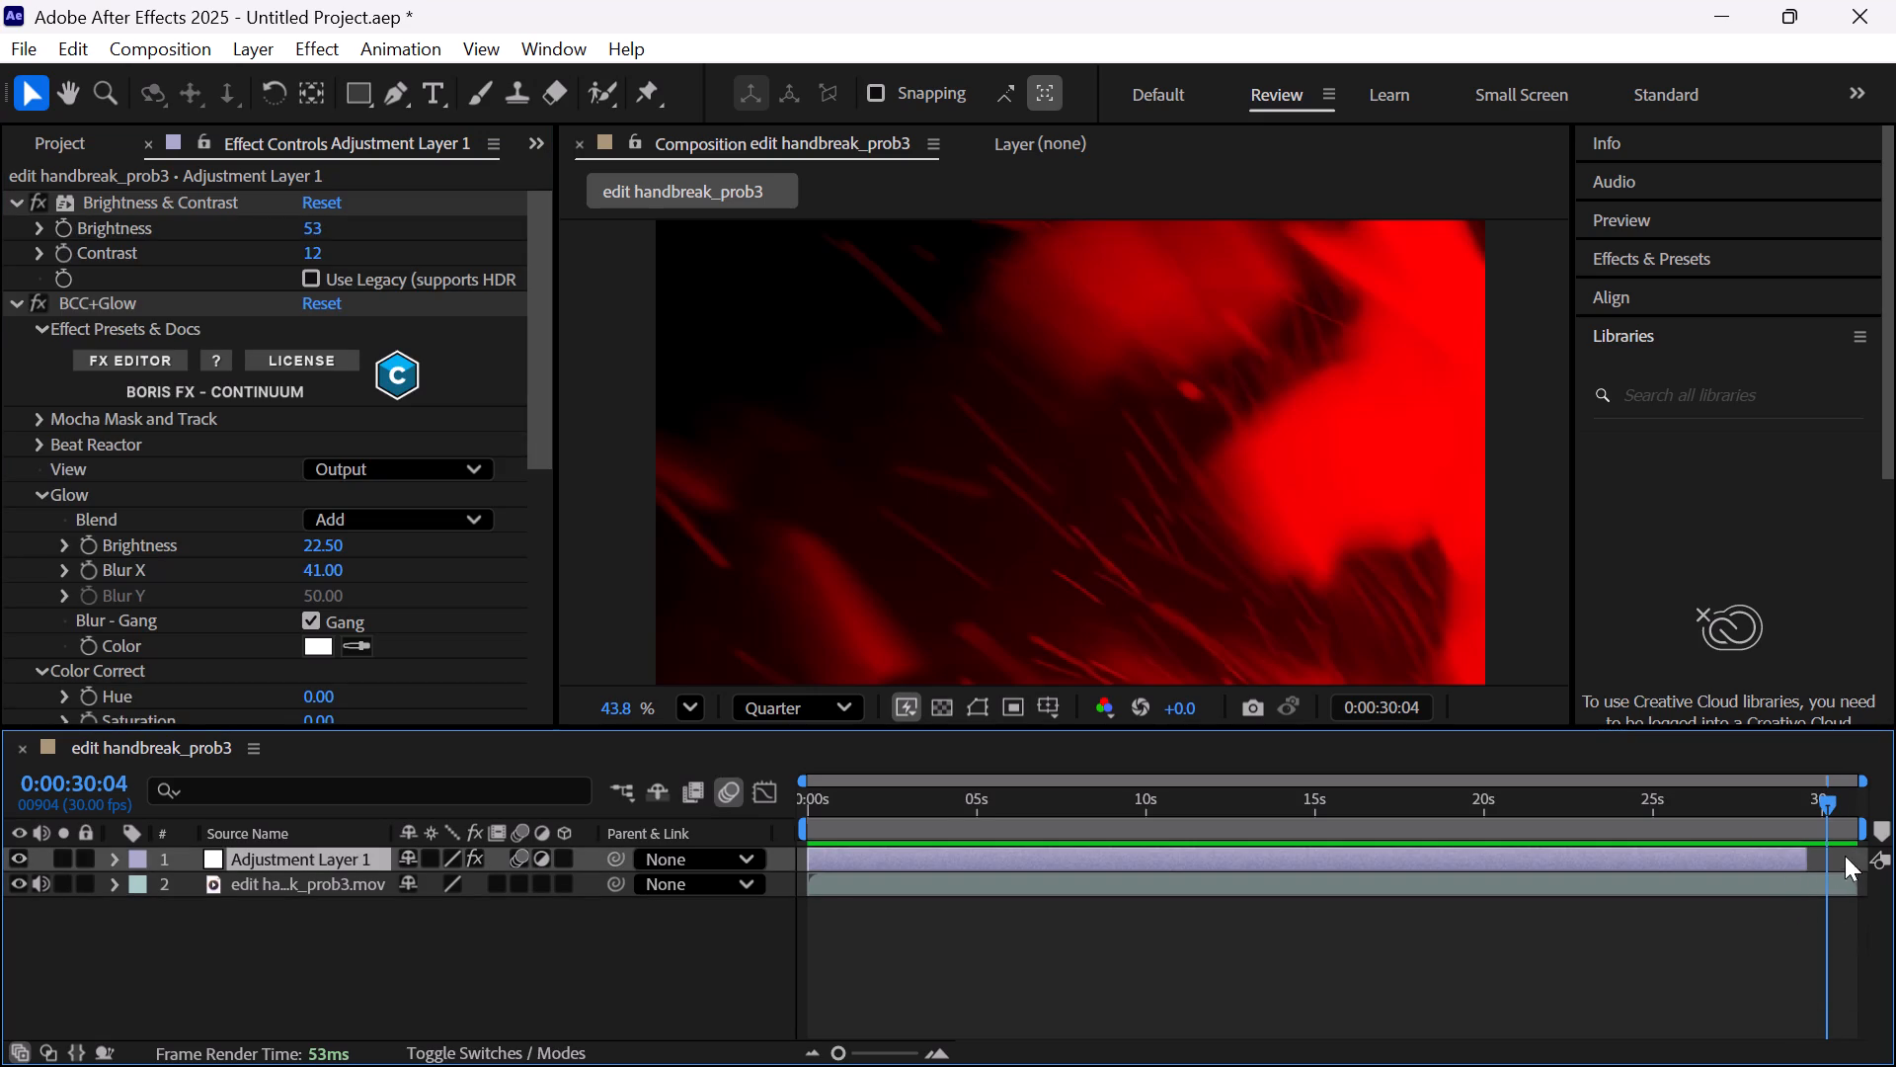
{"action": "left_click_drag", "start_coordinate": [1815, 852], "coordinate": [1895, 857]}
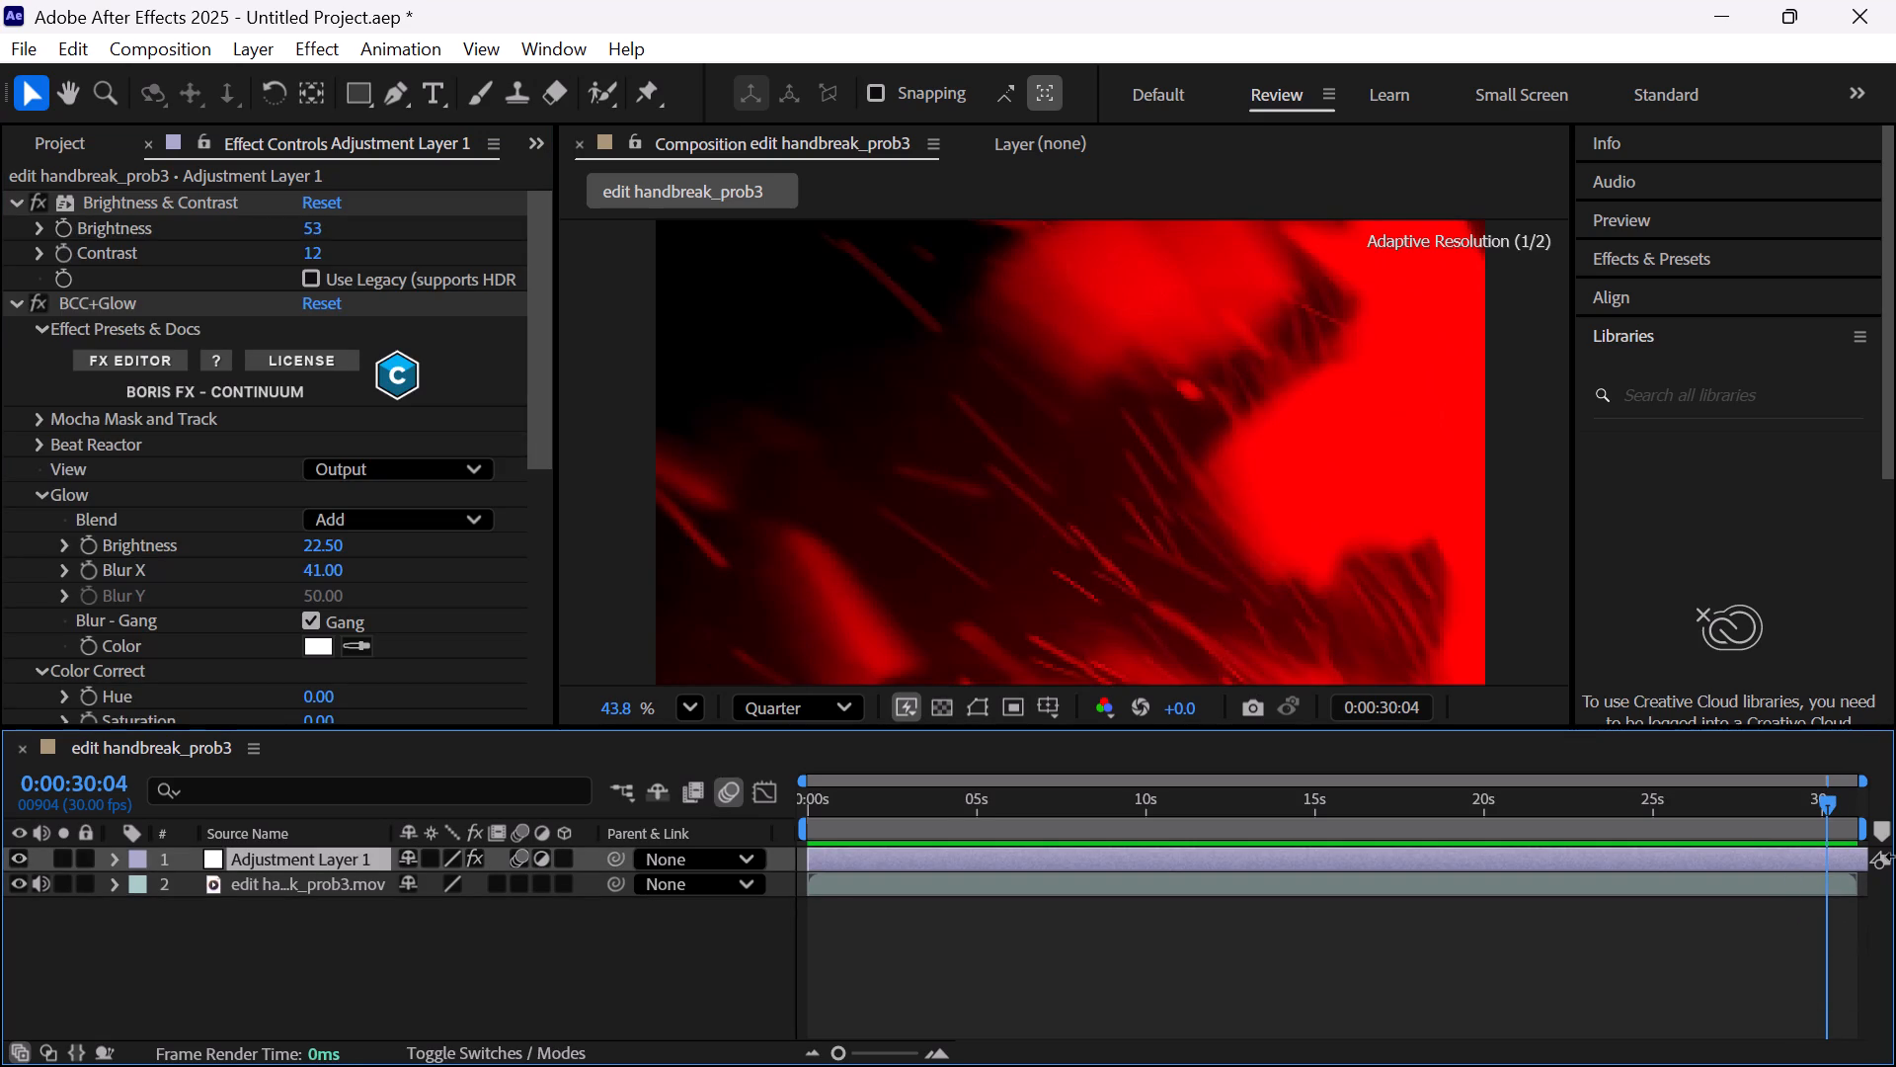
{"action": "left_click_drag", "start_coordinate": [1895, 857], "coordinate": [1864, 860]}
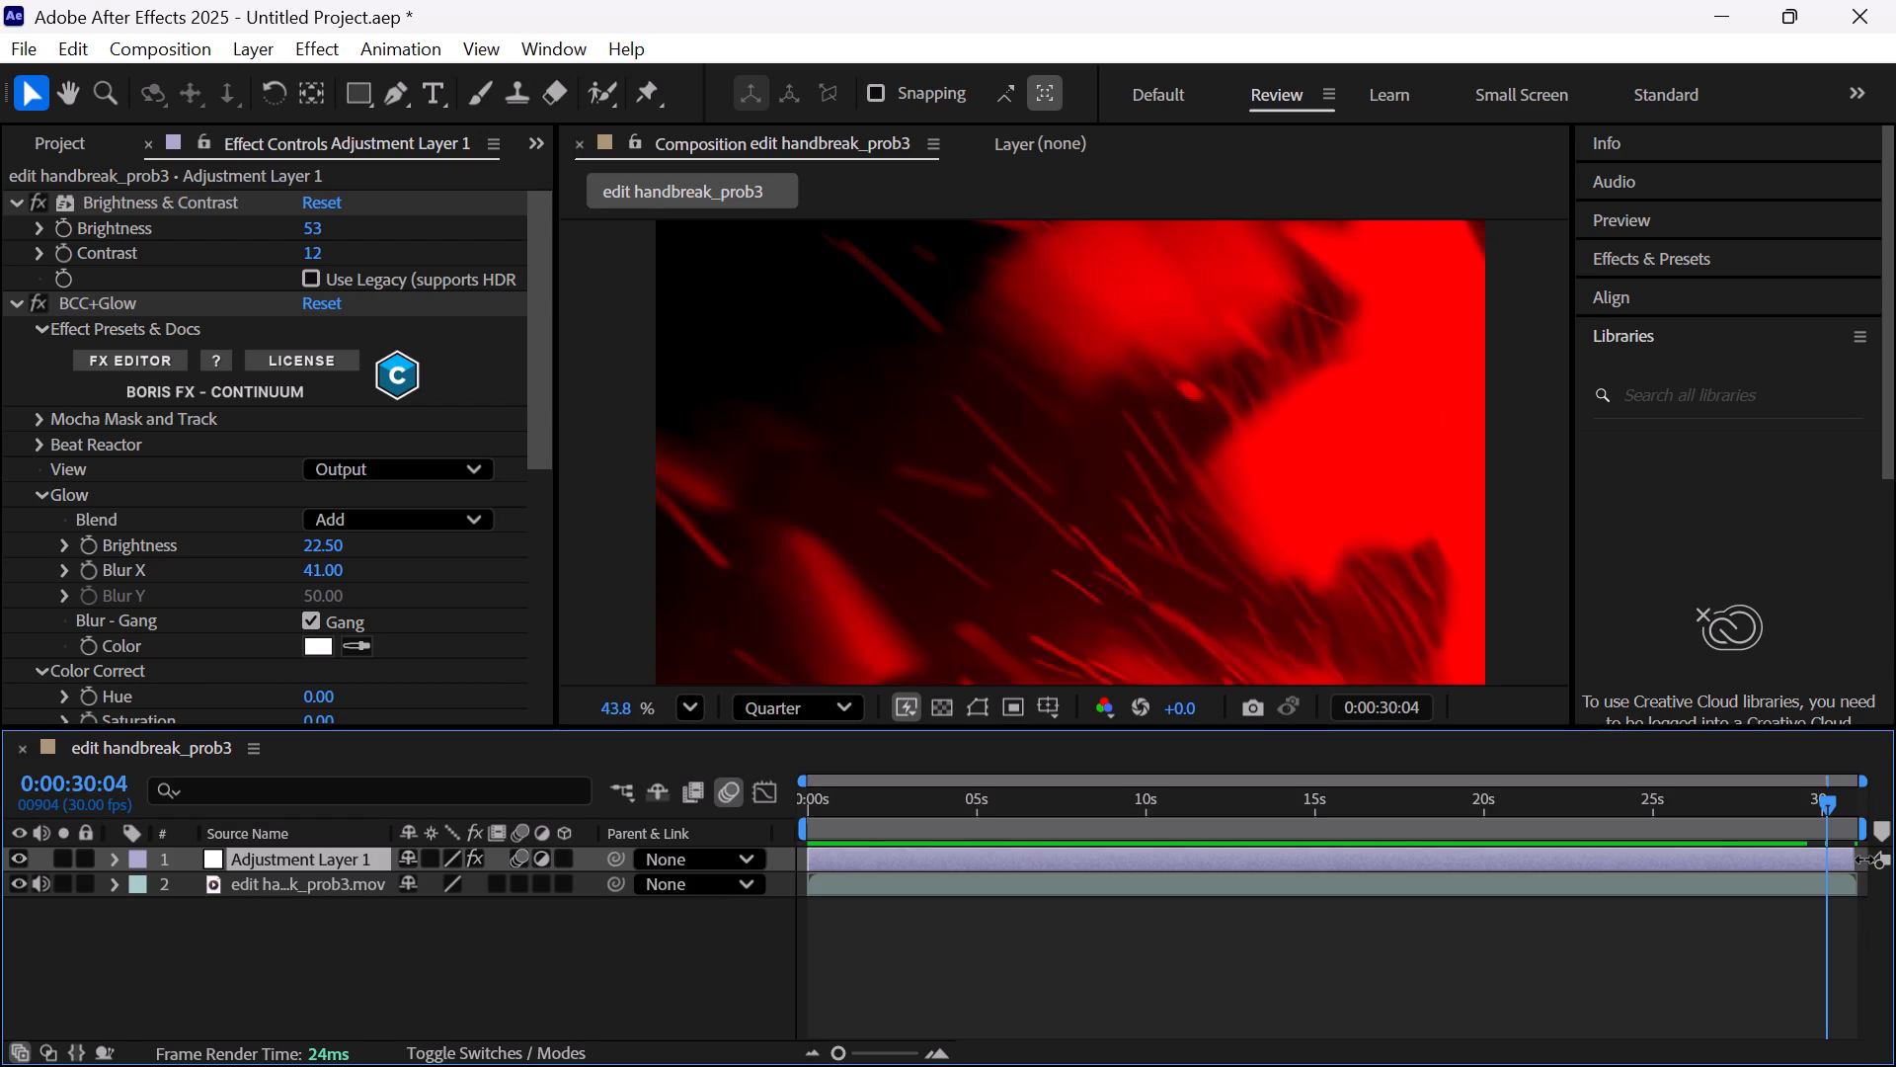
{"action": "left_click_drag", "start_coordinate": [1864, 860], "coordinate": [1866, 860]}
Split the edit handbreak_prob3.mov layer at 0:00:29:20, just before the red title appears.
{"action": "left_click_drag", "start_coordinate": [1827, 799], "coordinate": [1812, 806]}
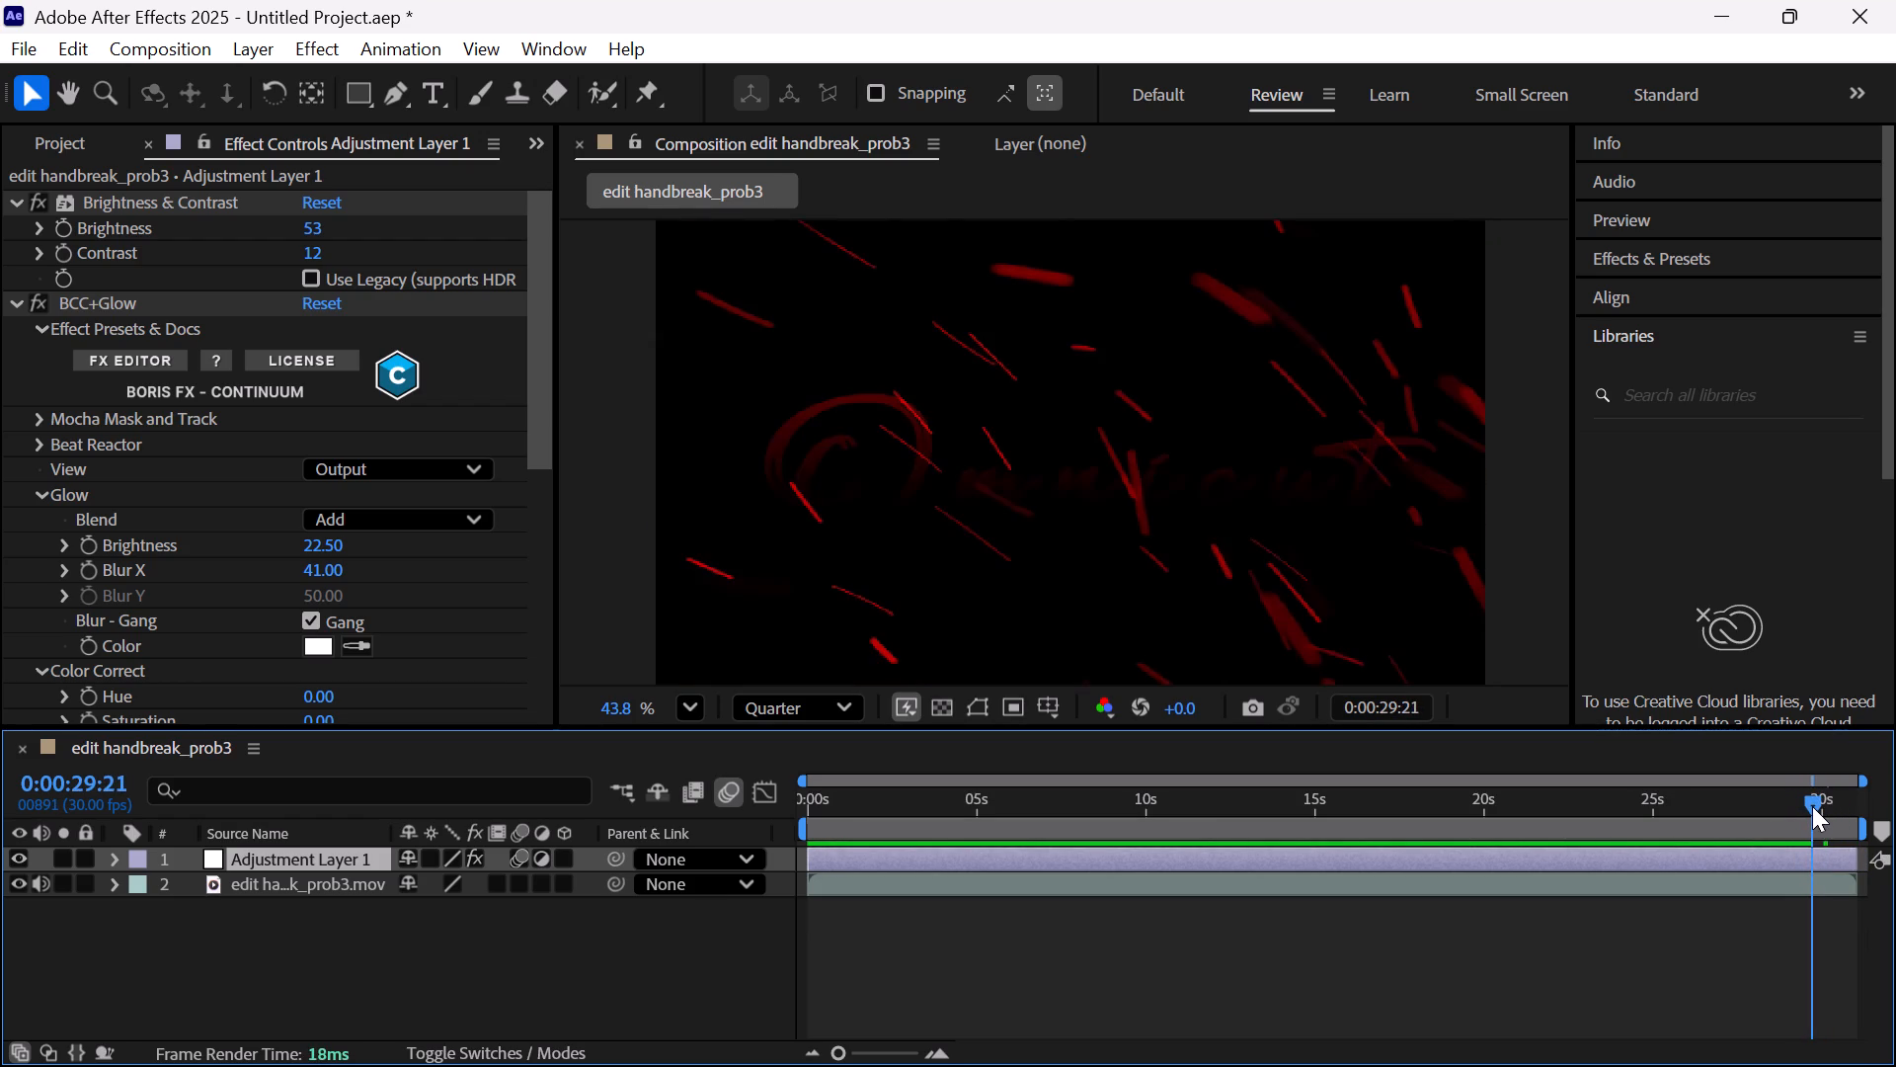
{"action": "left_click_drag", "start_coordinate": [1812, 806], "coordinate": [1810, 807]}
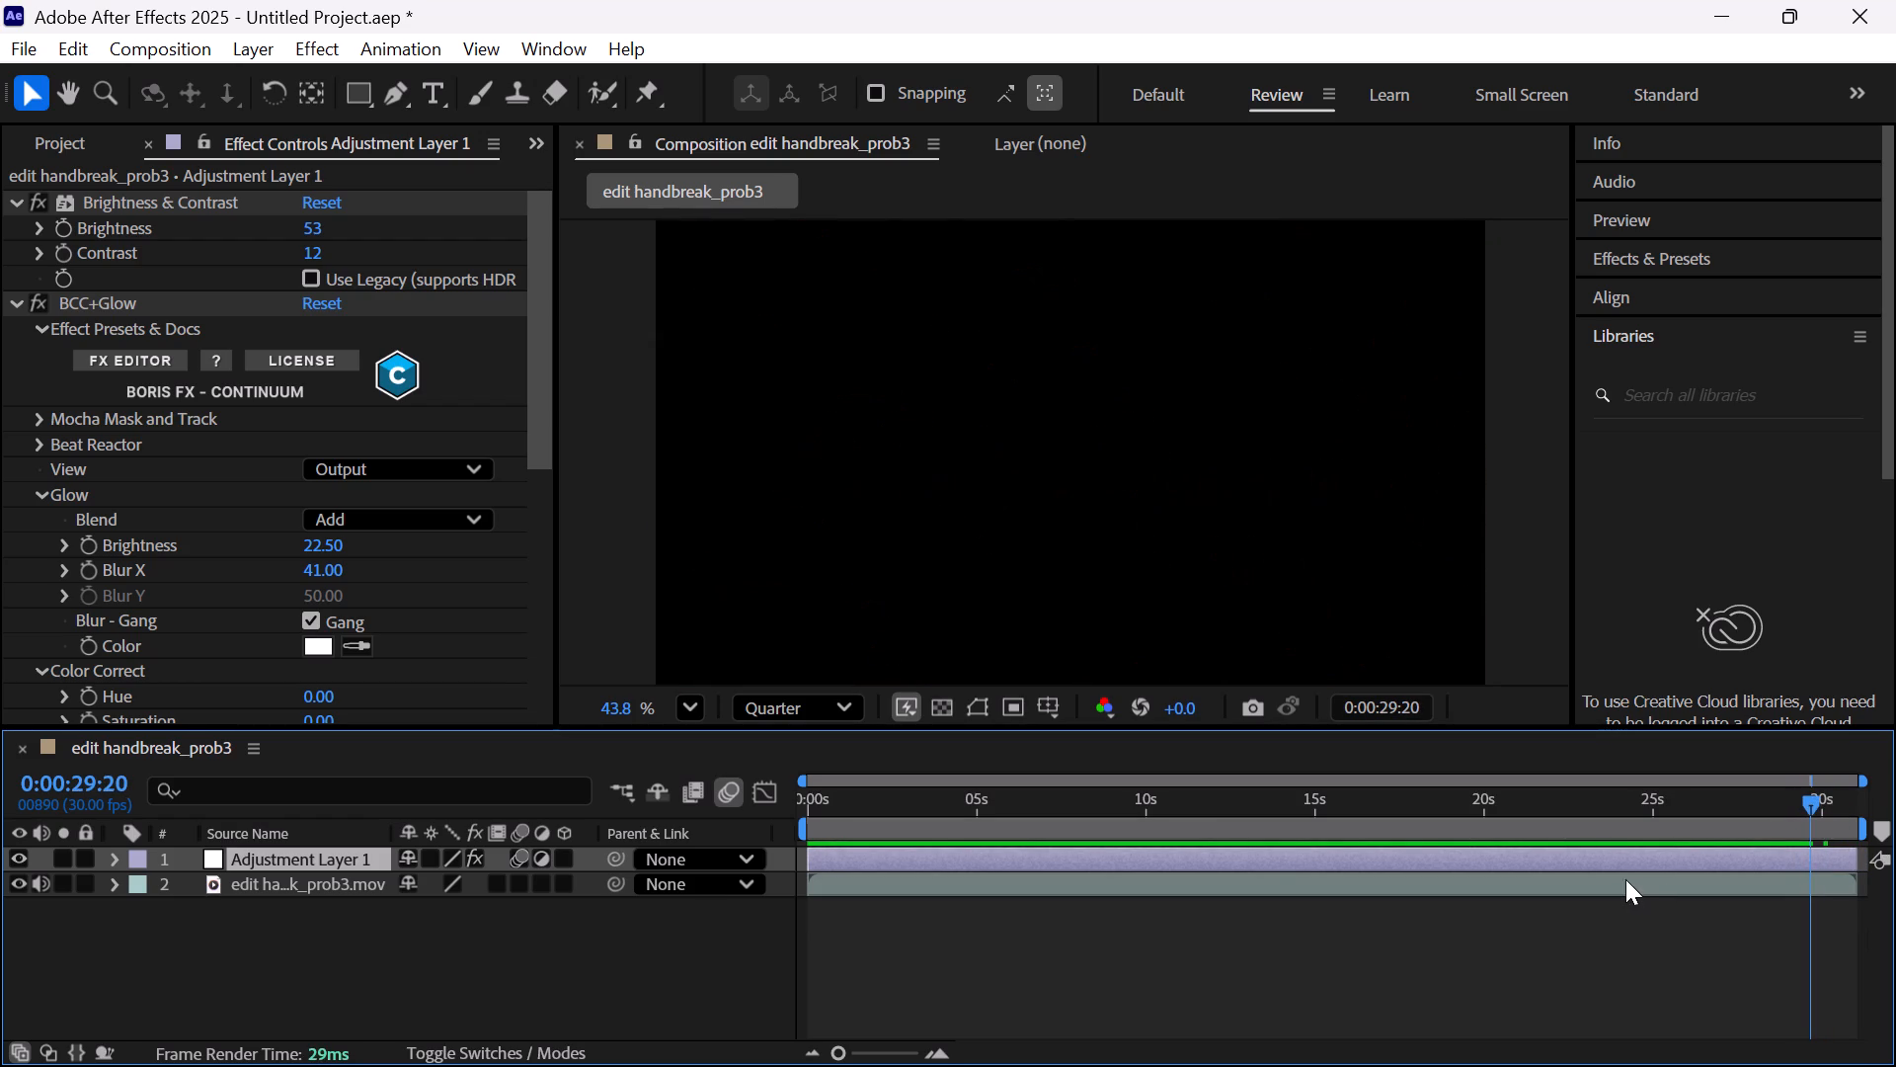
{"action": "left_click", "coordinate": [1624, 882]}
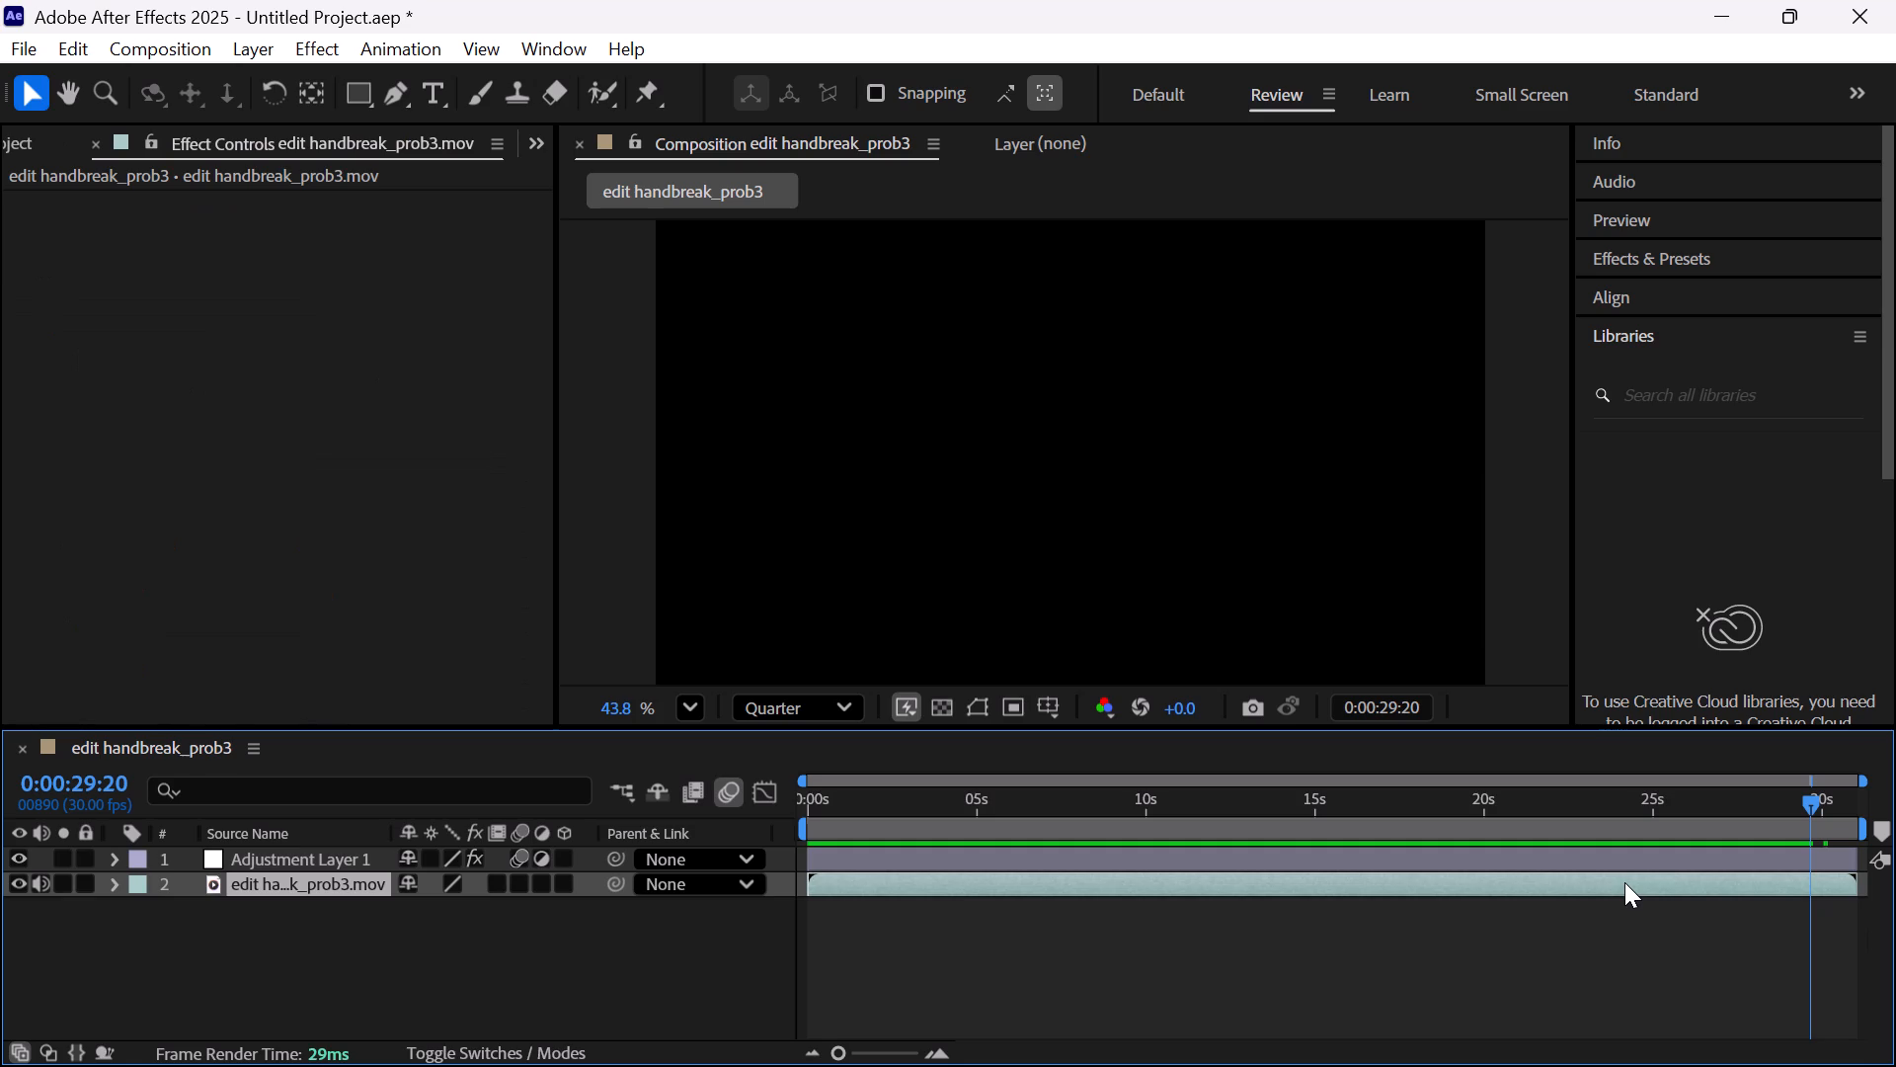
{"action": "key", "text": "ctrl+shift+d"}
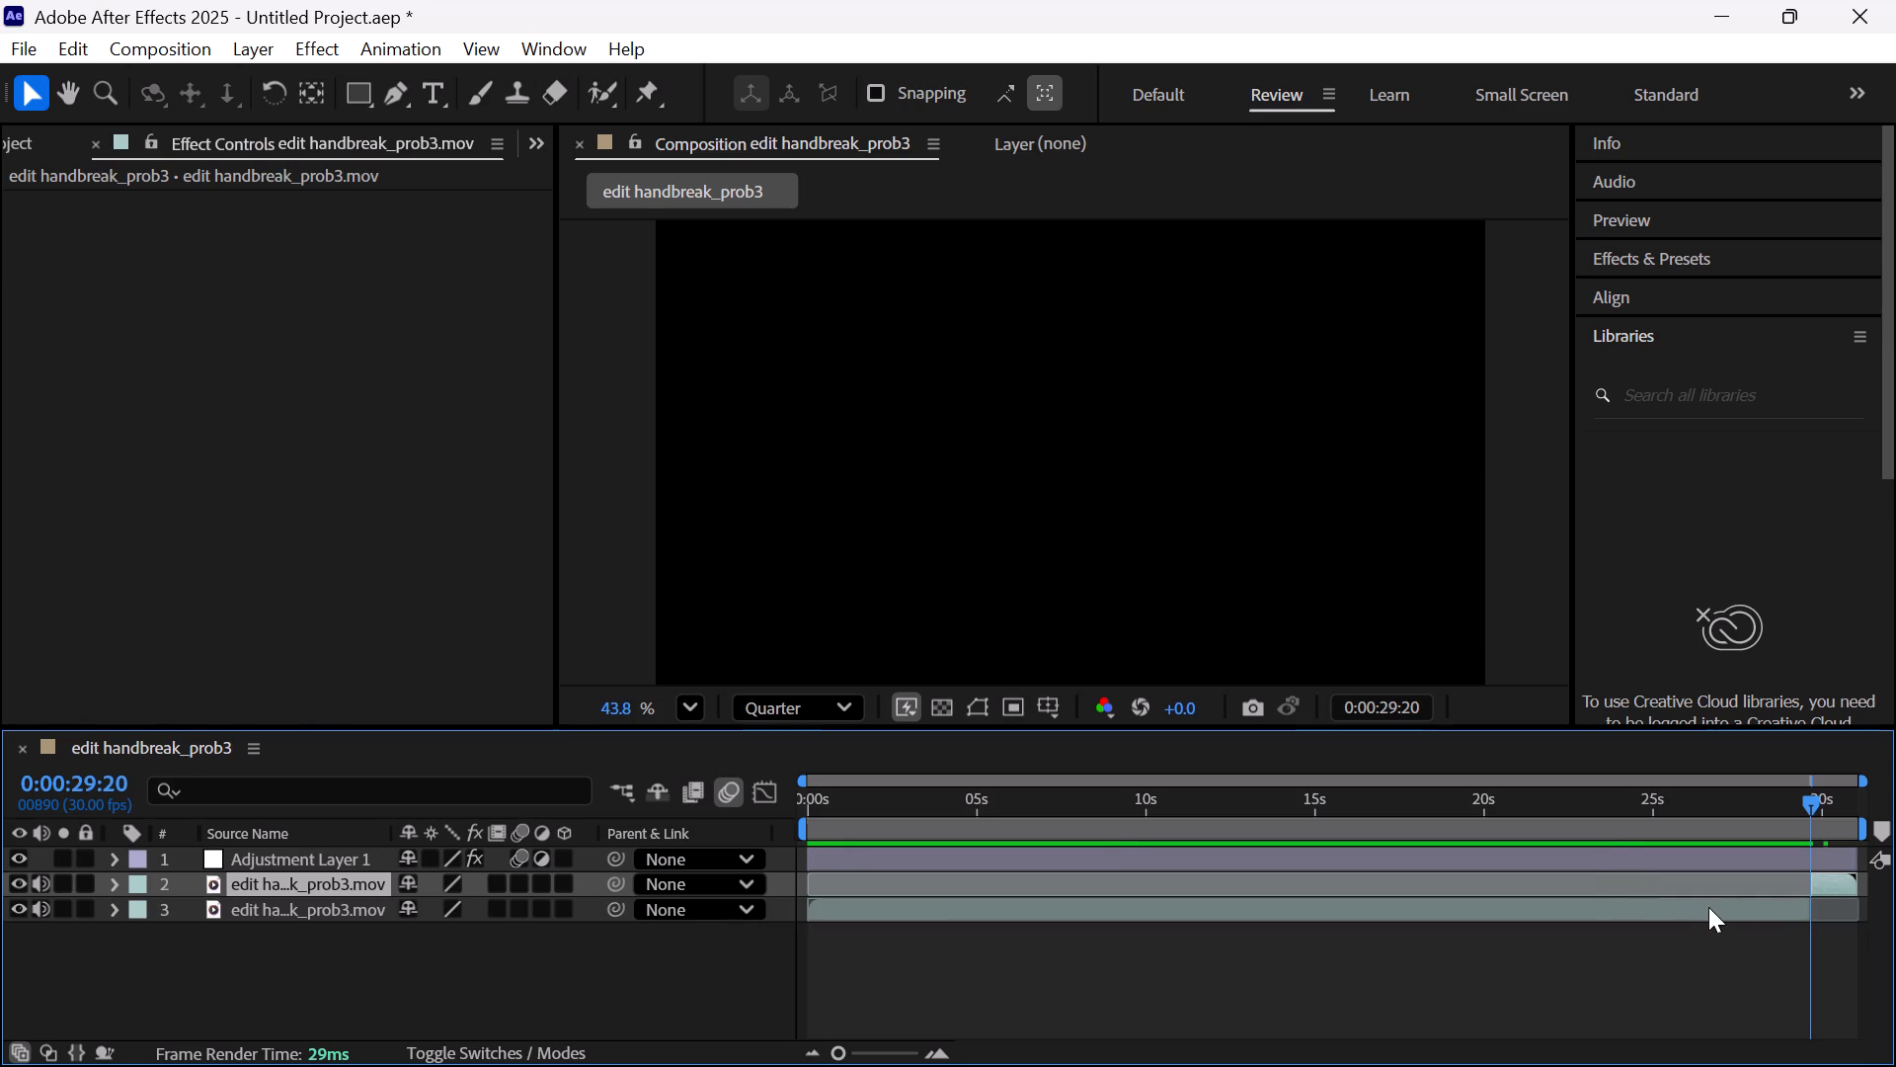
Set the opacity of the footage's split-off end segment to 0% and scrub through it to the end of the composition.
{"action": "left_click", "coordinate": [1830, 876]}
{"action": "key", "text": "t"}
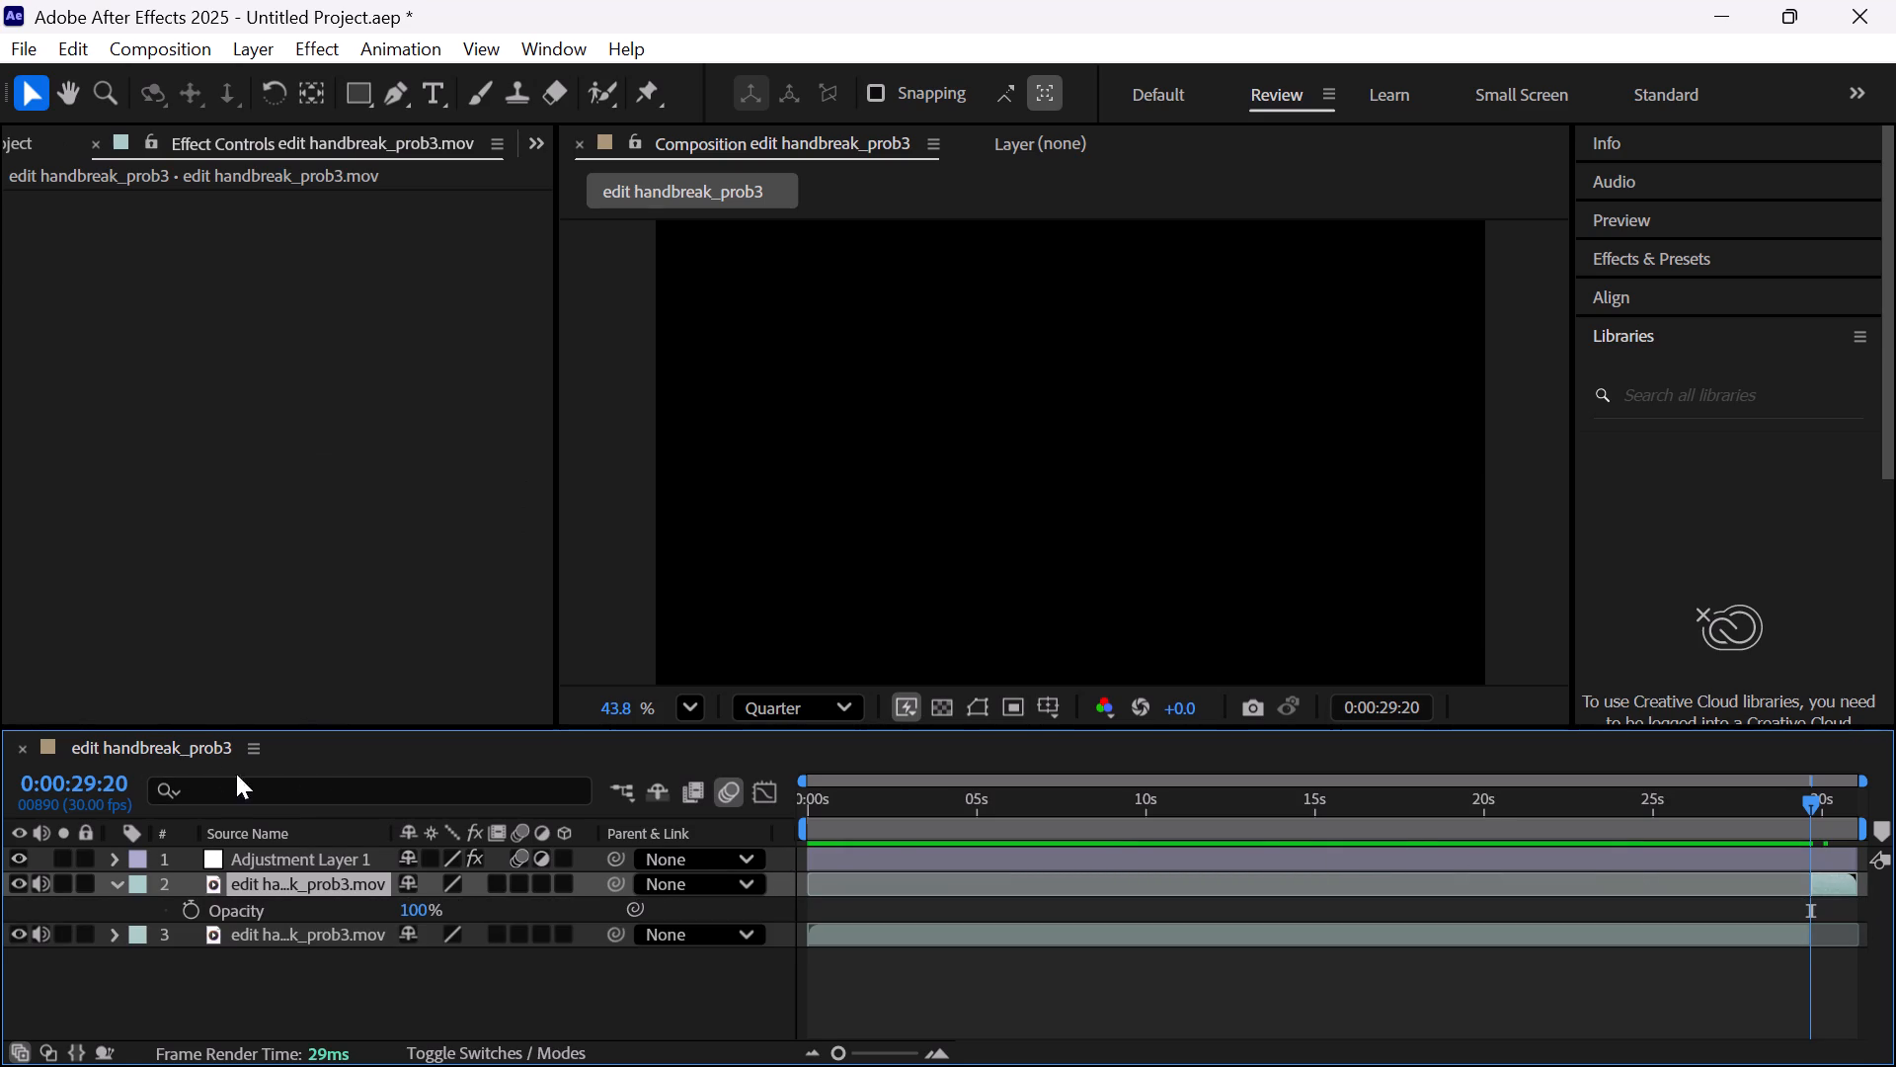
{"action": "left_click_drag", "start_coordinate": [411, 905], "coordinate": [37, 912]}
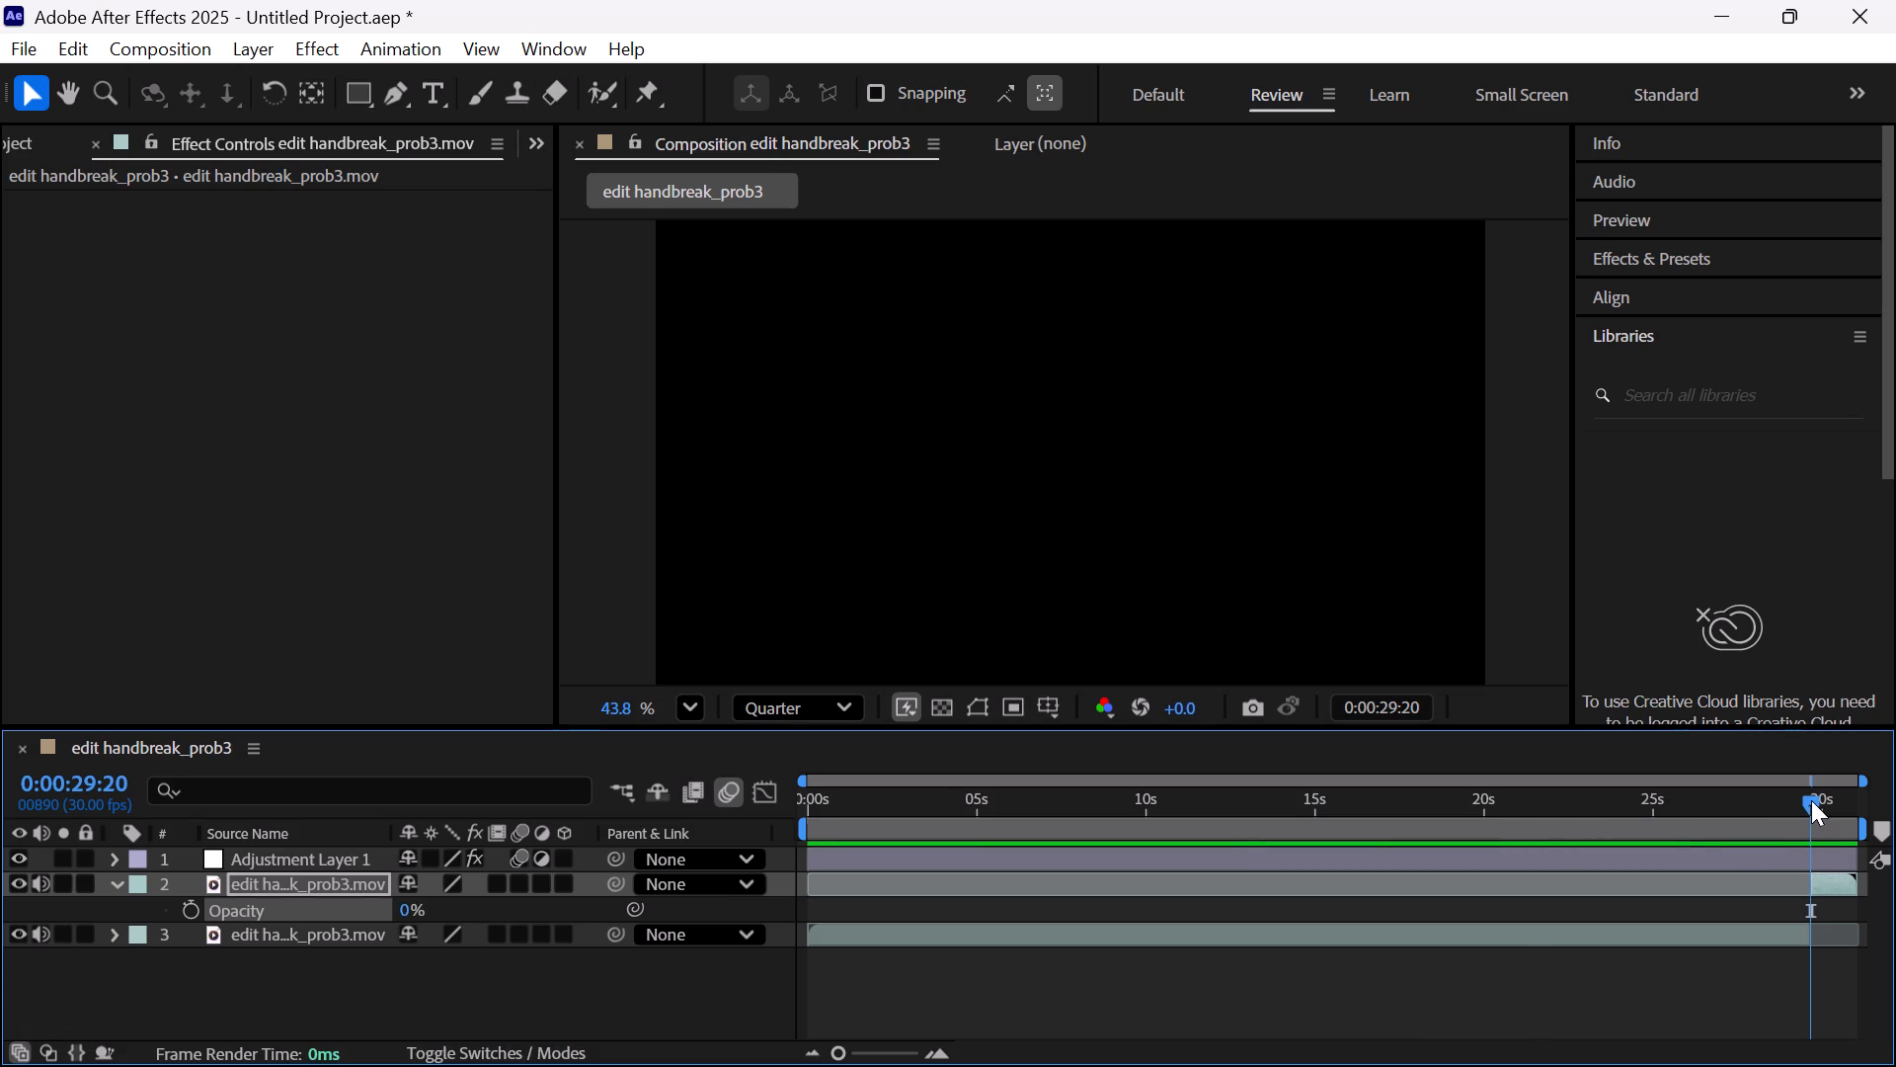
{"action": "left_click_drag", "start_coordinate": [1811, 800], "coordinate": [1895, 853]}
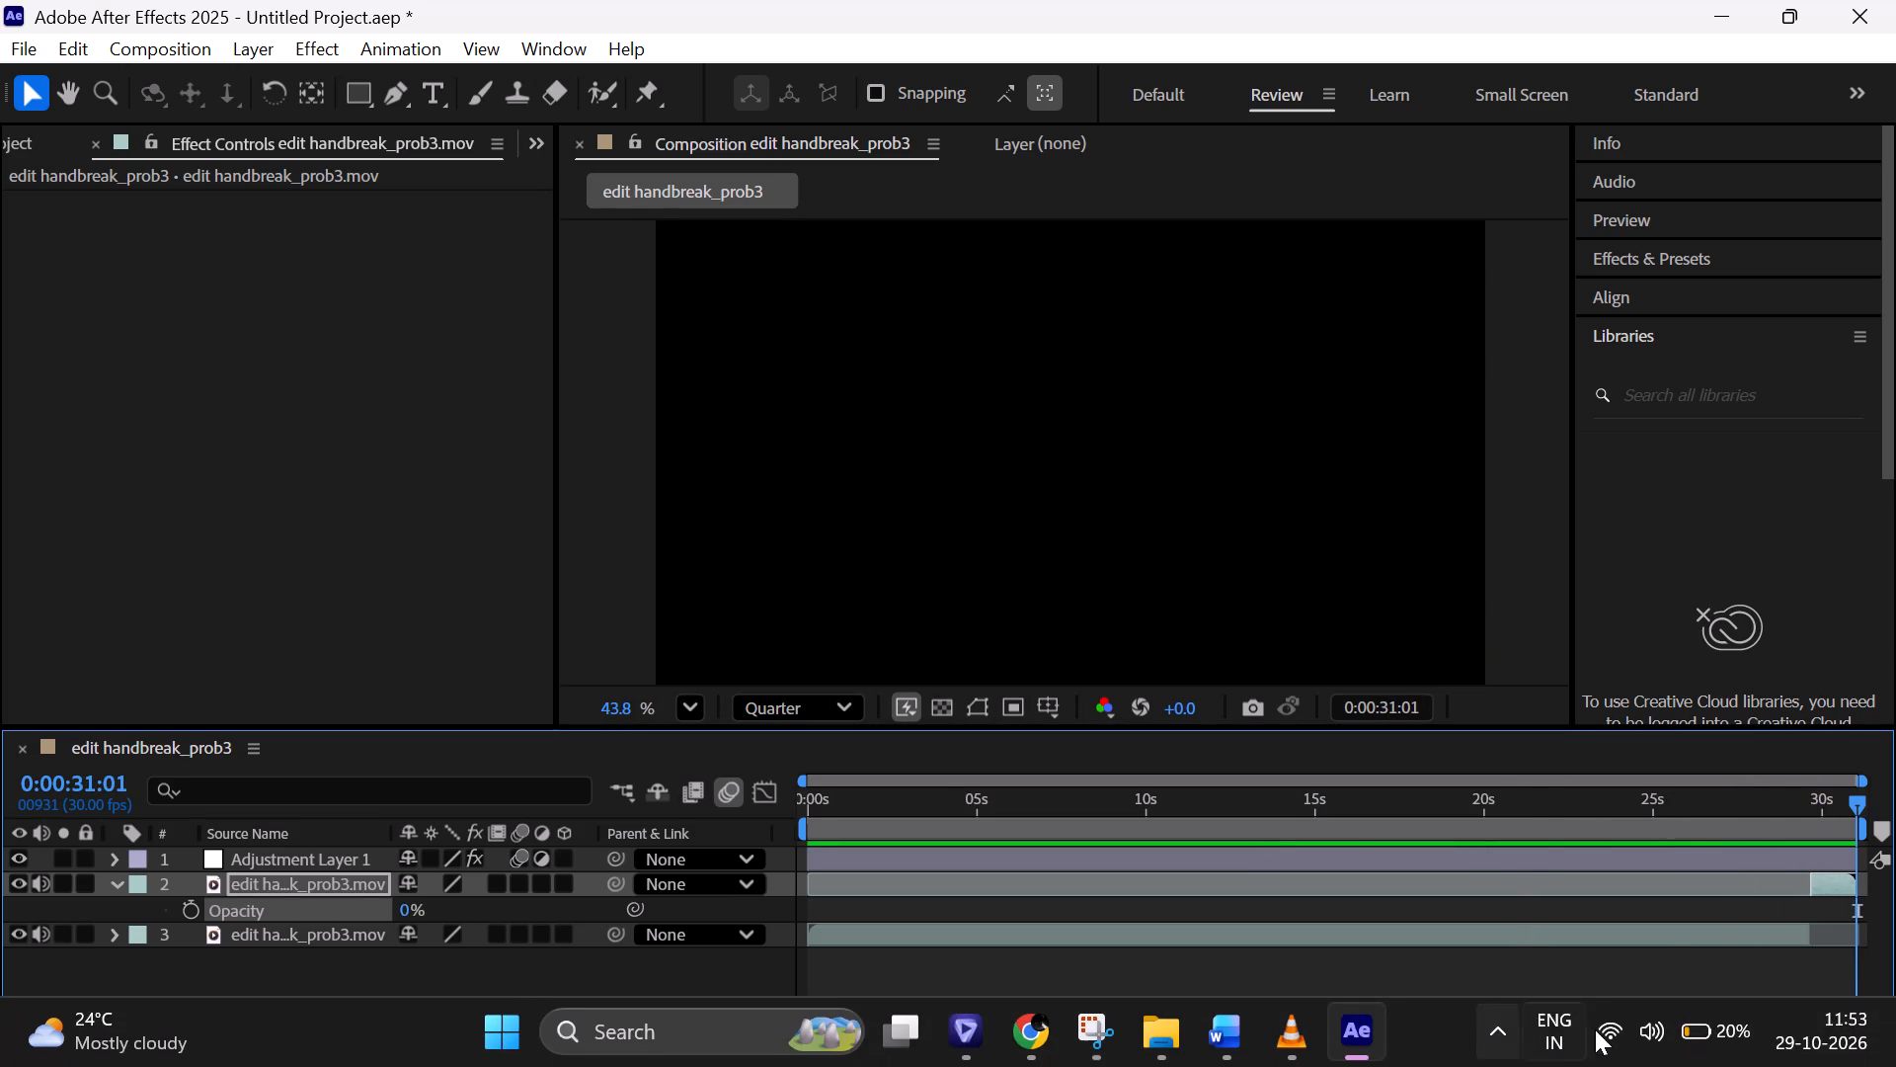
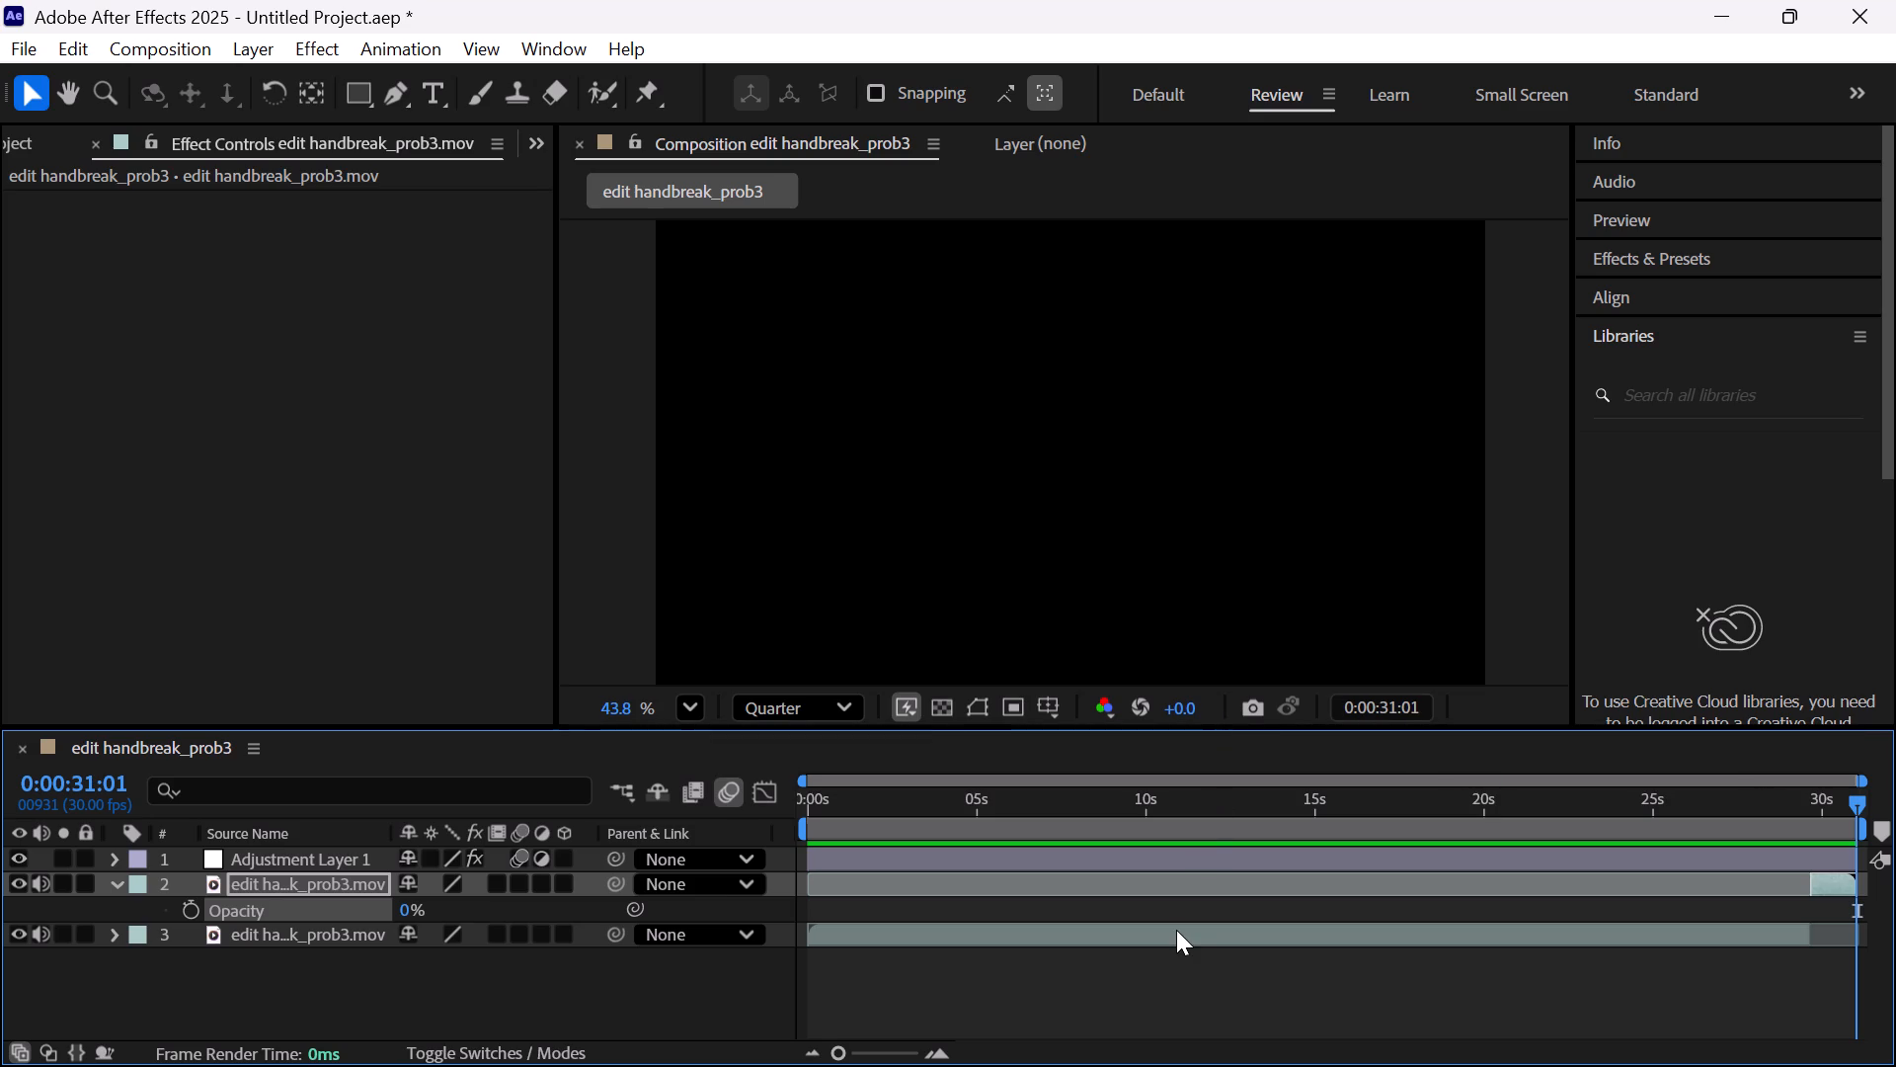
Scrub and play back the last seconds of the composition to check the hidden ending.
{"action": "scroll", "coordinate": [1176, 930], "scroll_direction": "left", "scroll_amount": 1}
{"action": "left_click_drag", "start_coordinate": [1855, 797], "coordinate": [1759, 833]}
{"action": "key", "text": "space"}
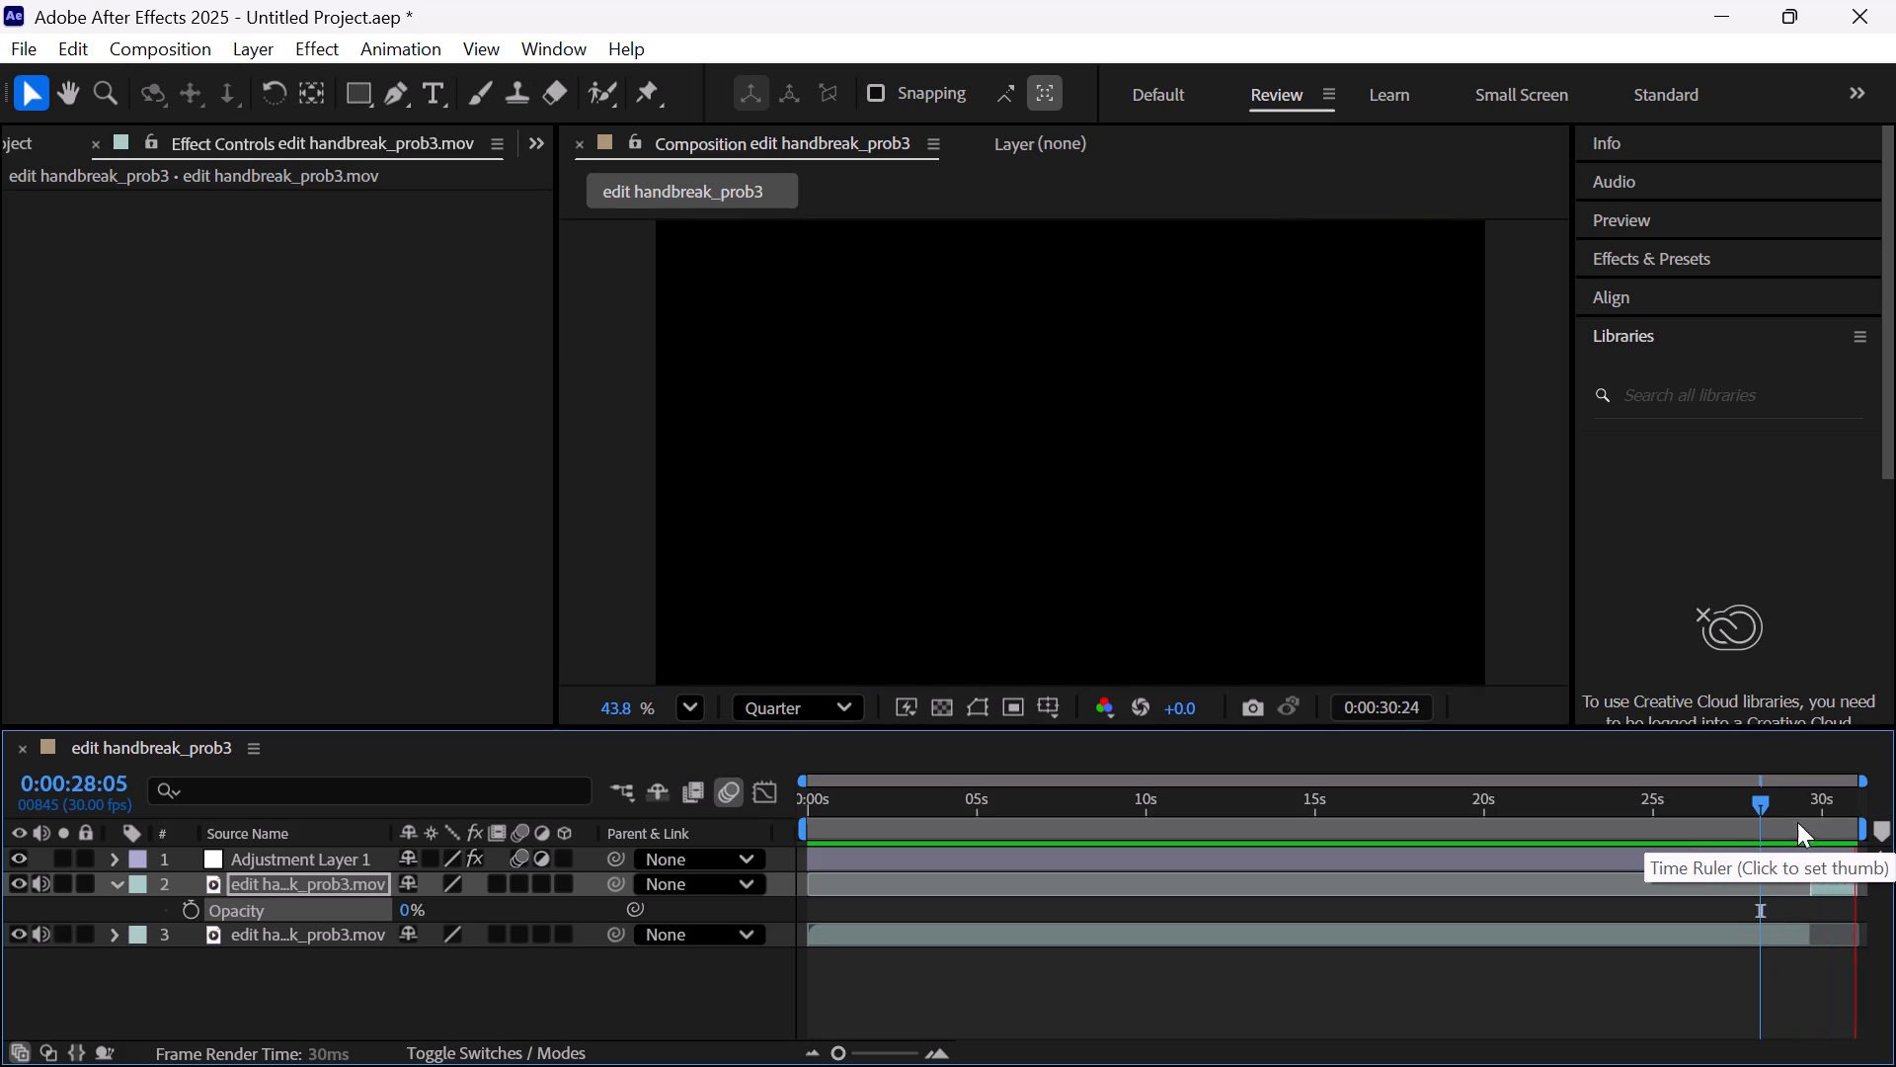
{"action": "left_click_drag", "start_coordinate": [1763, 804], "coordinate": [1845, 824]}
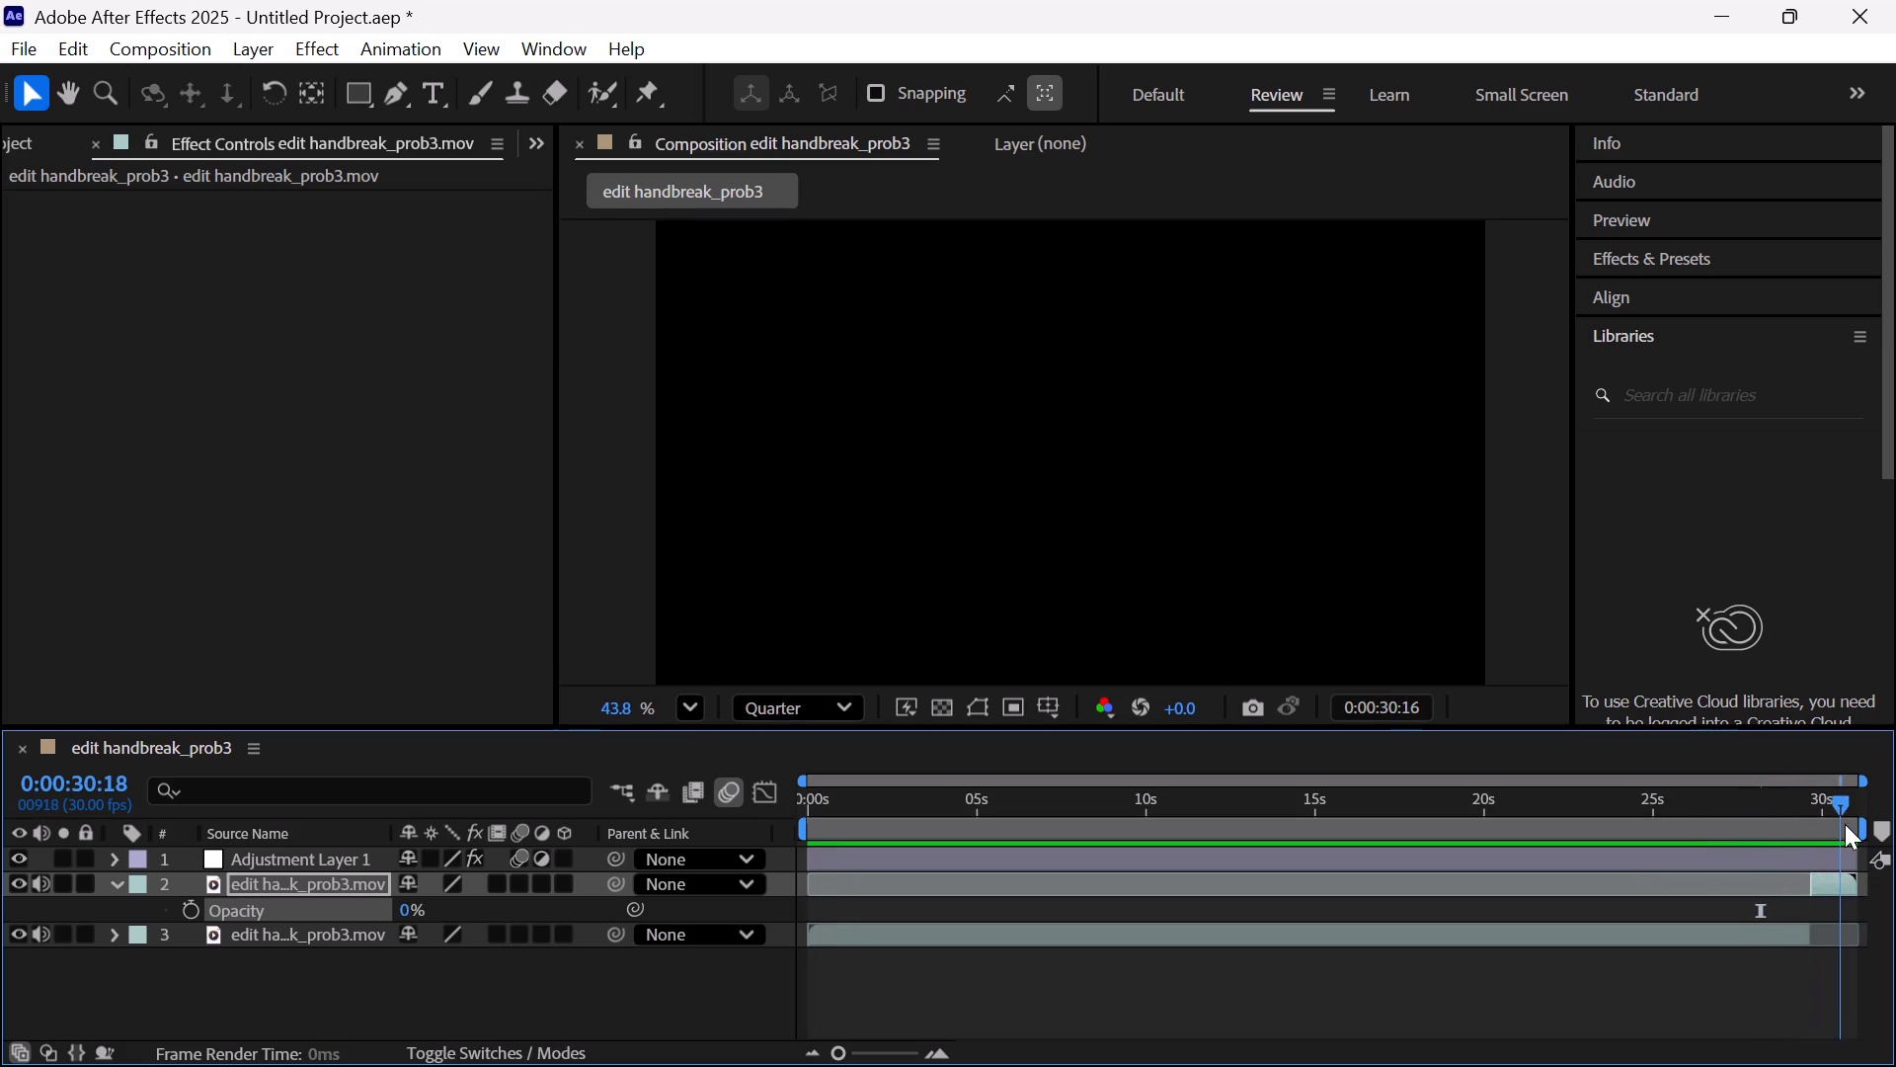
{"action": "left_click_drag", "start_coordinate": [1845, 824], "coordinate": [1788, 843]}
{"action": "key", "text": "space"}
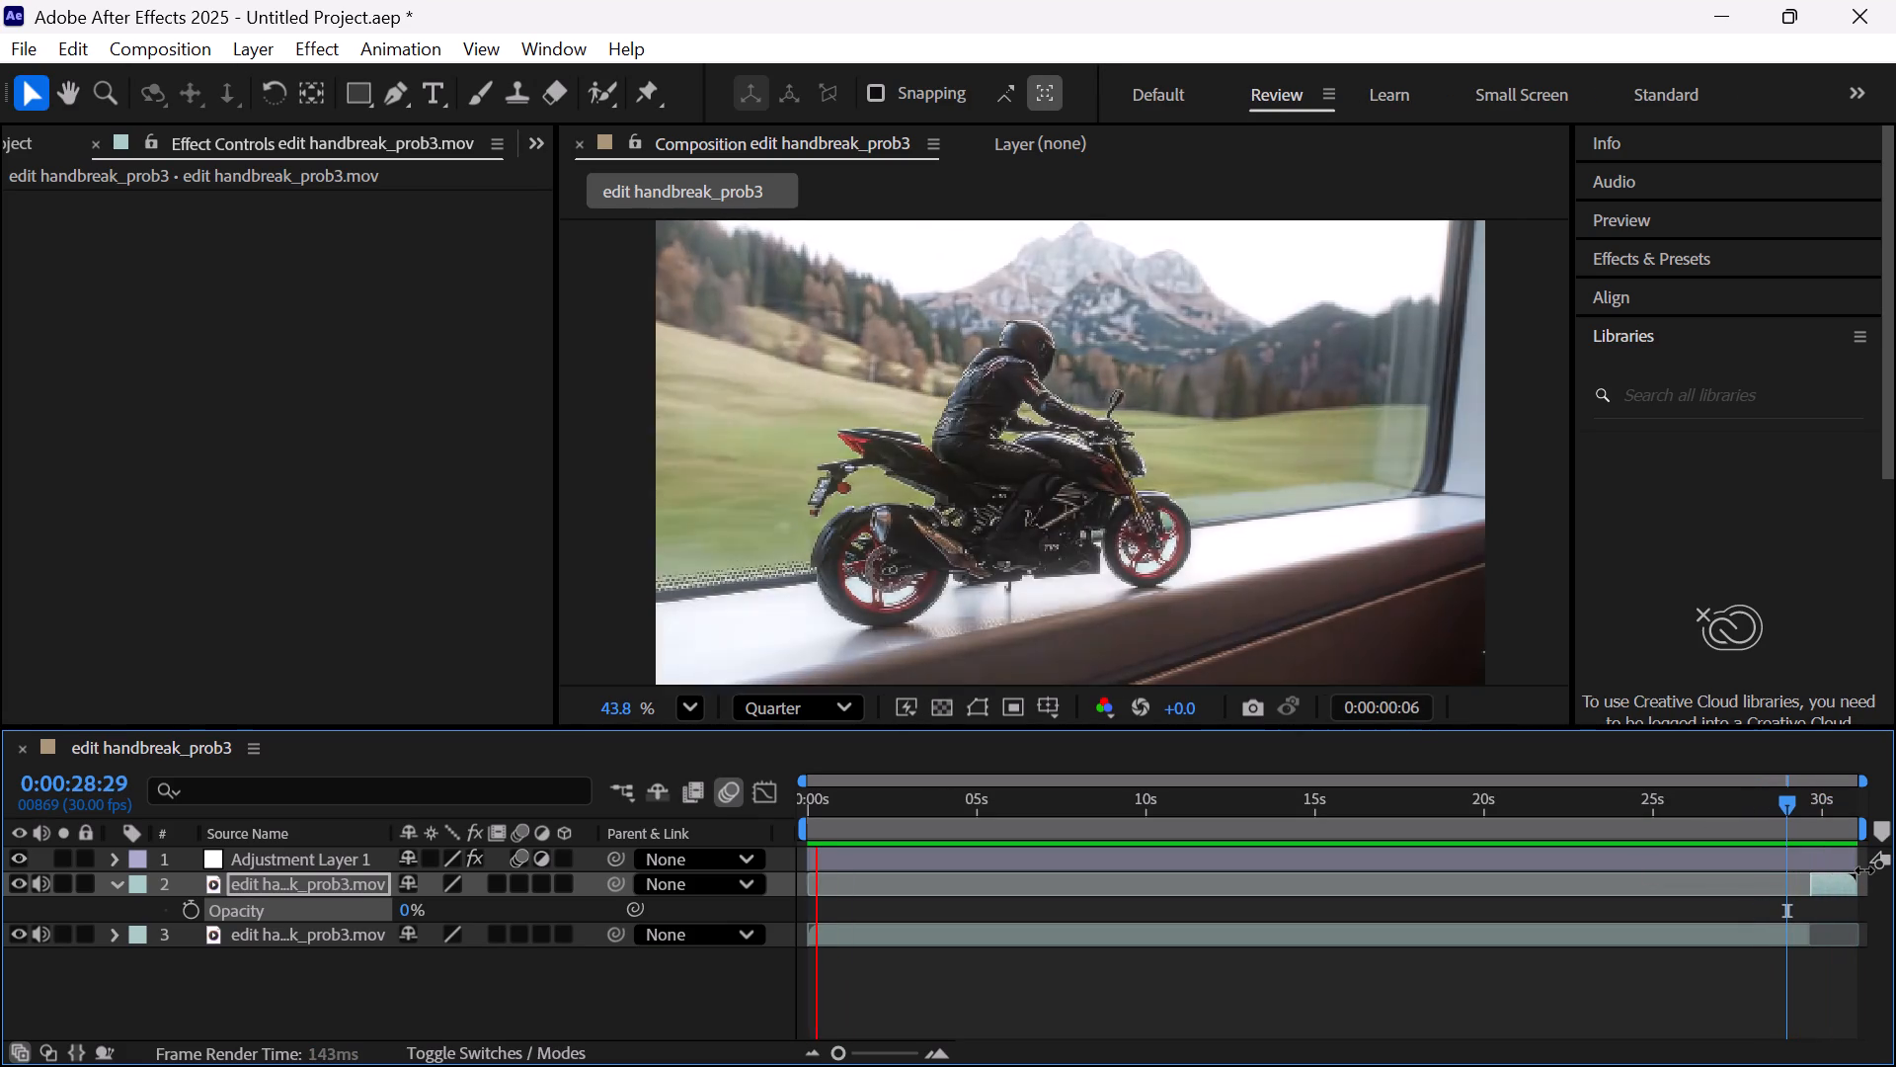
{"action": "left_click_drag", "start_coordinate": [1851, 880], "coordinate": [1885, 880]}
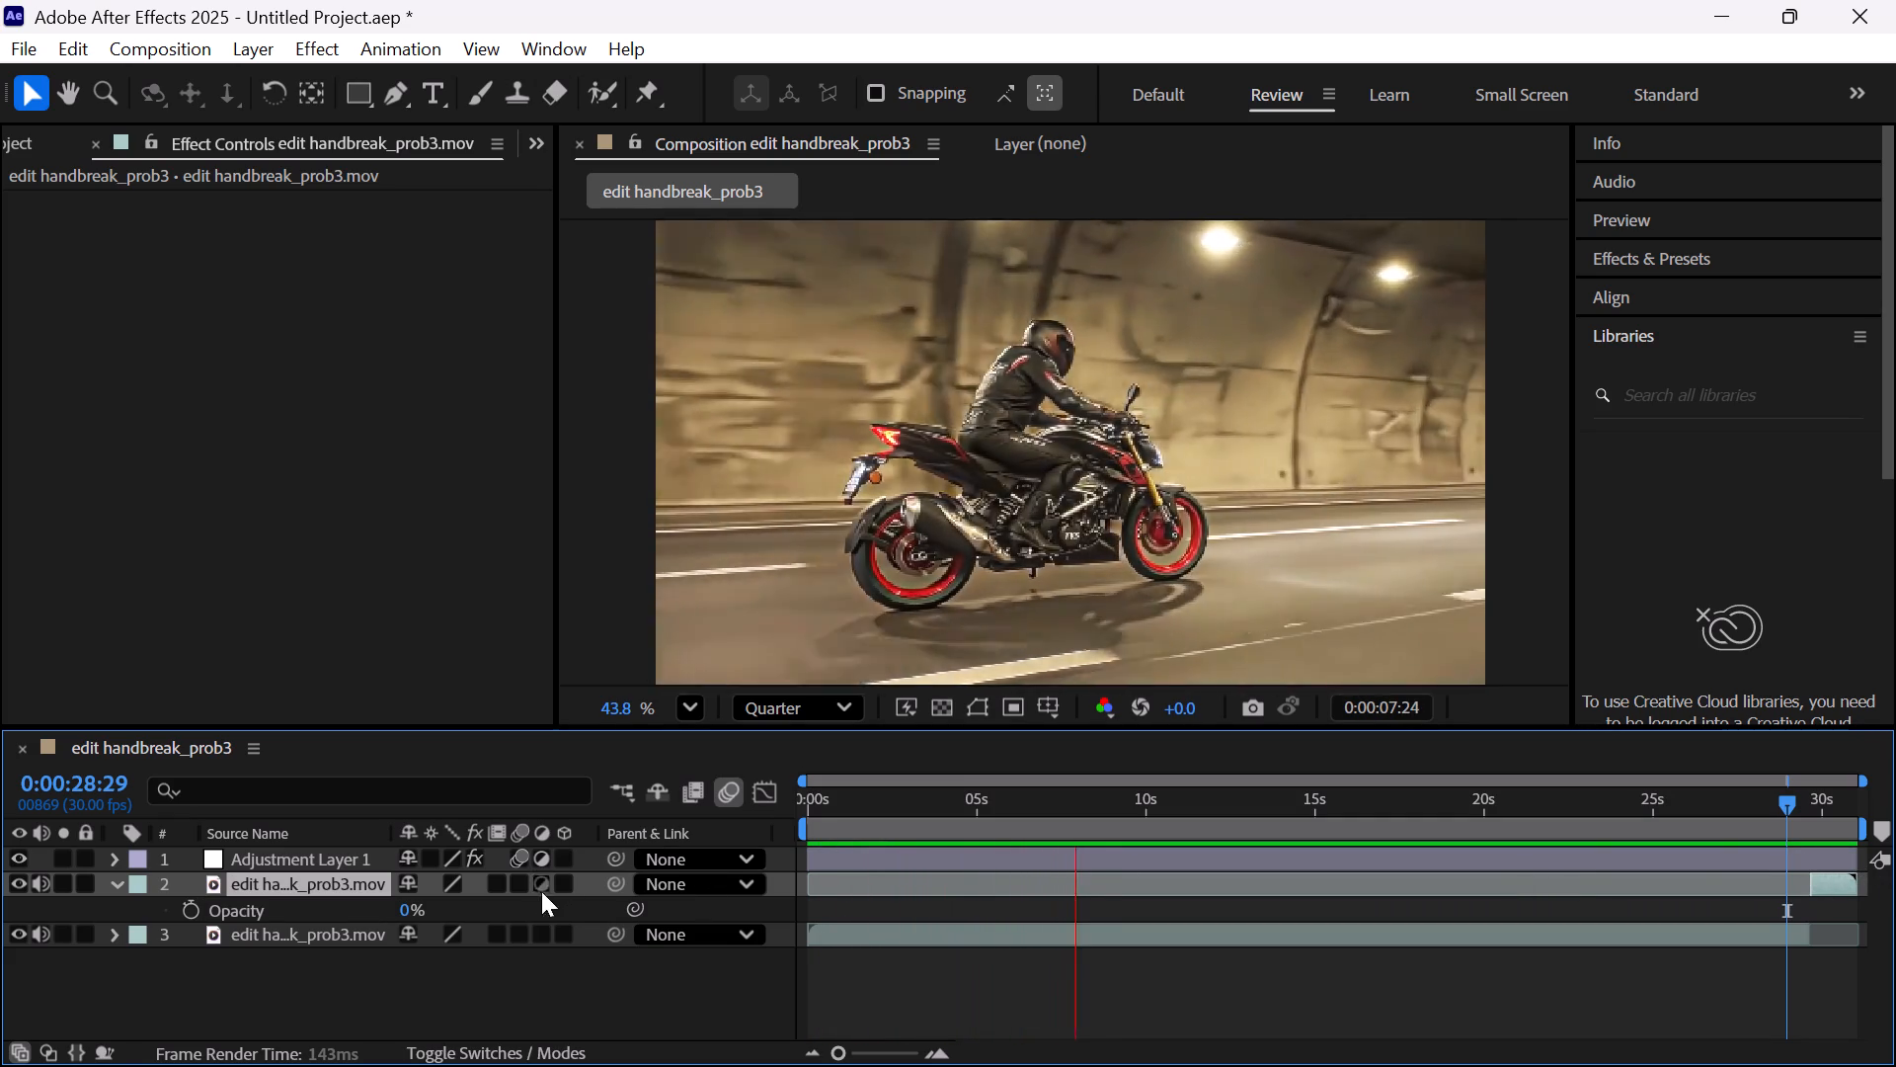
Enable frame blending and motion blur on both edit handbreak_prob3.mov layers, and move the time indicator to 0:00:30:02.
{"action": "left_click", "coordinate": [491, 887]}
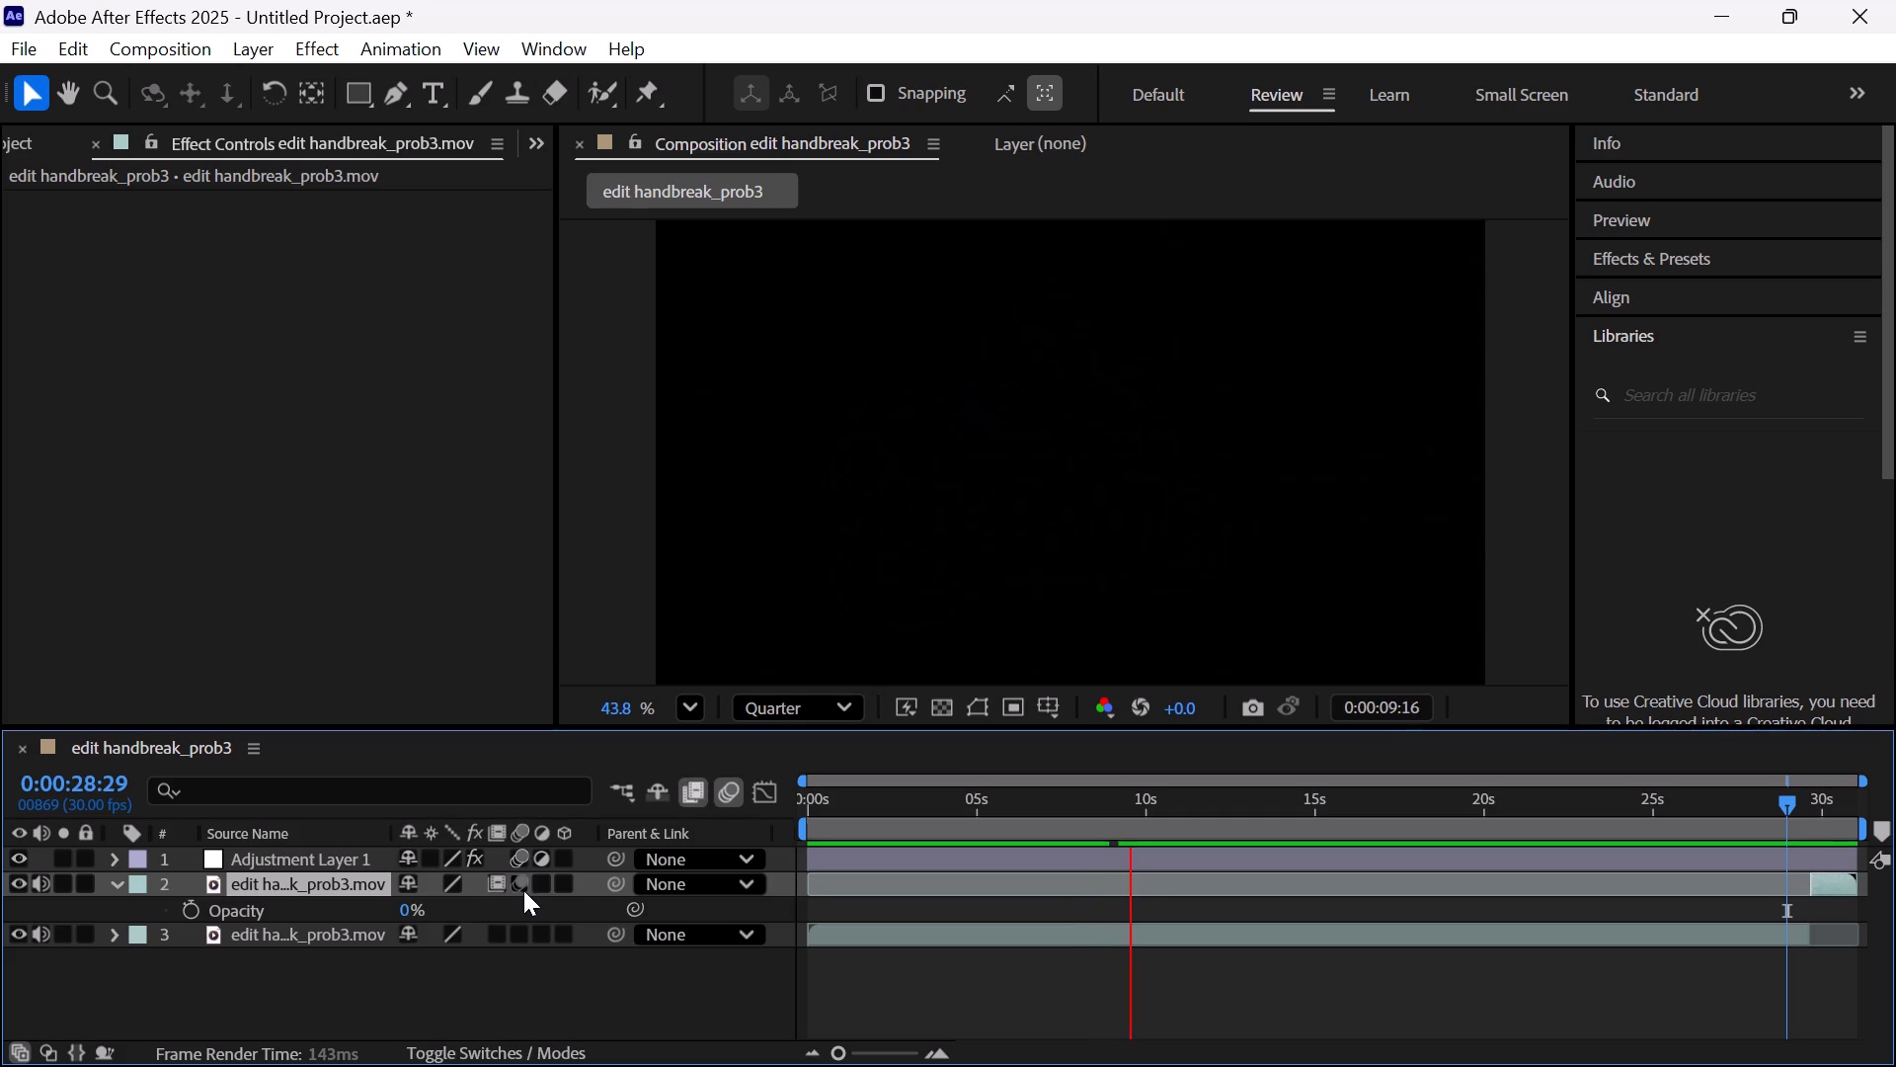
{"action": "left_click", "coordinate": [523, 890]}
{"action": "left_click", "coordinate": [523, 925]}
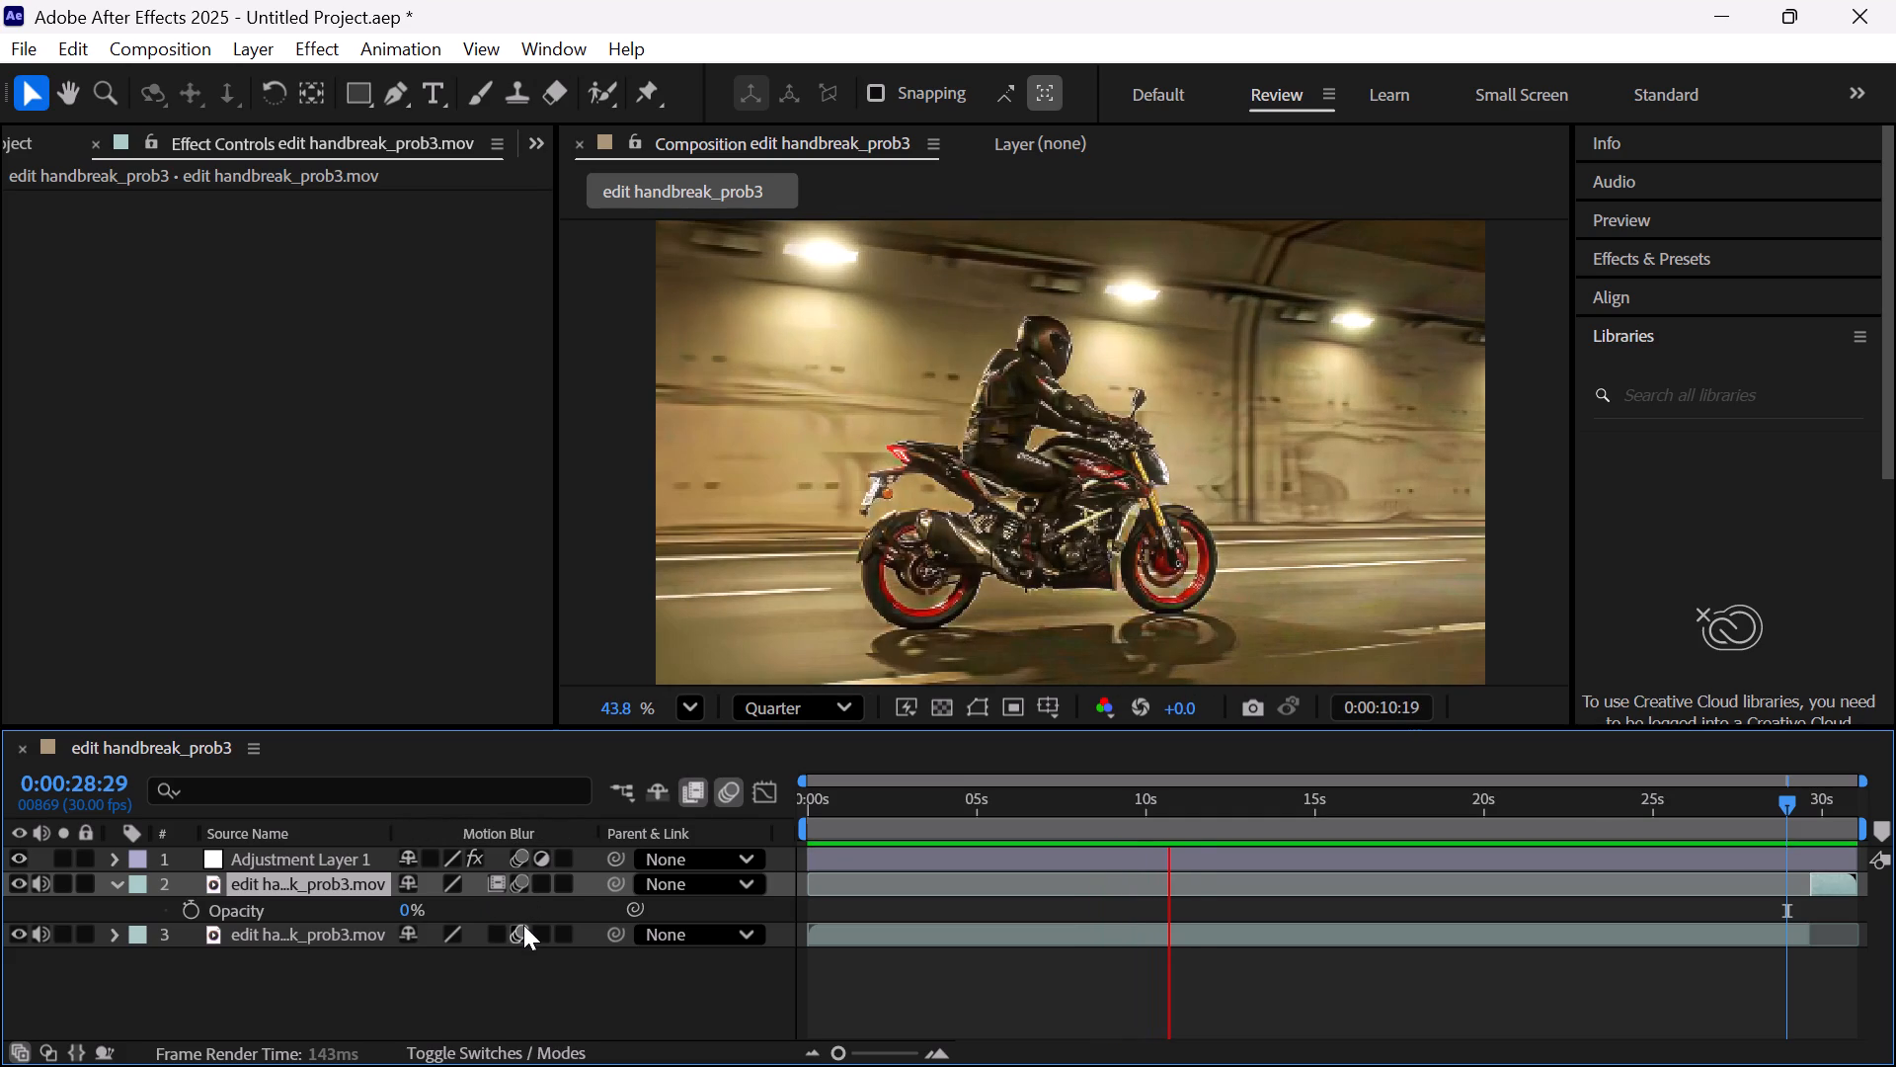
{"action": "left_click", "coordinate": [497, 925]}
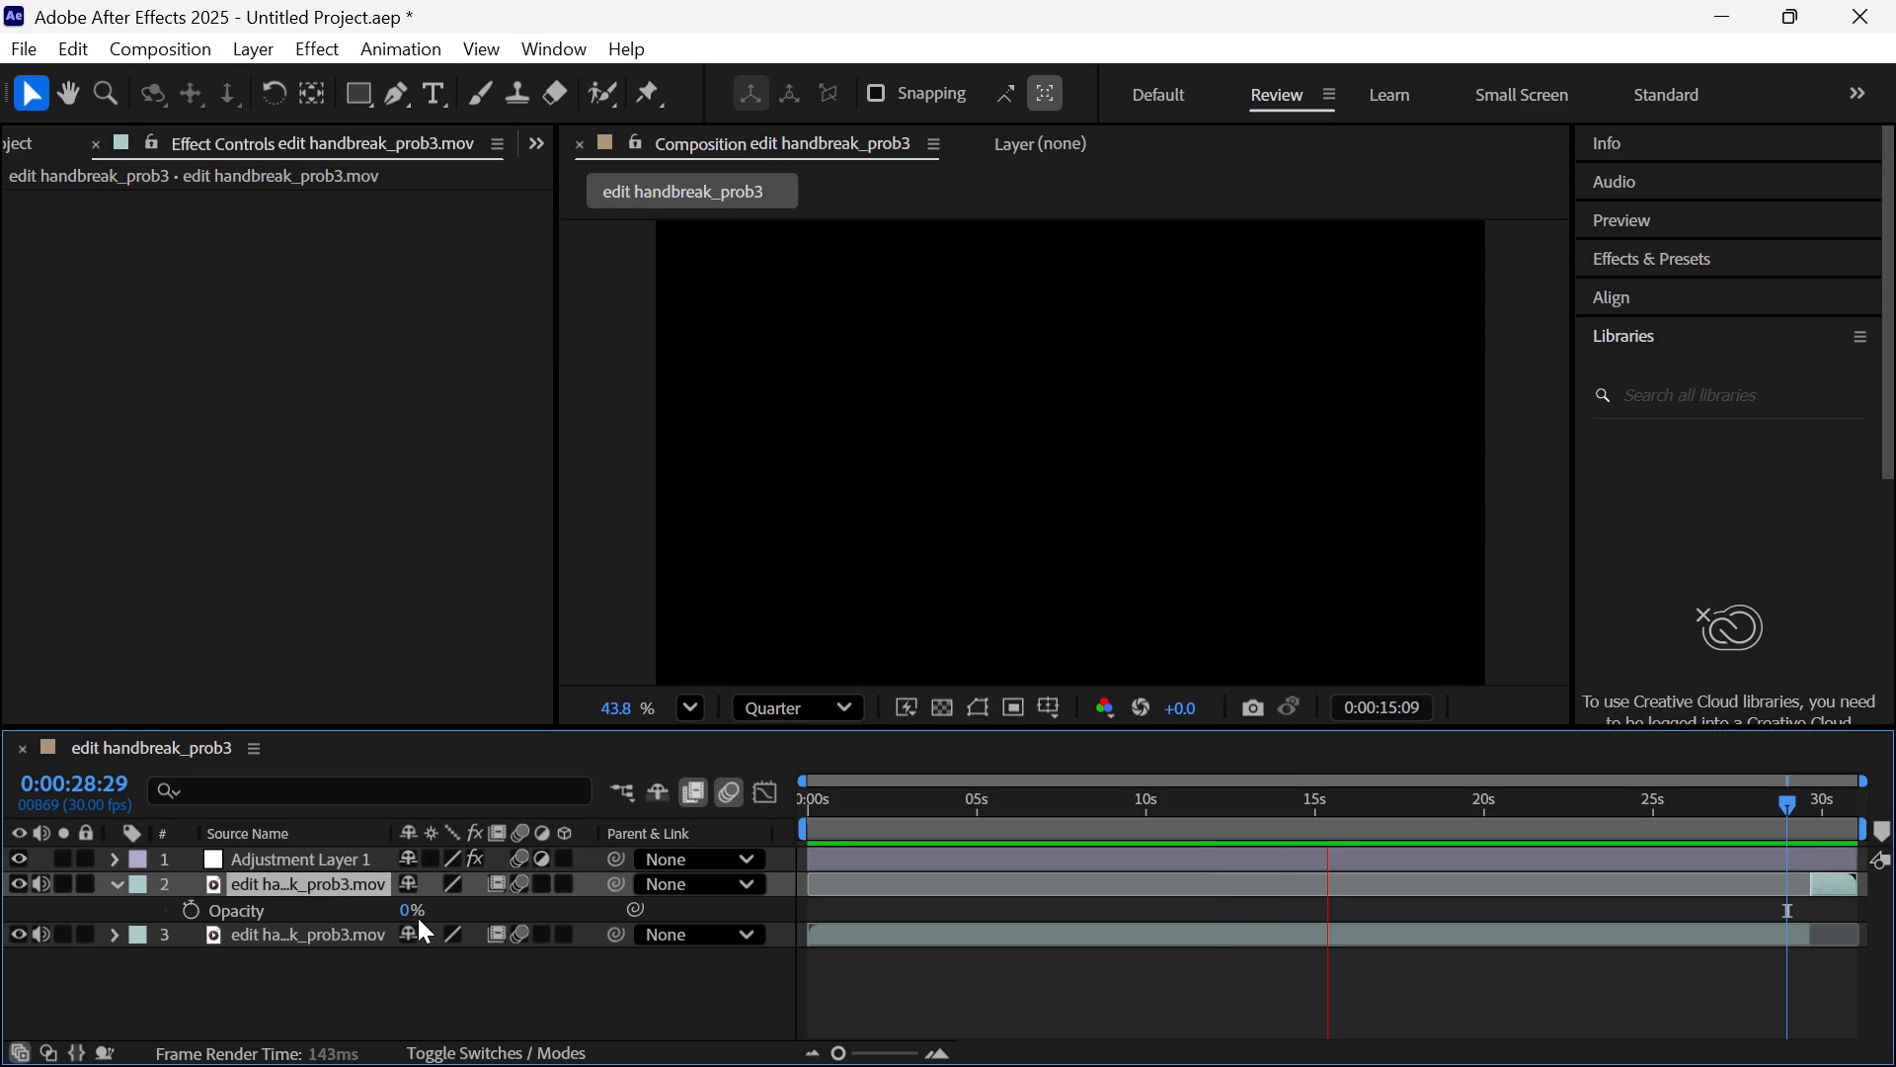
{"action": "key", "text": "space"}
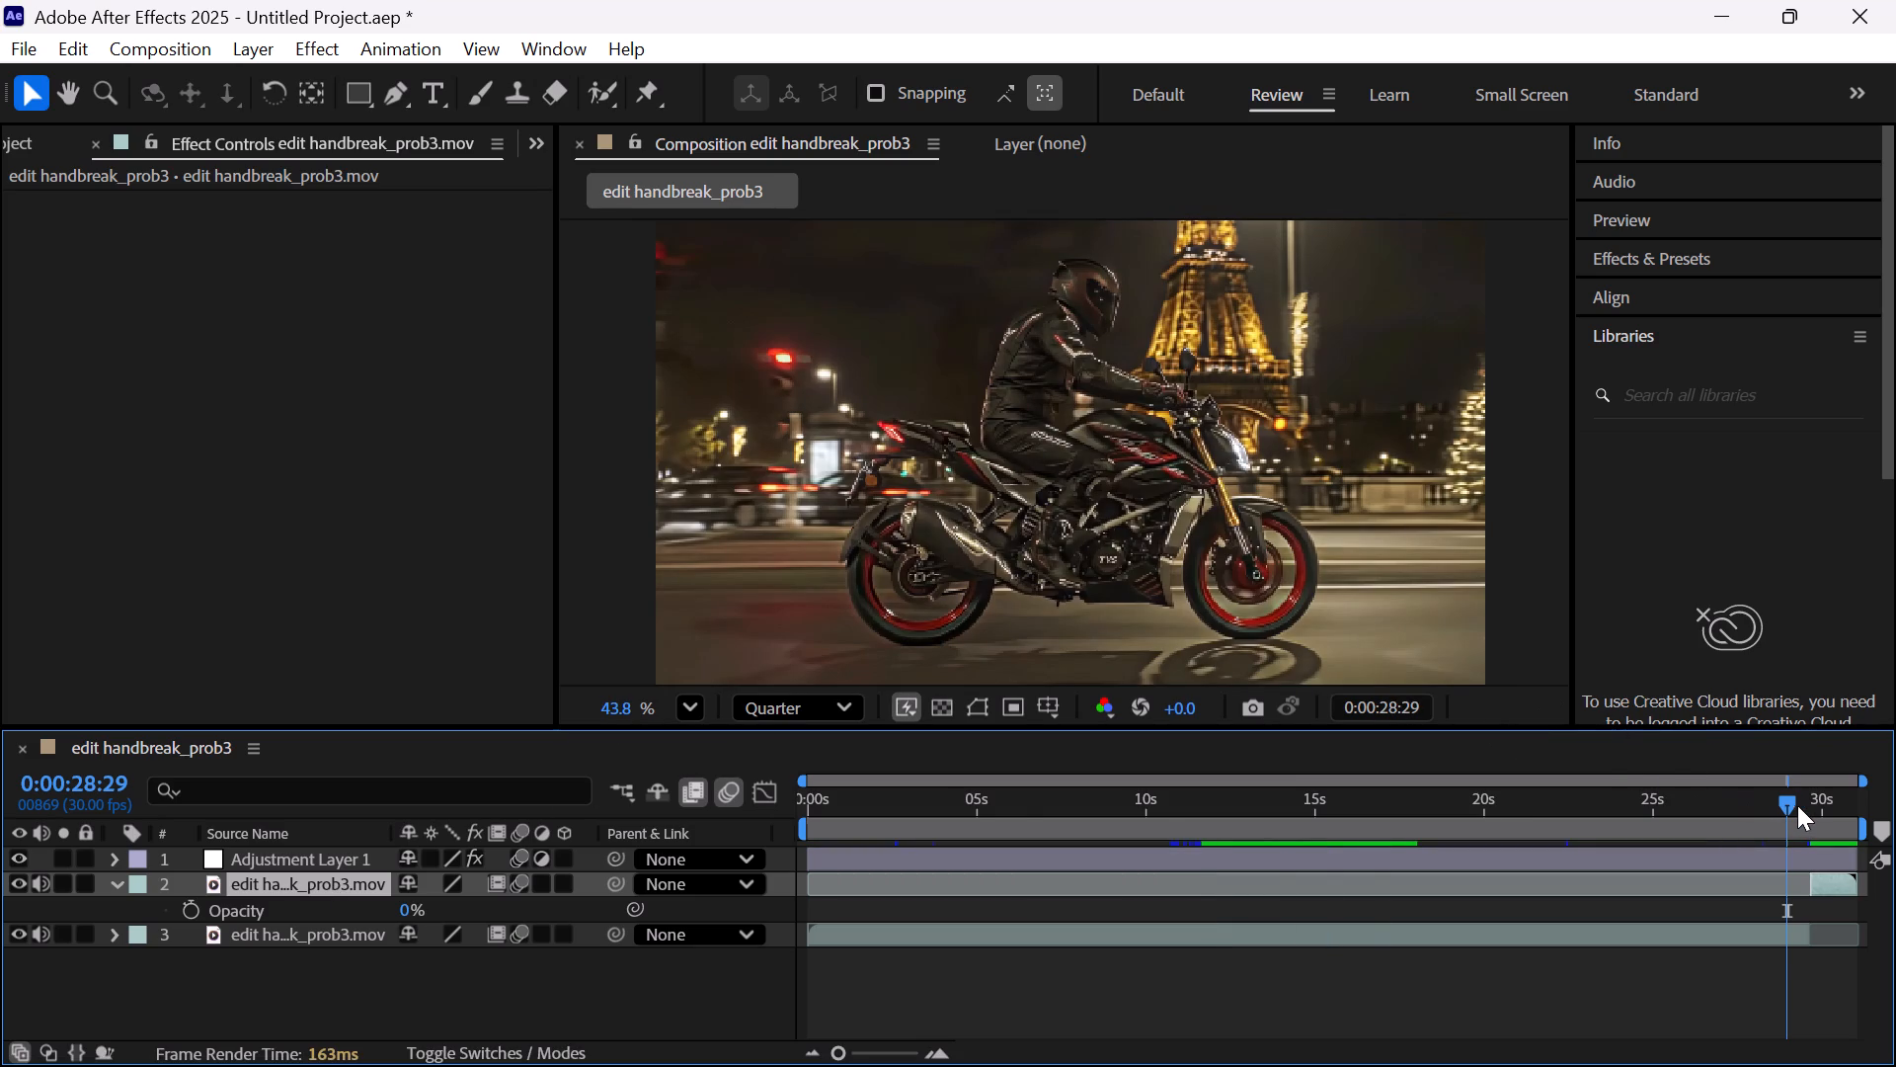
{"action": "left_click_drag", "start_coordinate": [1794, 805], "coordinate": [1831, 814]}
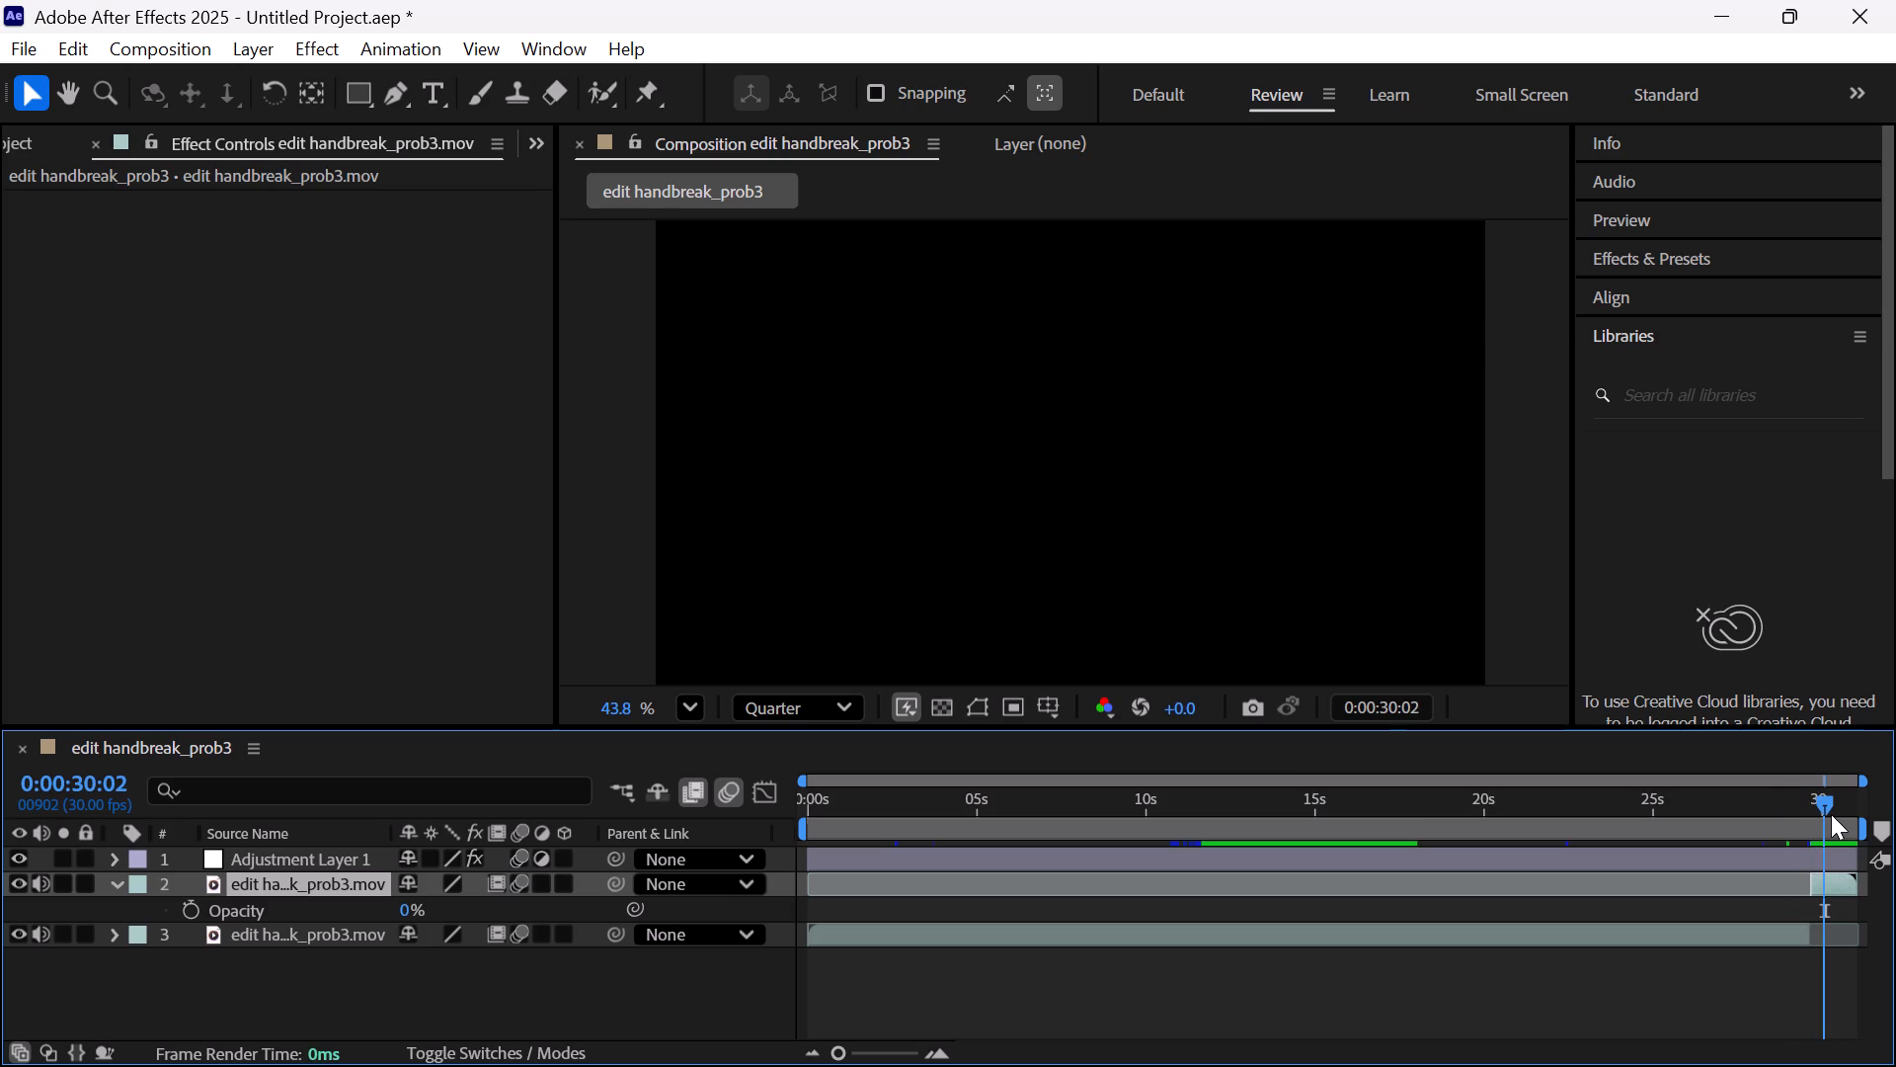
Switch to Chrome and look through the YouTube results for "text animation after effects outro".
{"action": "left_click", "coordinate": [1030, 1053]}
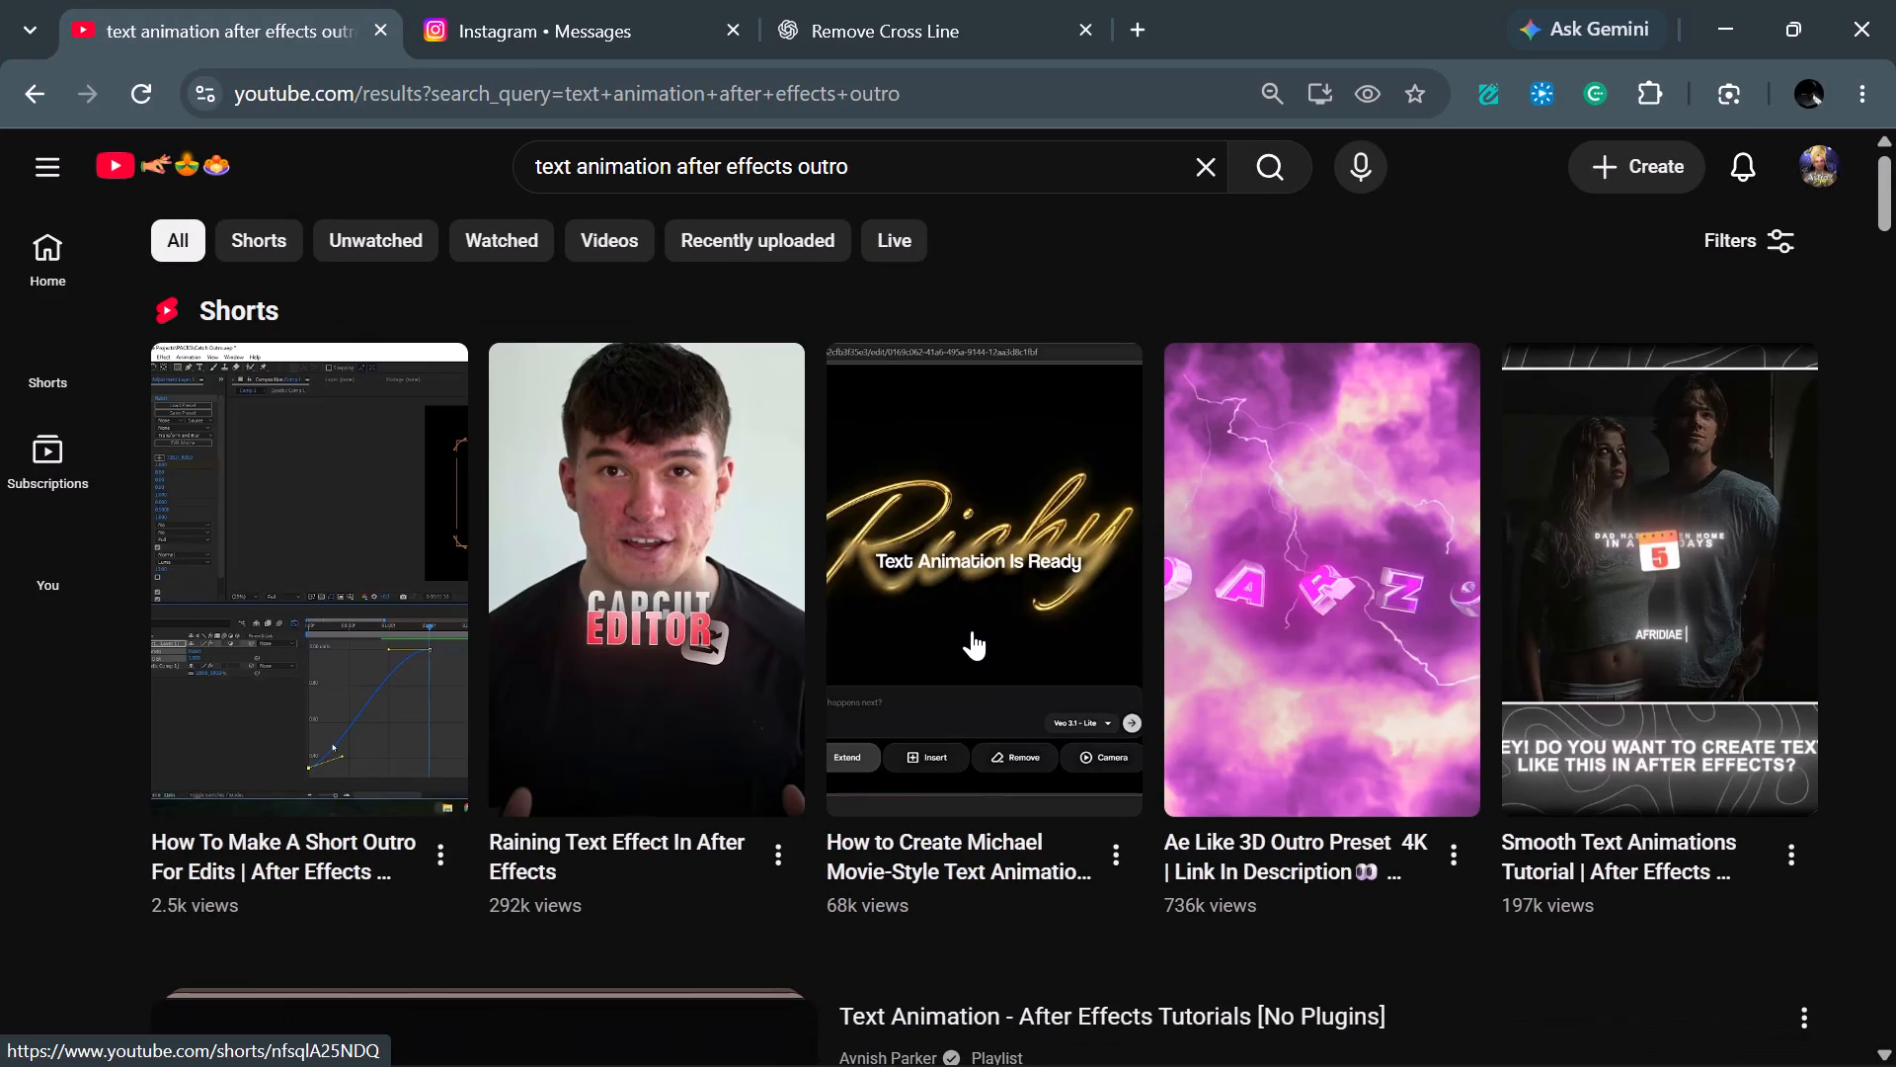
{"action": "scroll", "coordinate": [972, 630], "scroll_direction": "down", "scroll_amount": 3}
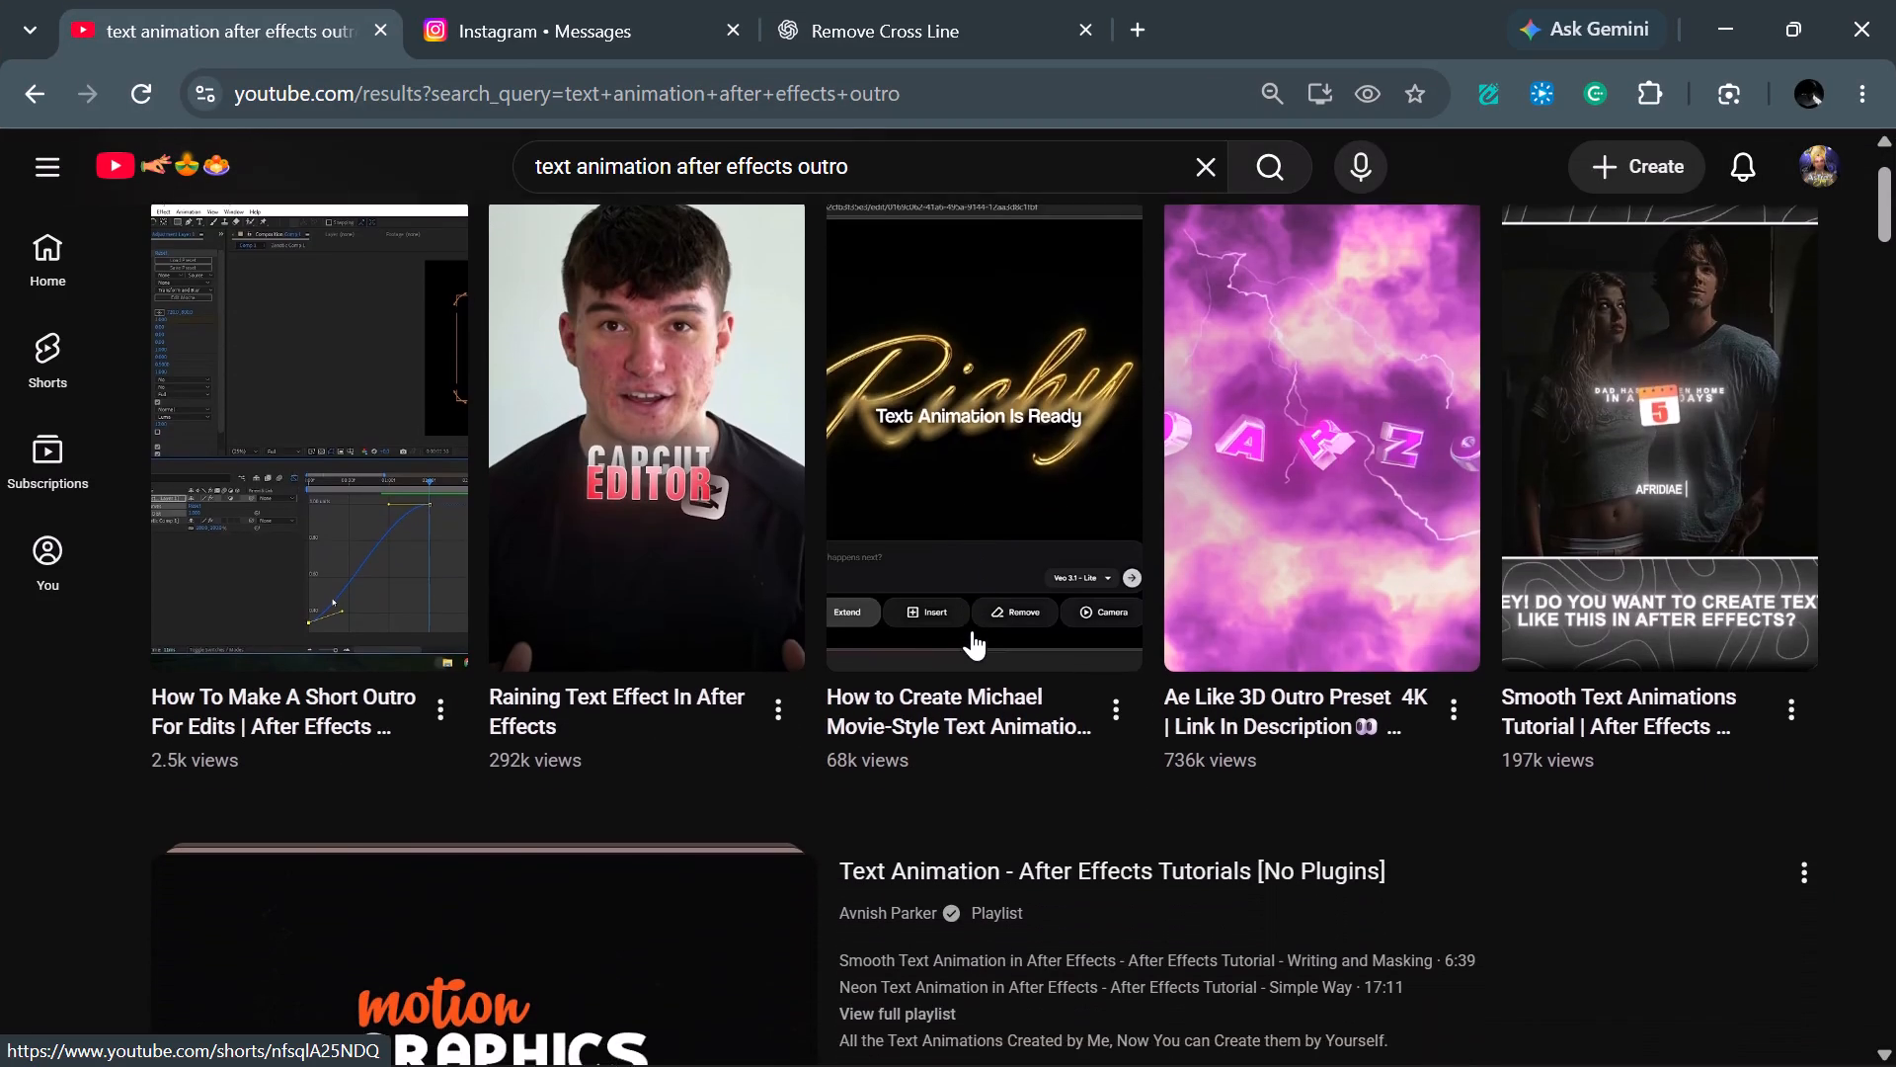
{"action": "scroll", "coordinate": [972, 630], "scroll_direction": "down", "scroll_amount": 3}
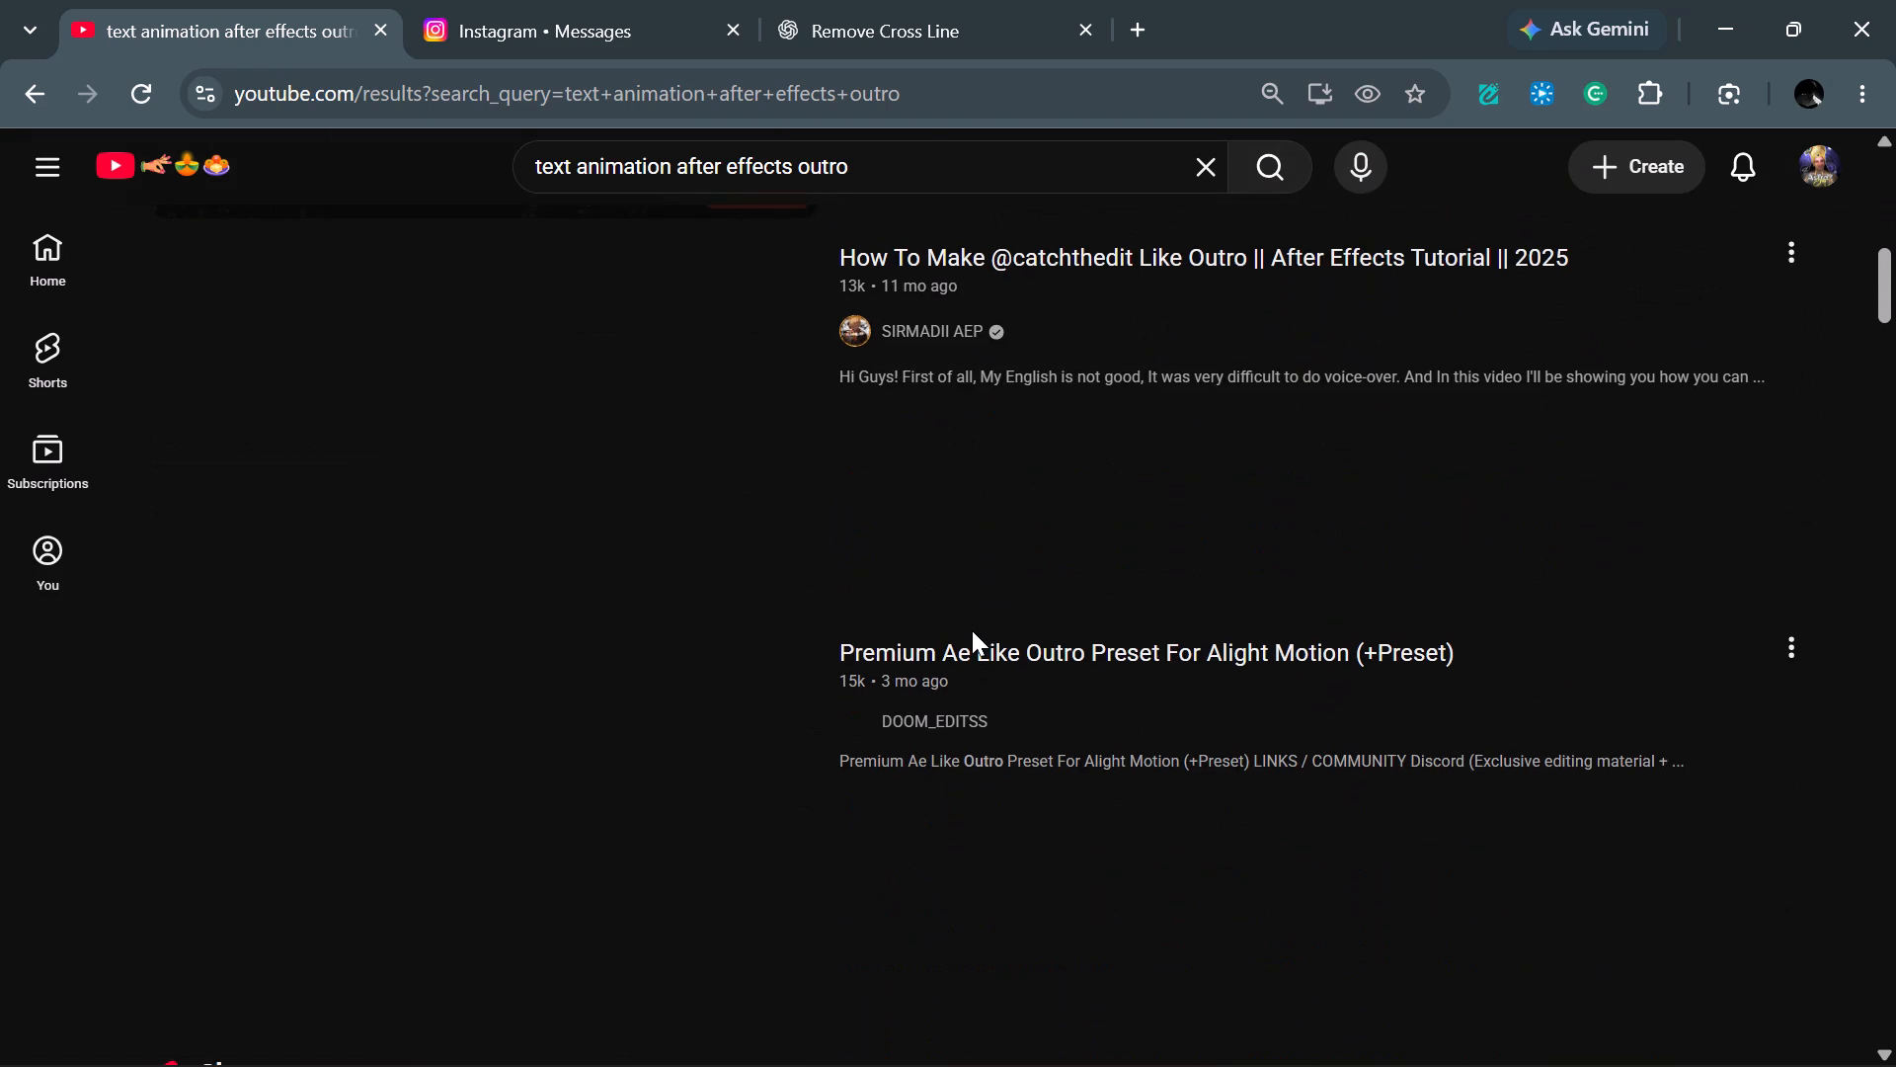
Search the web for "make after effects outro" in a new browser tab and look through the results.
{"action": "left_click", "coordinate": [1061, 15]}
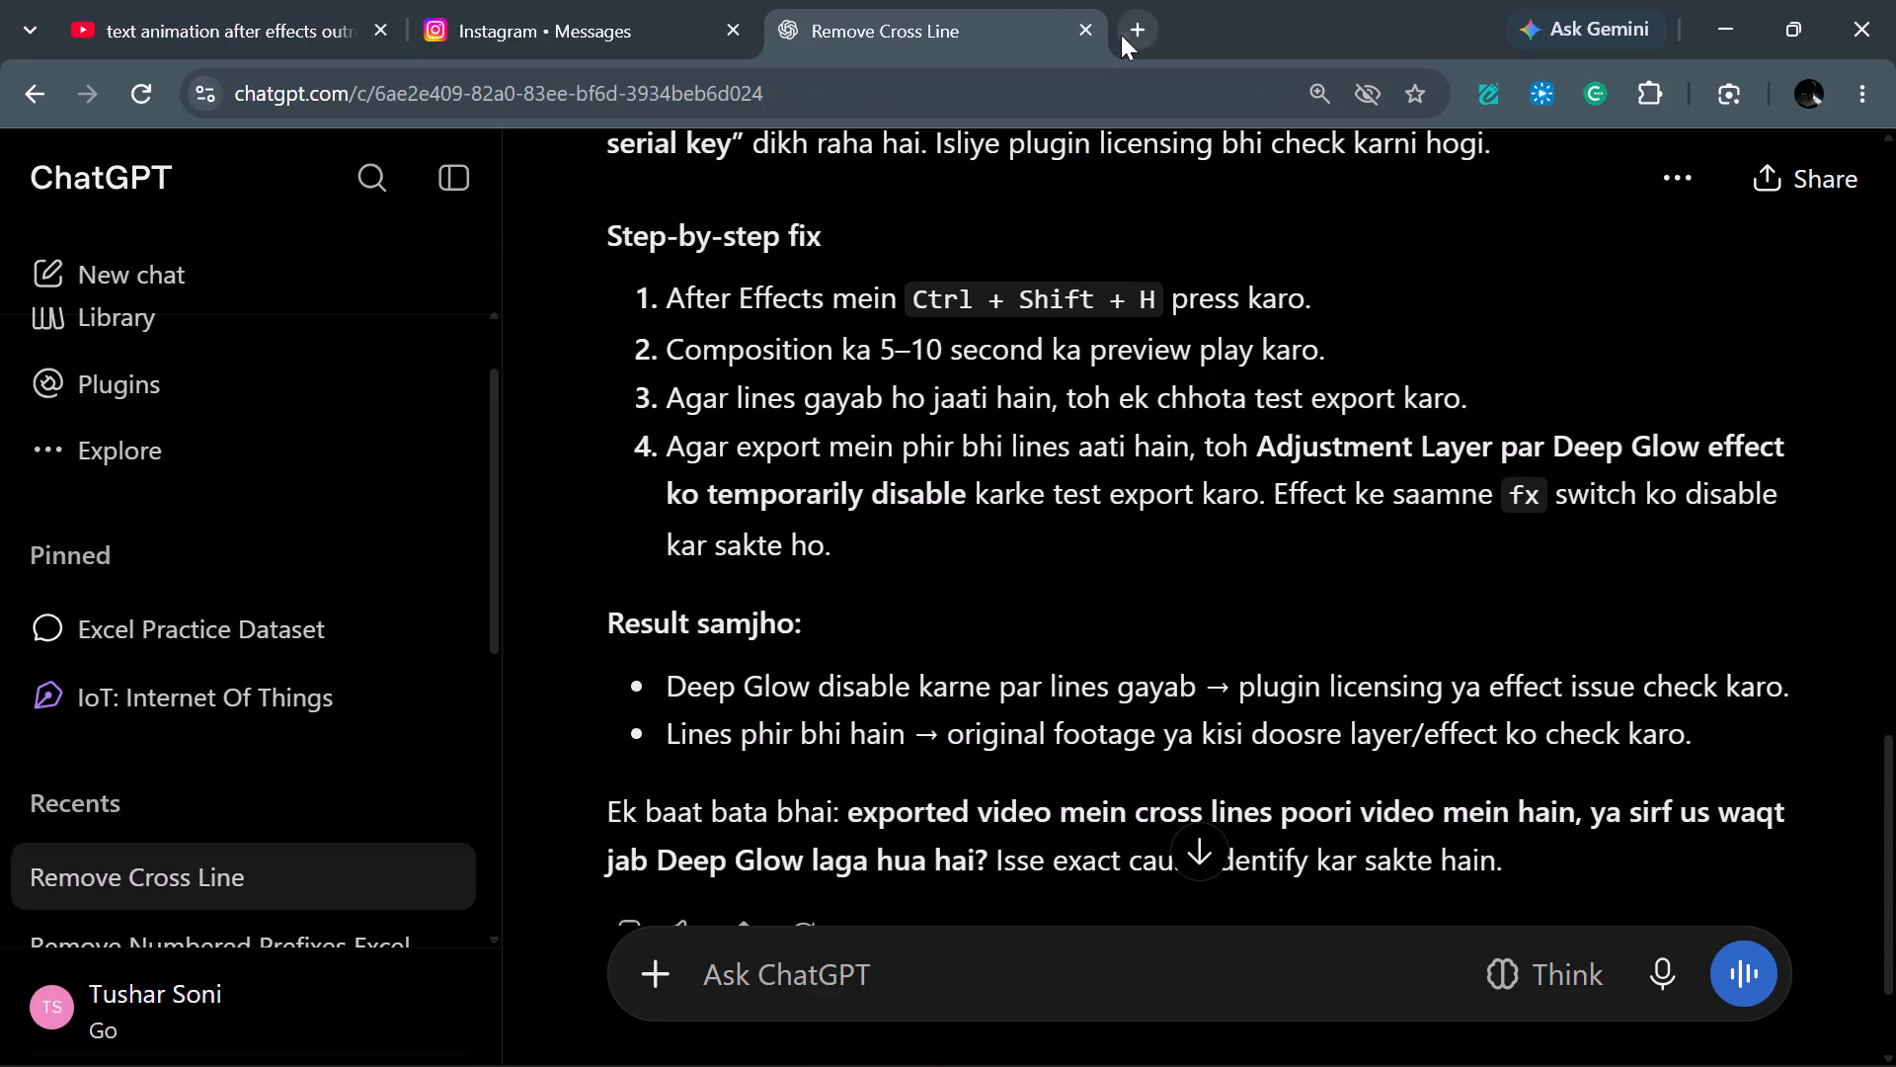
{"action": "left_click", "coordinate": [1122, 35]}
{"action": "type", "text": "make"}
{"action": "key", "text": "space"}
{"action": "type", "text": "after effects outto"}
{"action": "key", "text": "BackSpace"}
{"action": "key", "text": "BackSpace"}
{"action": "type", "text": "ro"}
{"action": "key", "text": "Return"}
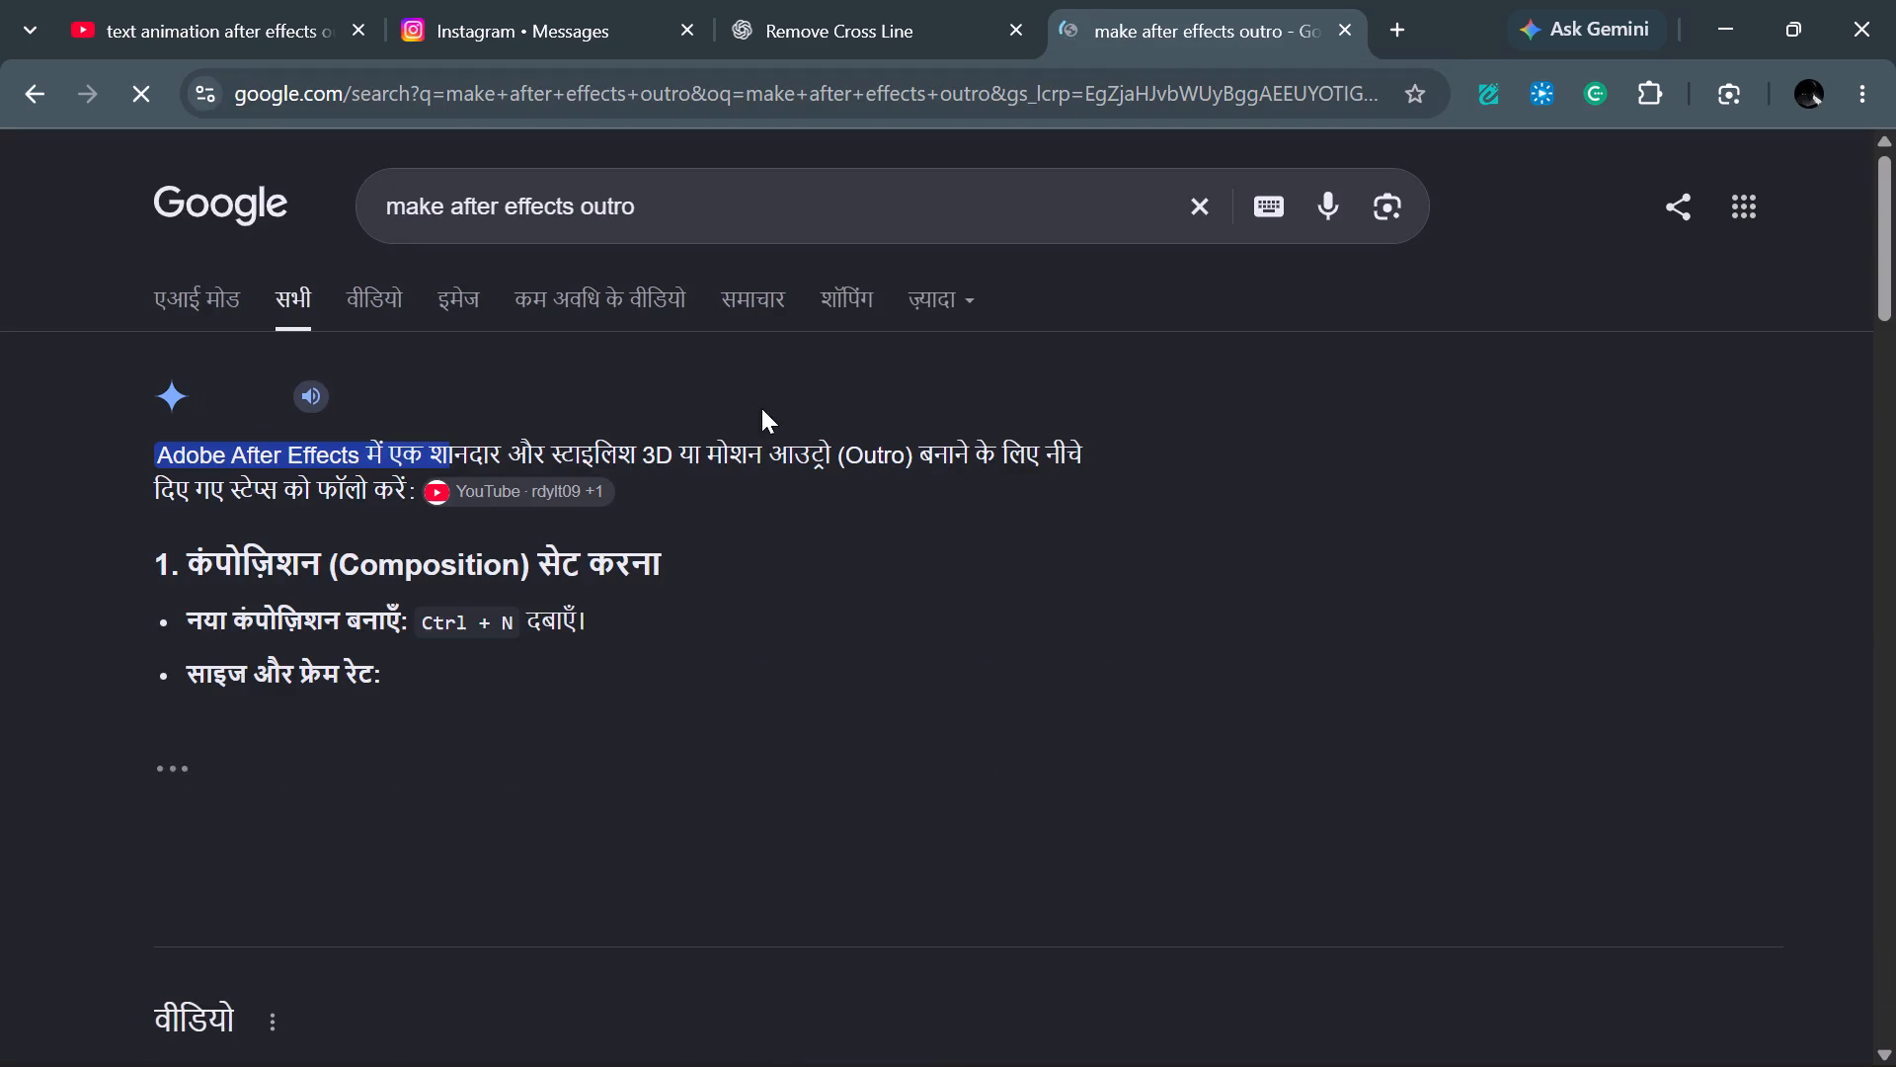
{"action": "scroll", "coordinate": [671, 614], "scroll_direction": "down", "scroll_amount": 4}
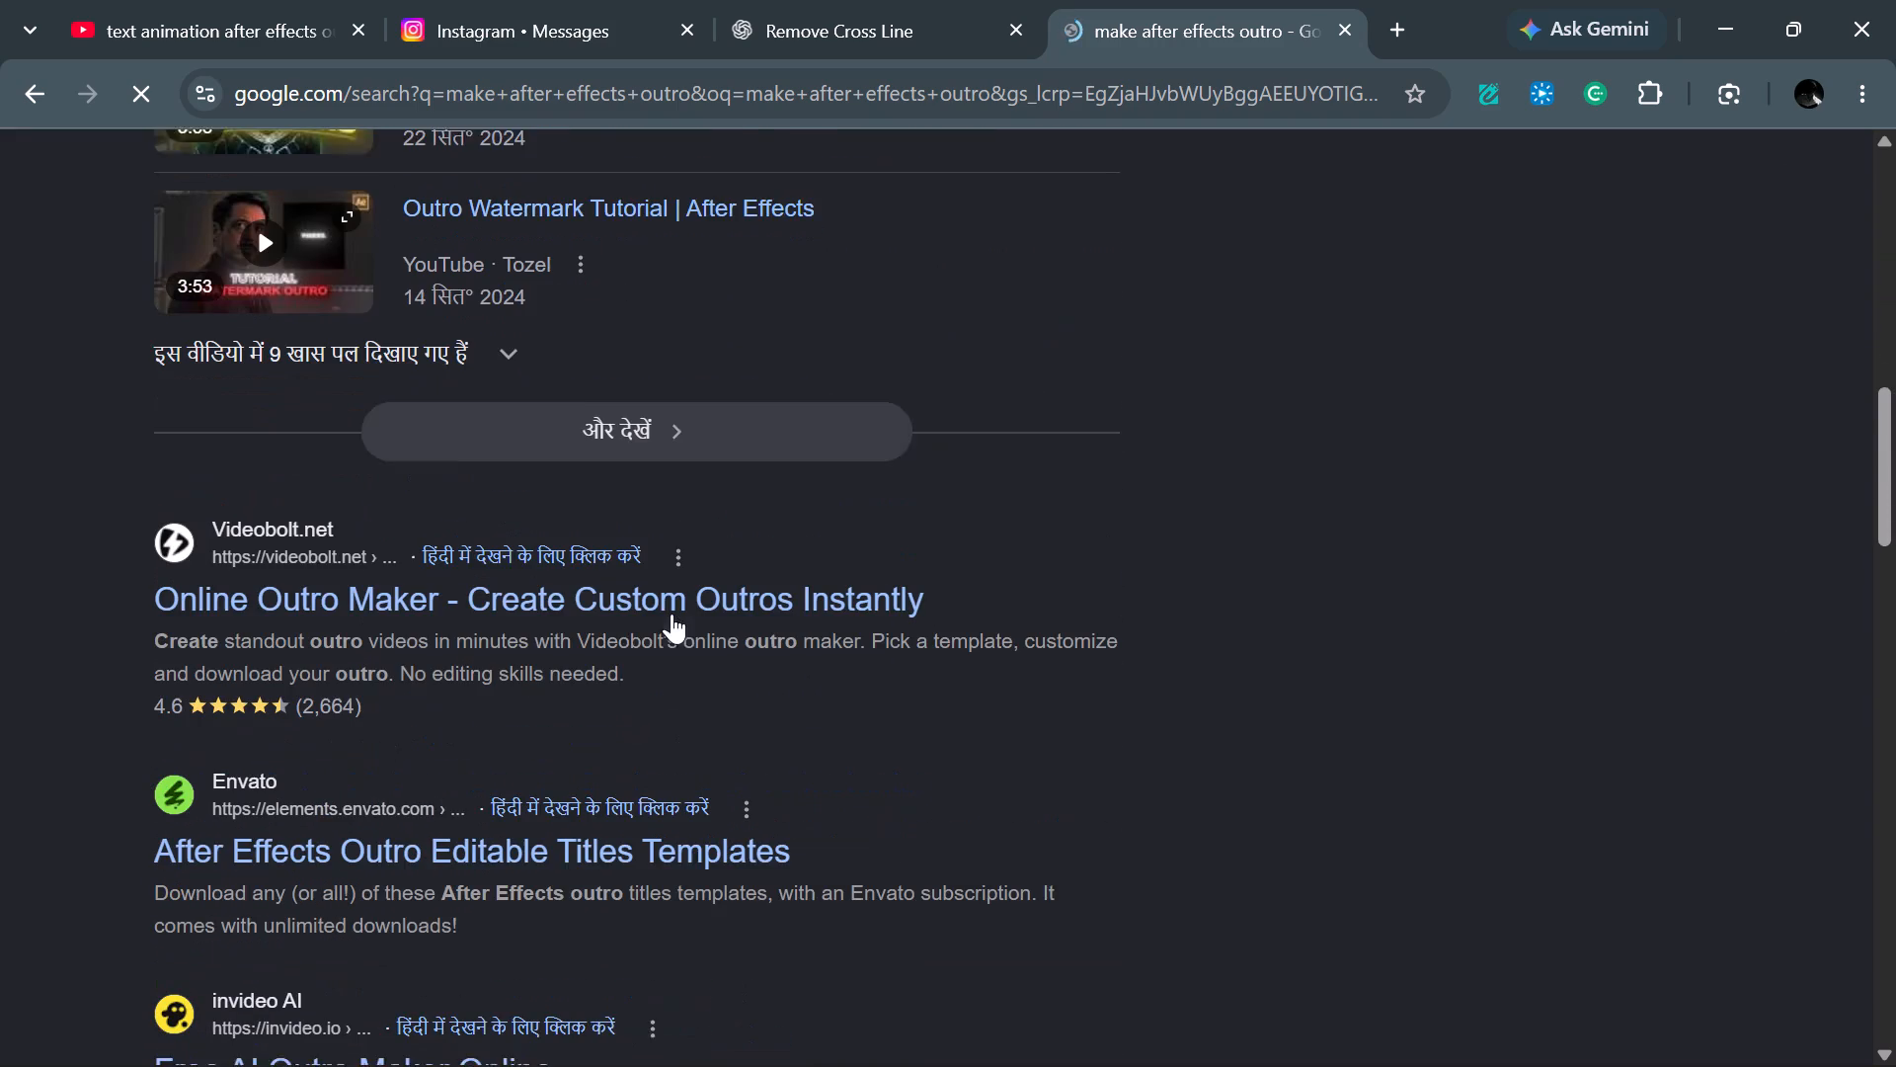
{"action": "scroll", "coordinate": [671, 614], "scroll_direction": "down", "scroll_amount": 1}
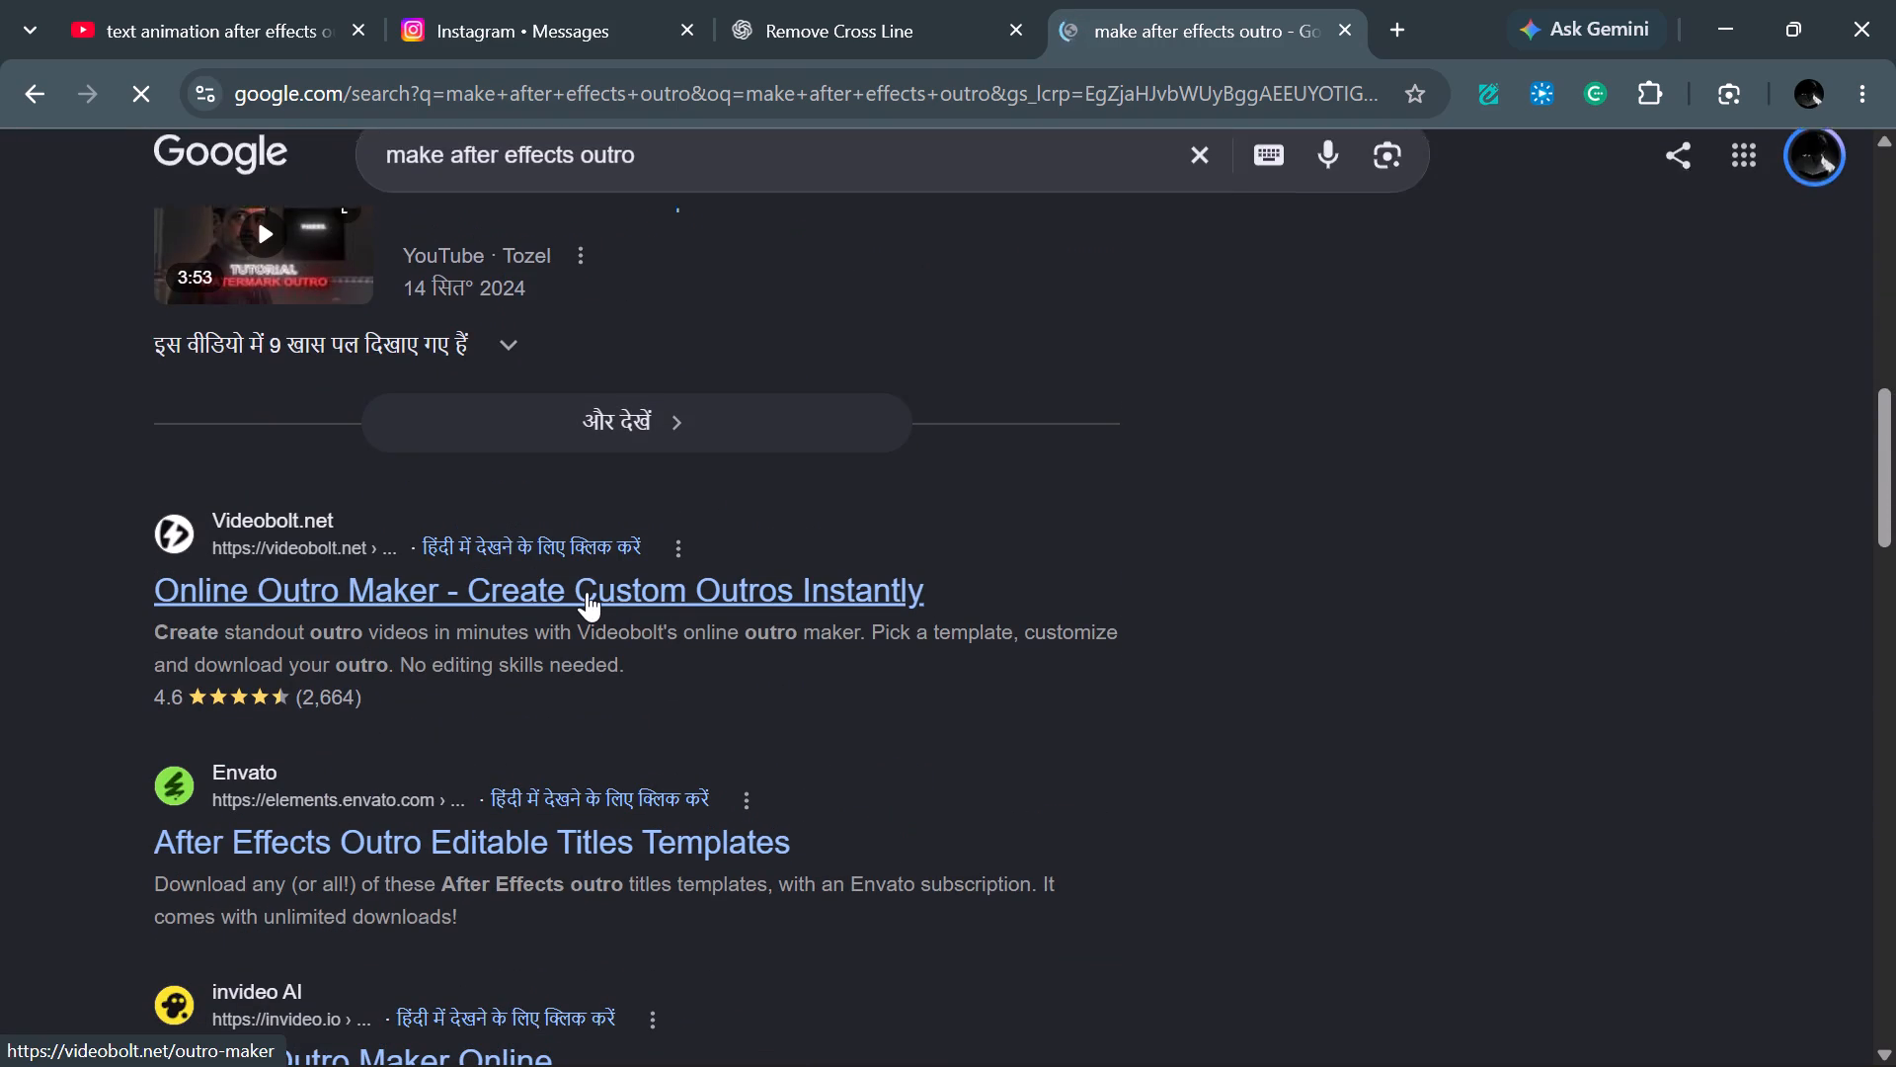
Open Videobolt's Online Outro Maker page, examine what it offers, and return to the search results.
{"action": "left_click", "coordinate": [587, 592]}
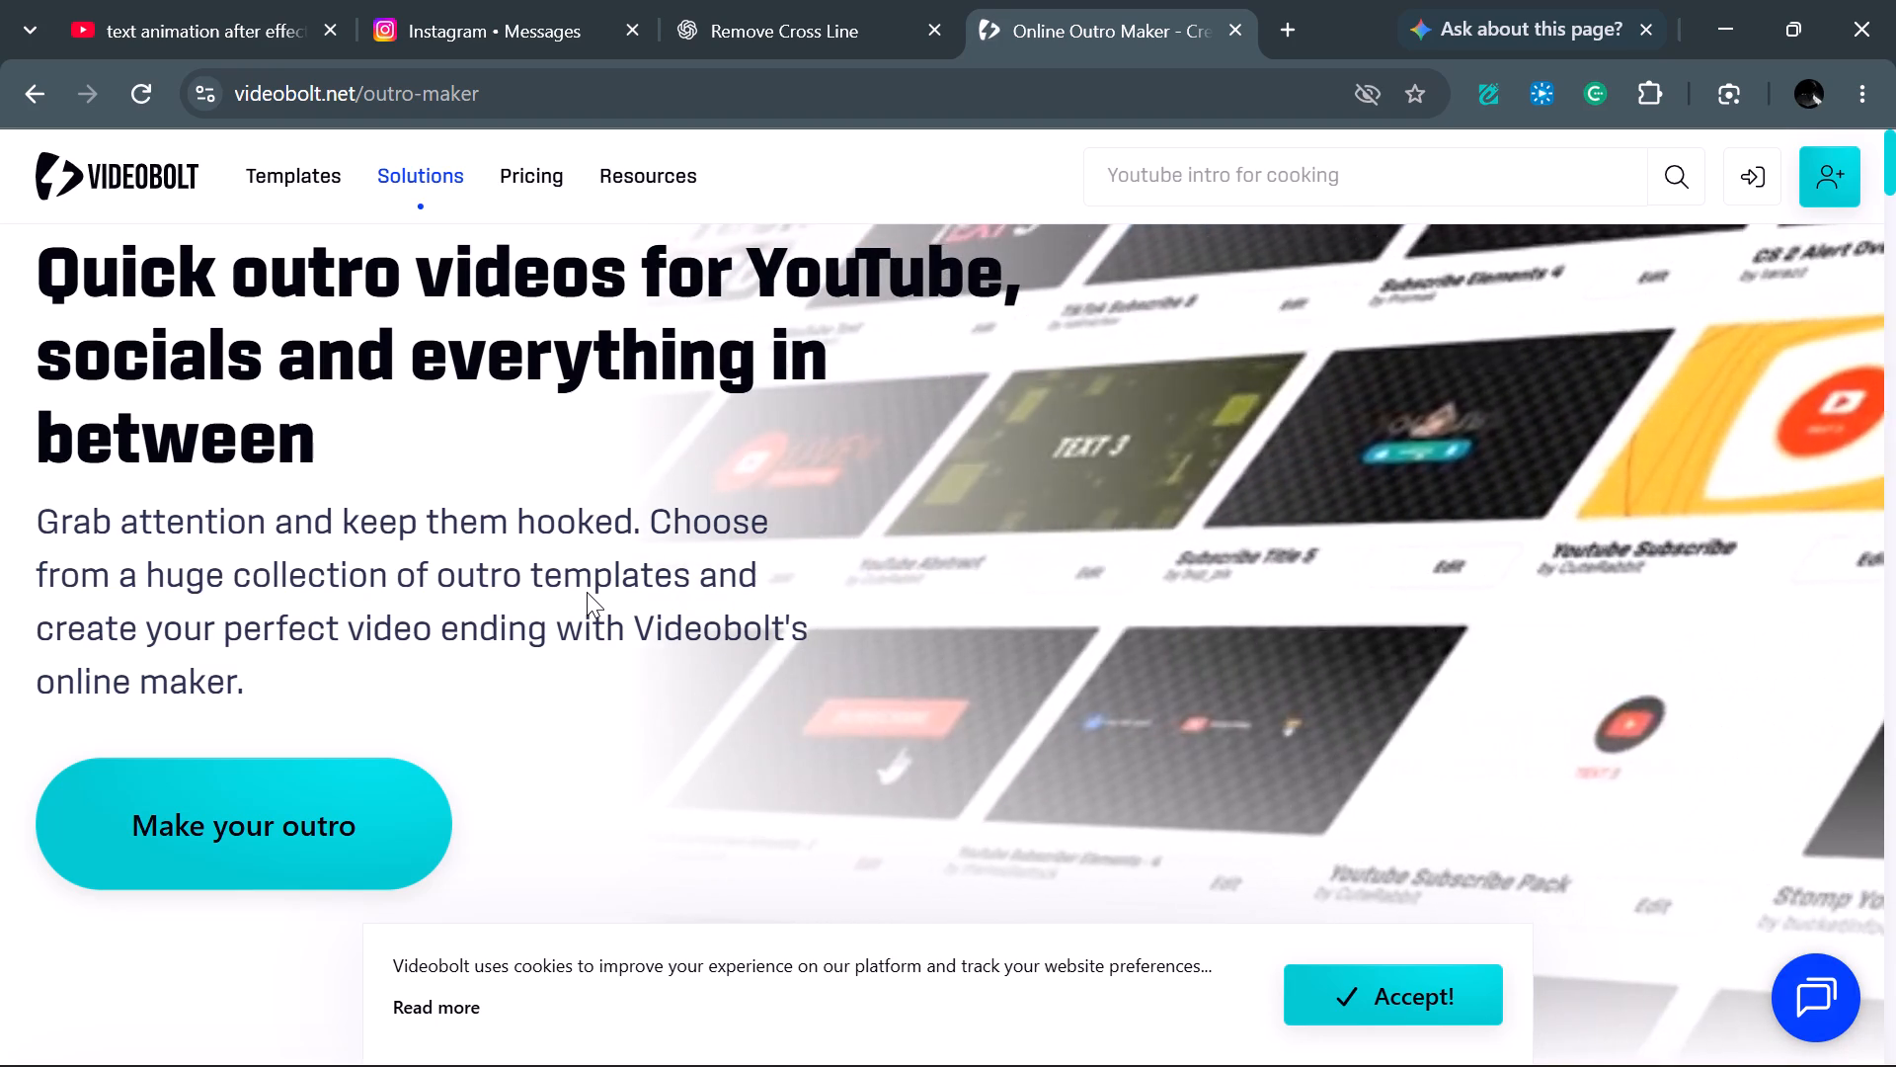
{"action": "scroll", "coordinate": [587, 592], "scroll_direction": "down", "scroll_amount": 3}
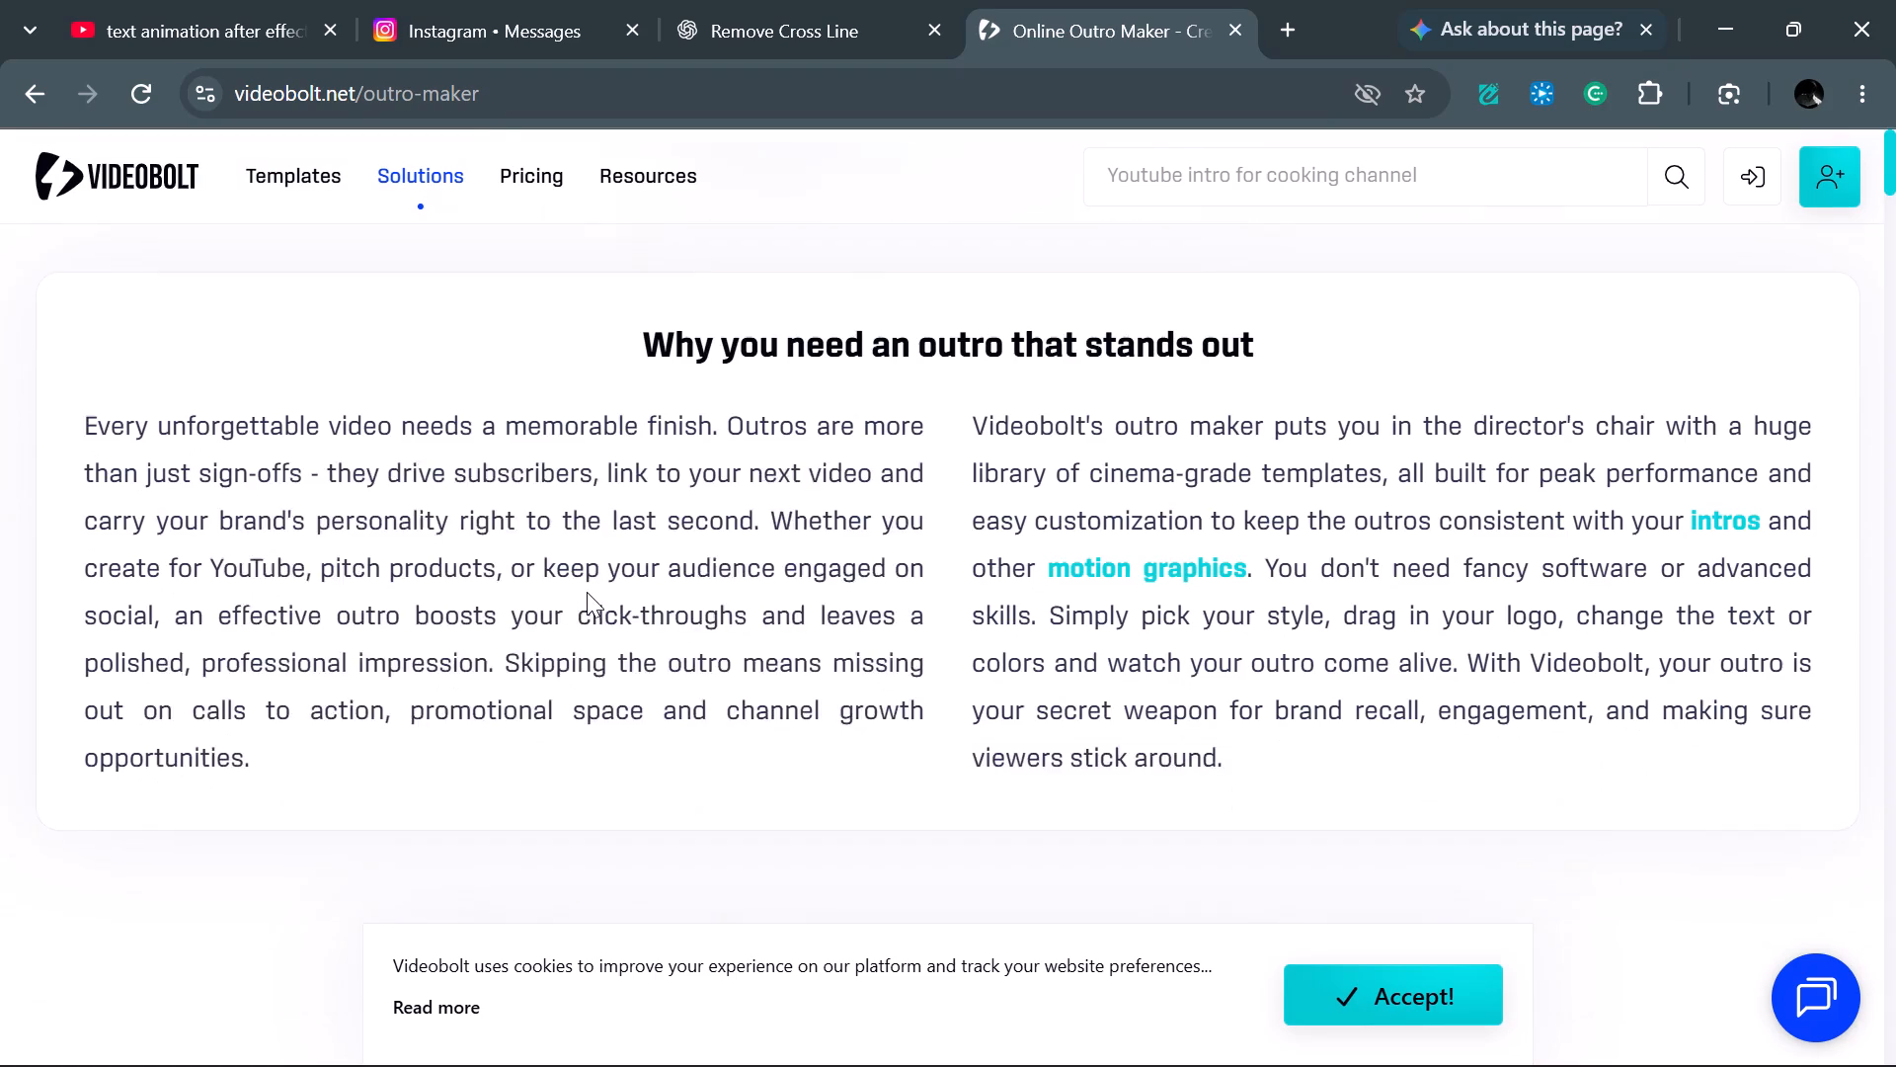
{"action": "scroll", "coordinate": [587, 592], "scroll_direction": "down", "scroll_amount": 2}
{"action": "scroll", "coordinate": [502, 454], "scroll_direction": "up", "scroll_amount": 7}
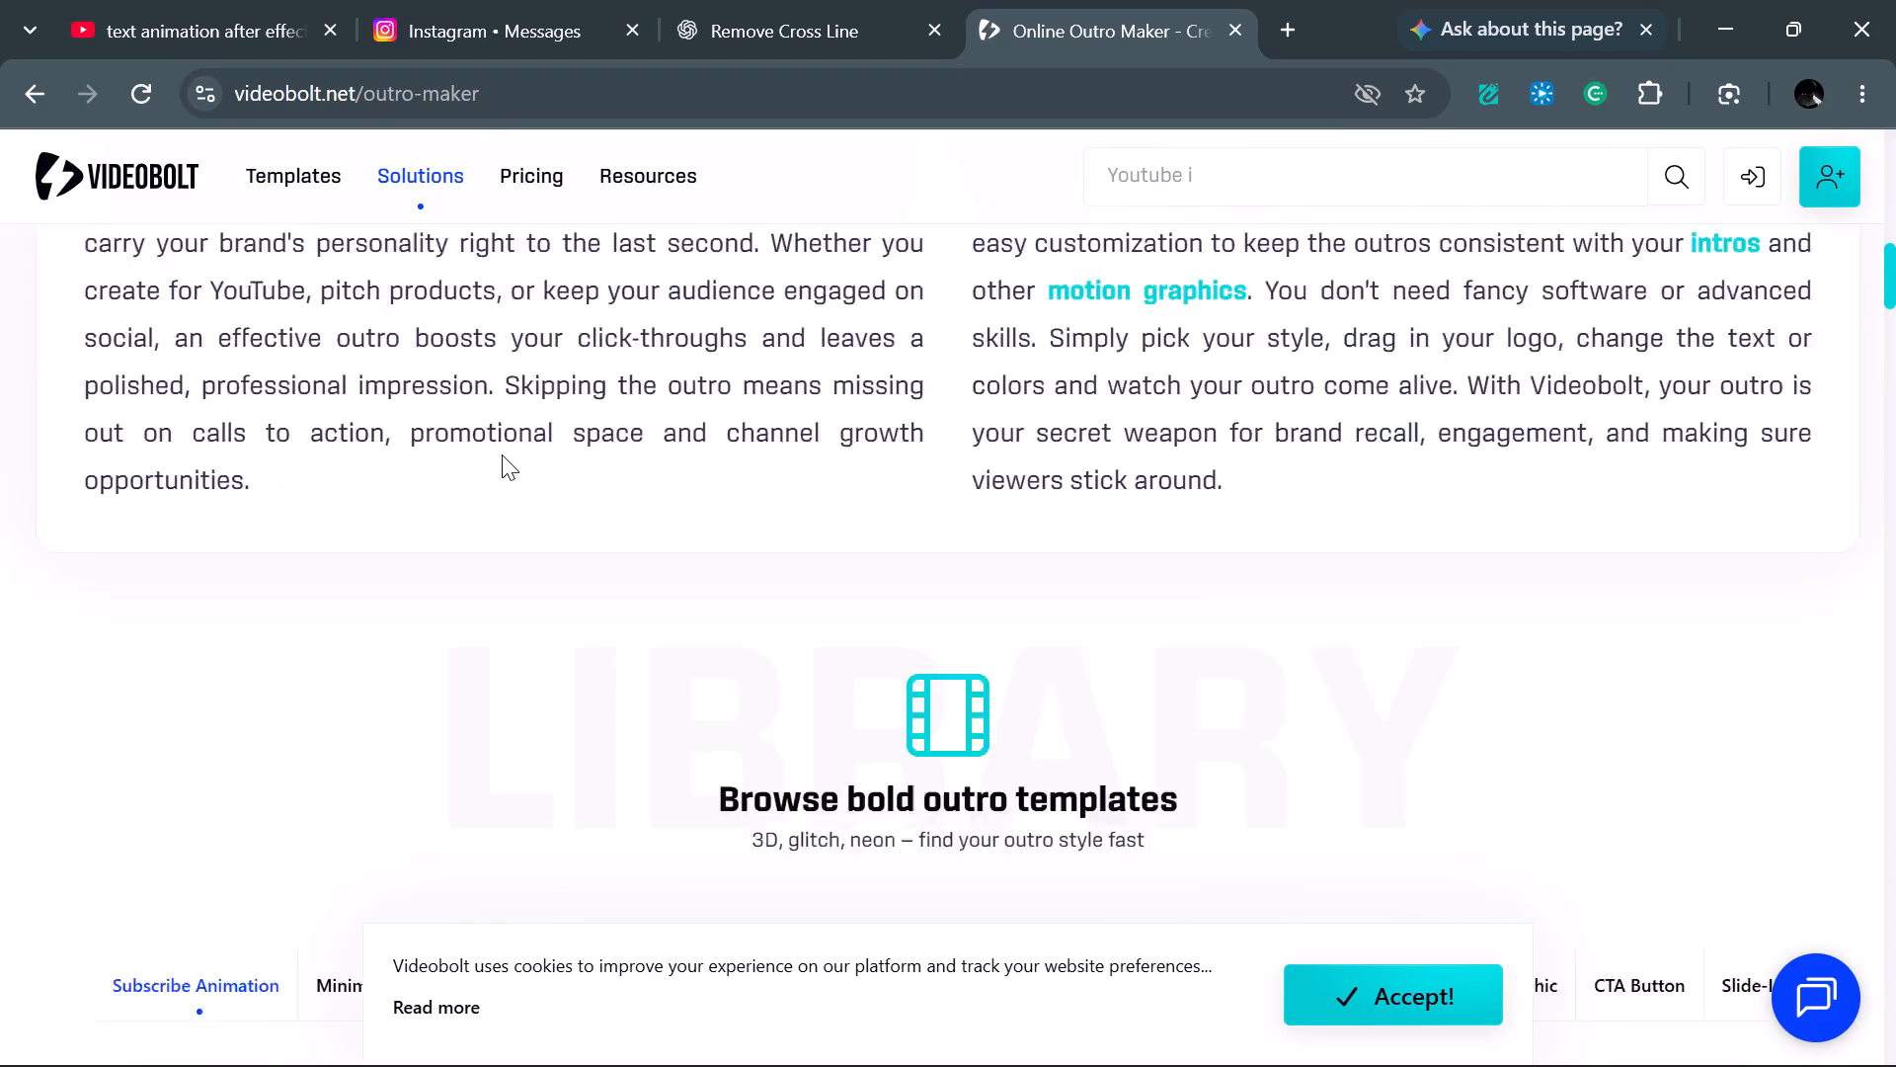
{"action": "left_click", "coordinate": [36, 105]}
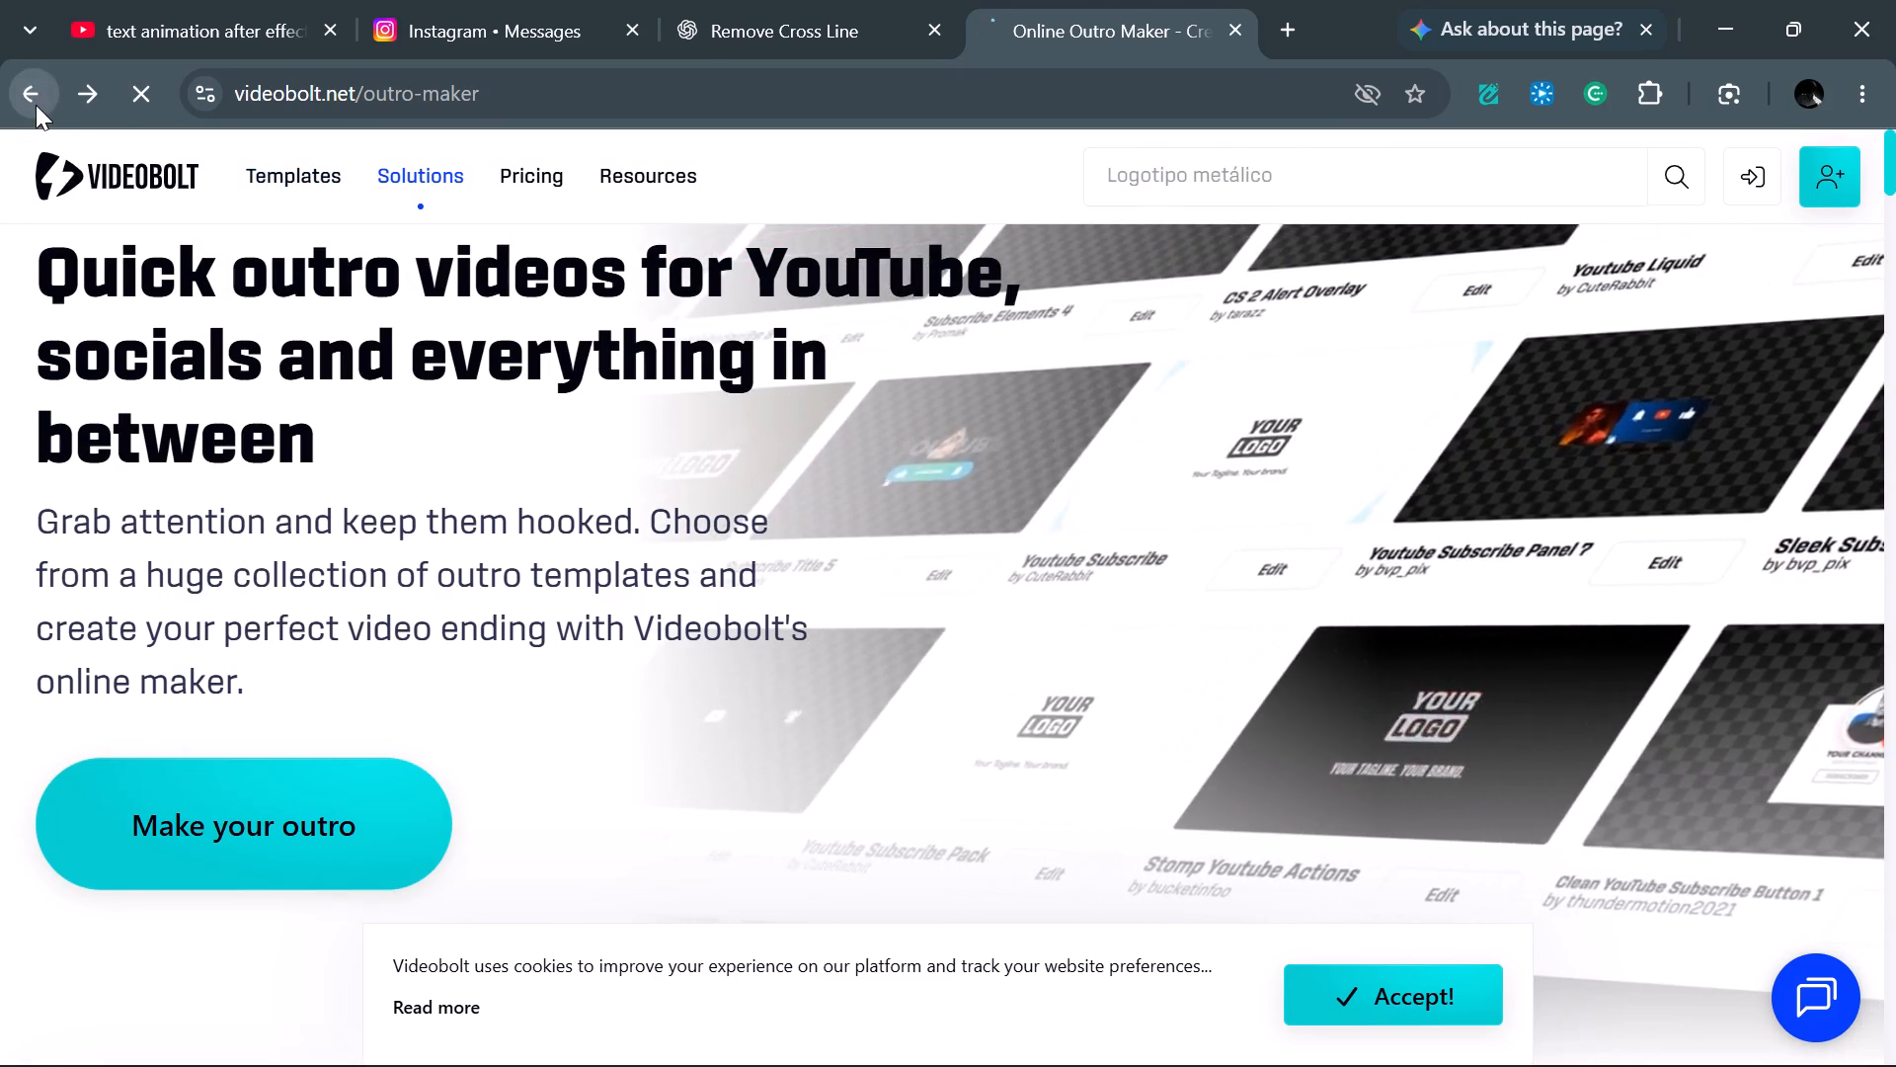
{"action": "scroll", "coordinate": [261, 613], "scroll_direction": "down", "scroll_amount": 2}
{"action": "left_click", "coordinate": [239, 615]}
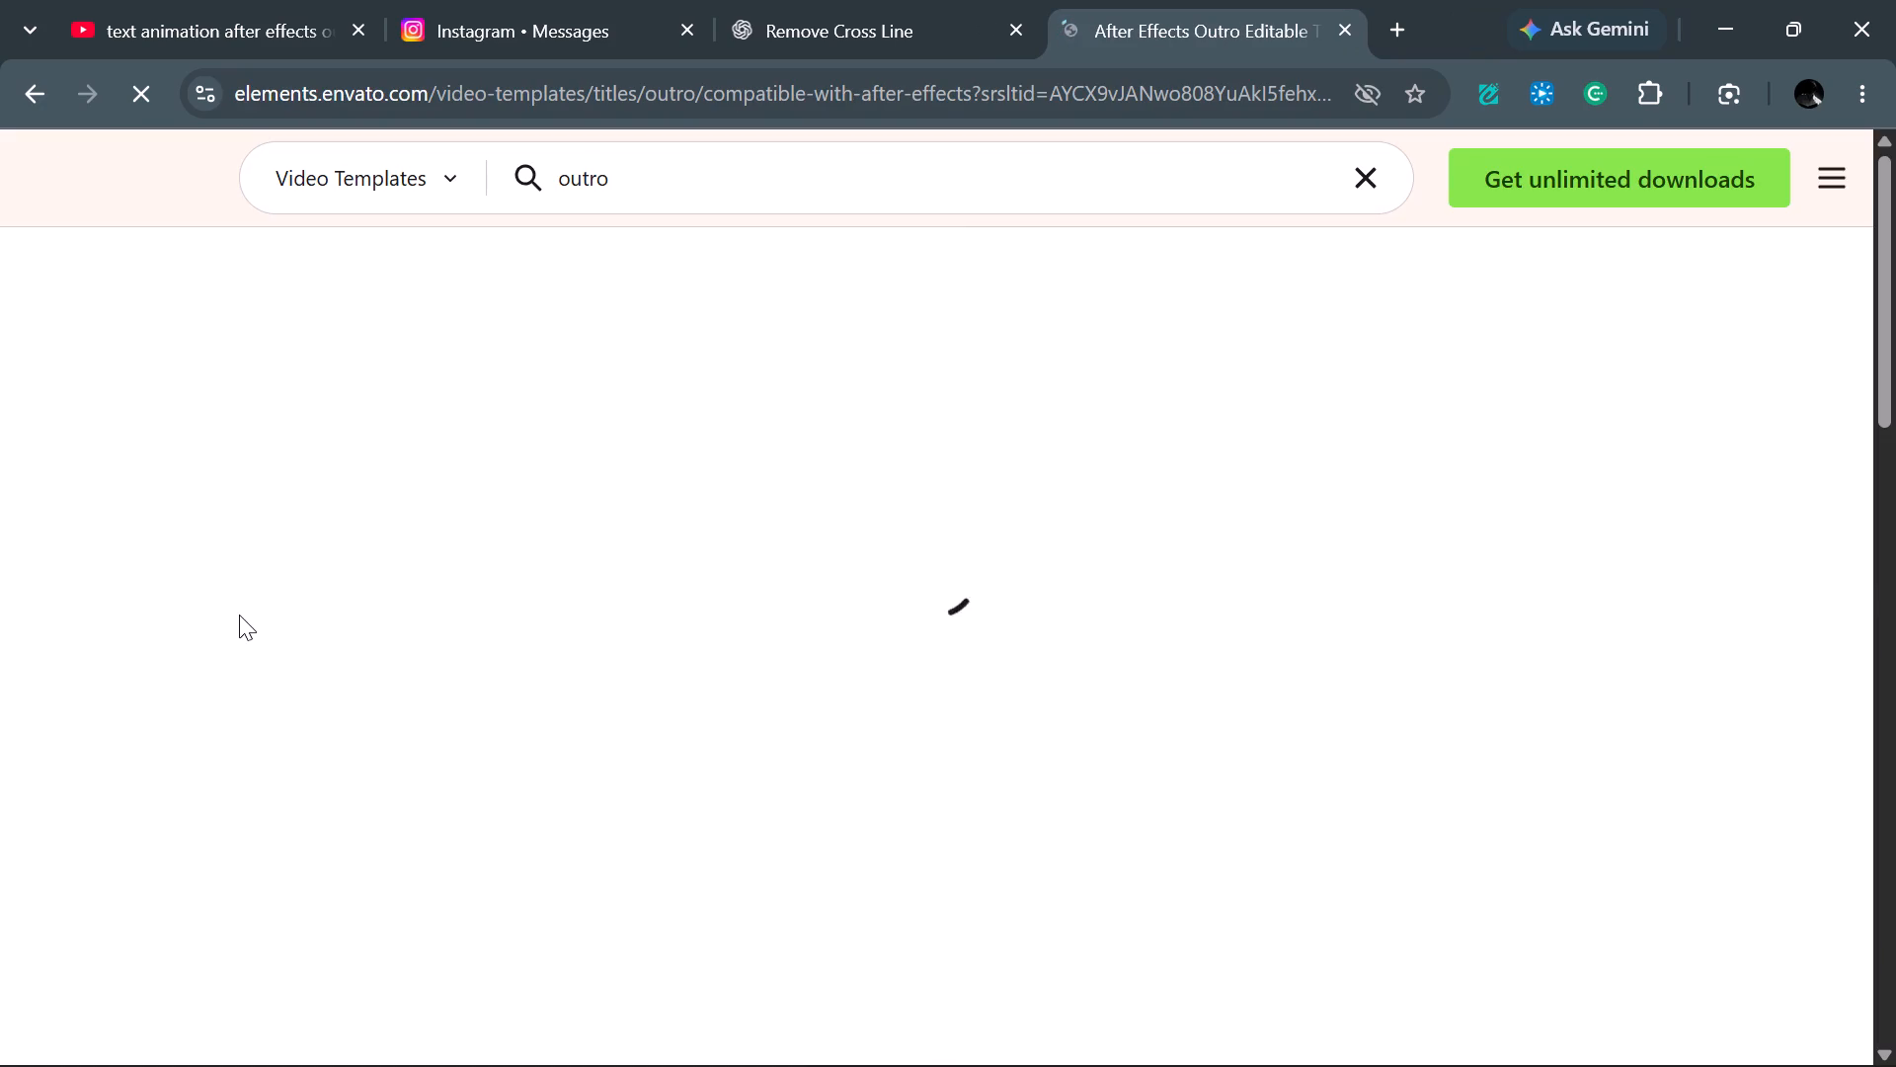
{"action": "scroll", "coordinate": [338, 671], "scroll_direction": "down", "scroll_amount": 3}
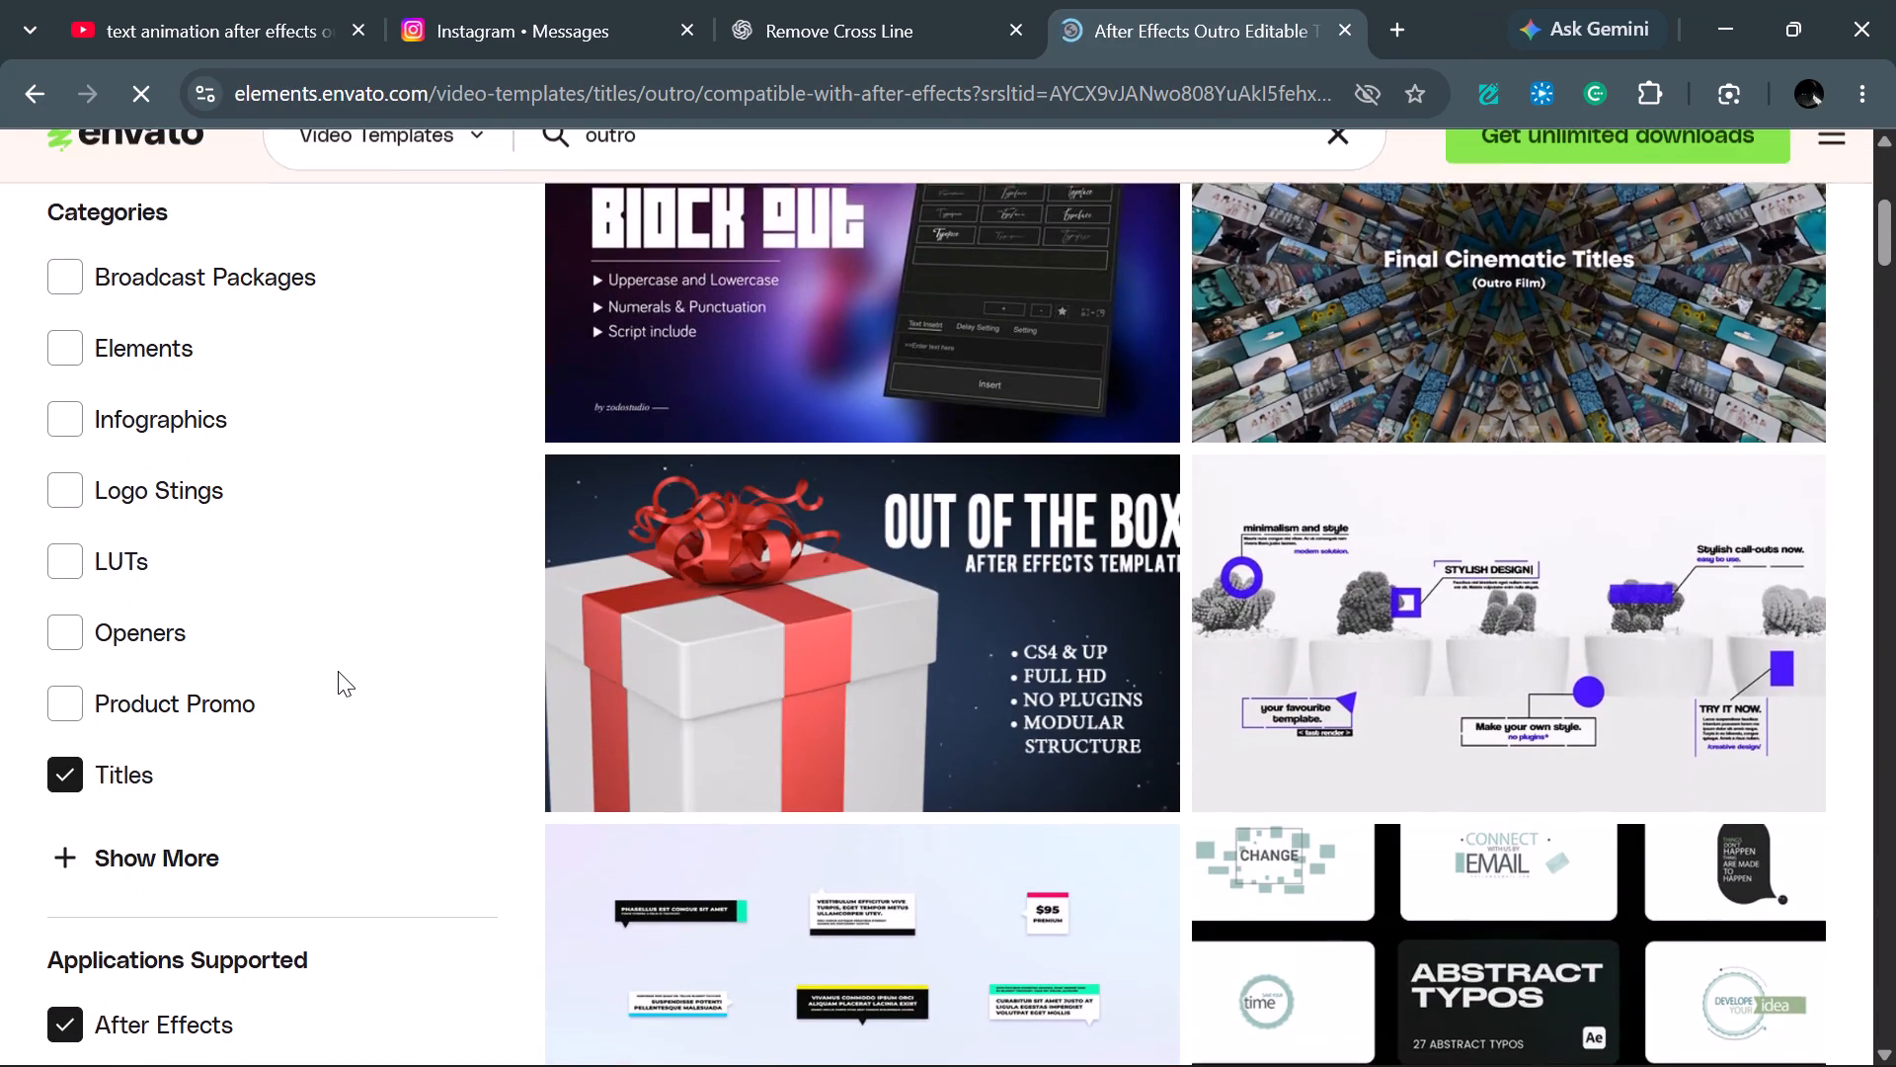
{"action": "scroll", "coordinate": [290, 654], "scroll_direction": "up", "scroll_amount": 2}
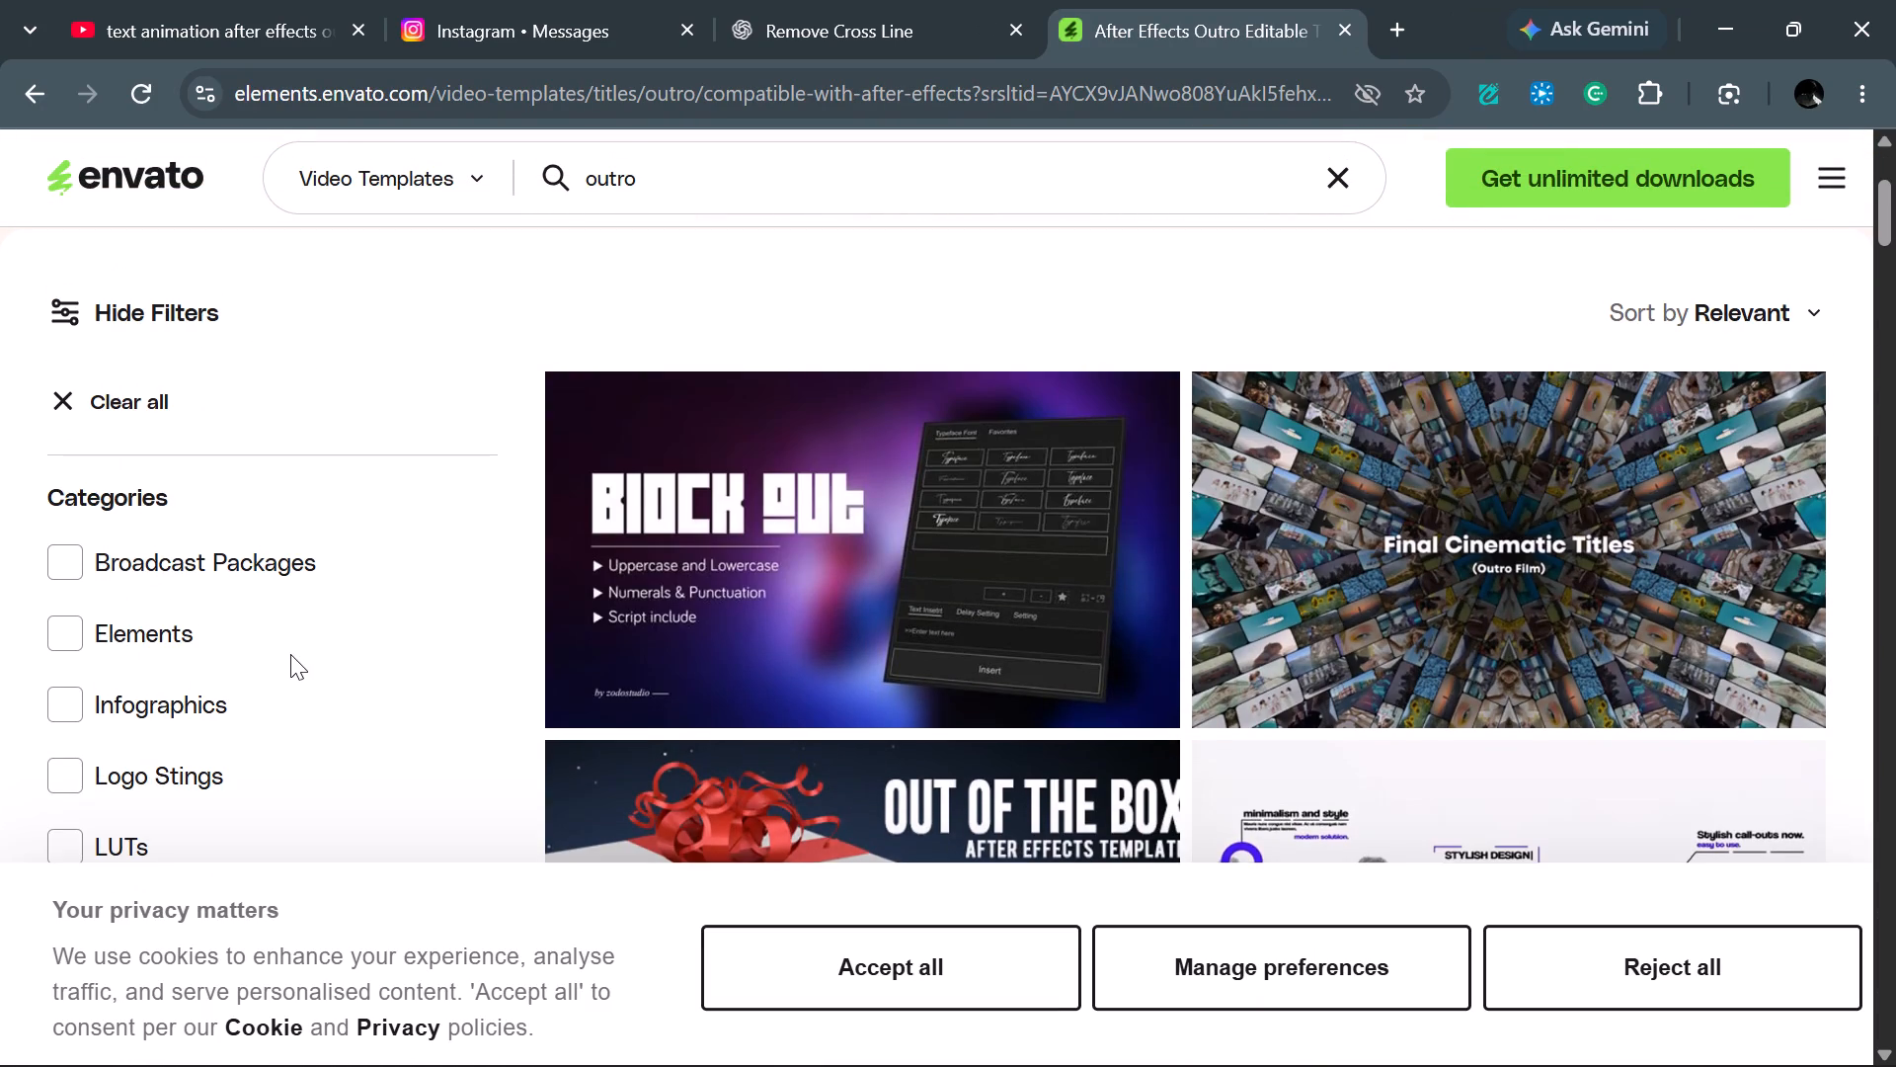